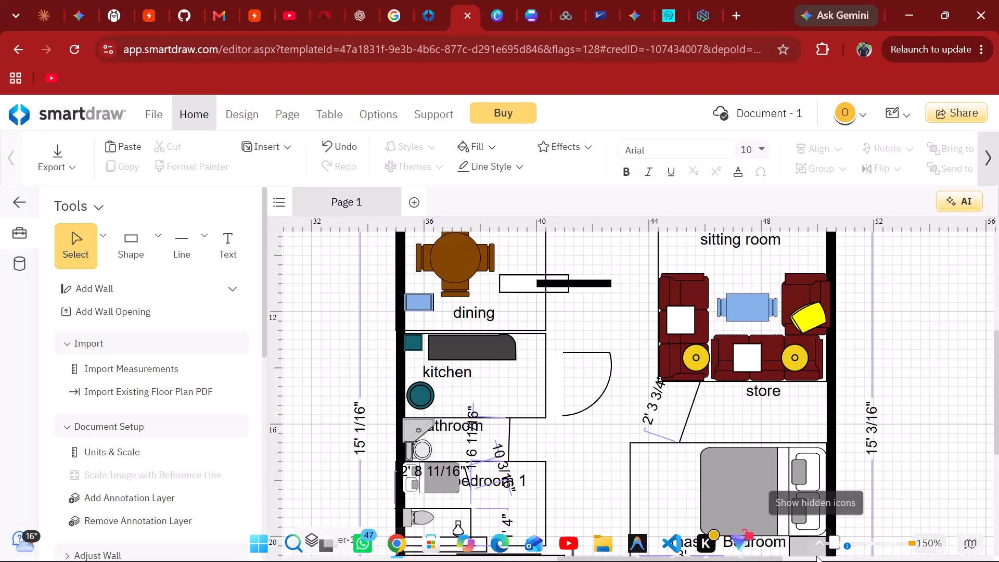
Fill the toilet in the bathroom below the kitchen with white.
{"action": "scroll", "coordinate": [713, 332], "scroll_direction": "down", "scroll_amount": 1}
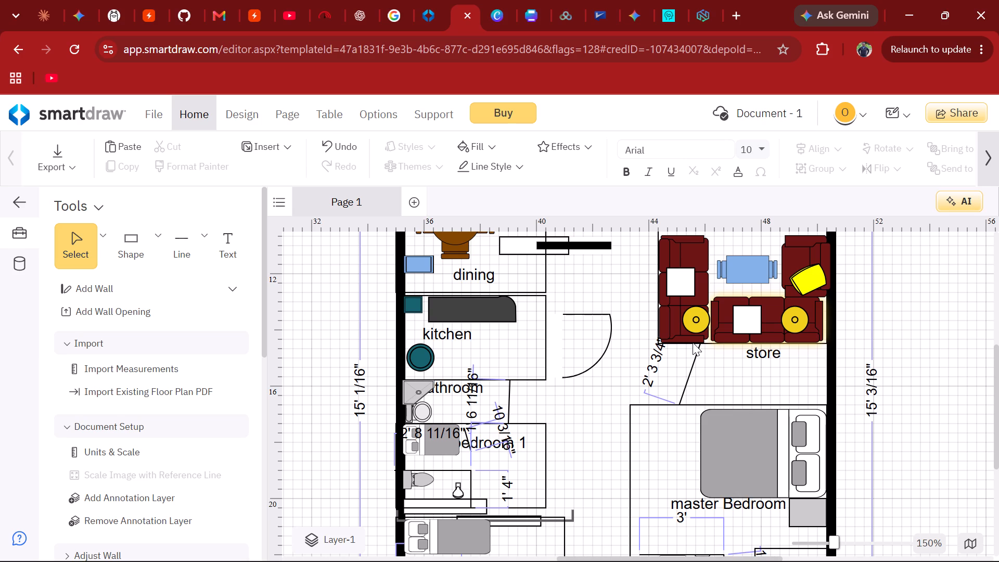
{"action": "left_click", "coordinate": [767, 428]}
{"action": "scroll", "coordinate": [518, 456], "scroll_direction": "down", "scroll_amount": 1}
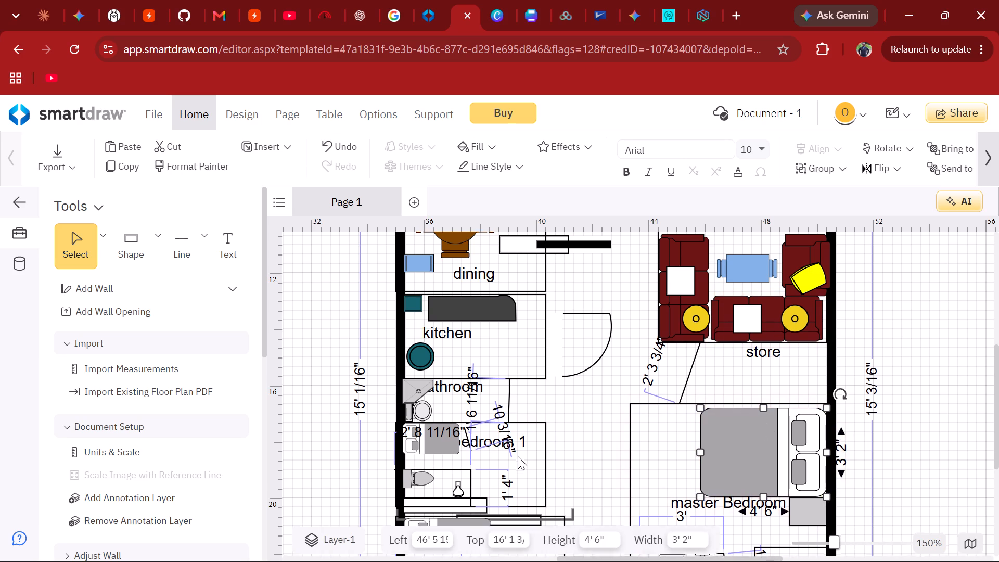
{"action": "scroll", "coordinate": [518, 456], "scroll_direction": "down", "scroll_amount": 1}
{"action": "left_click", "coordinate": [420, 390]}
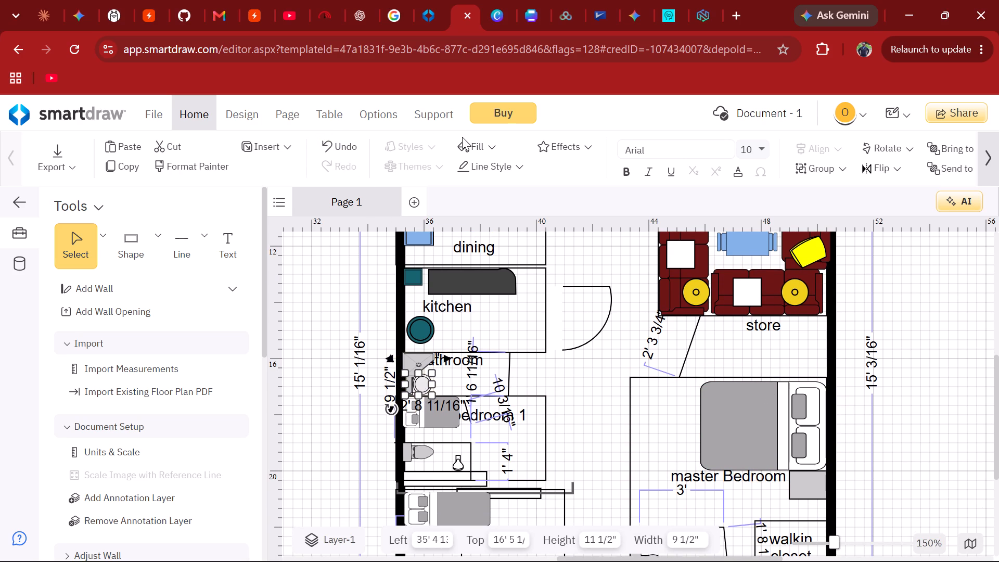
{"action": "left_click", "coordinate": [468, 149]}
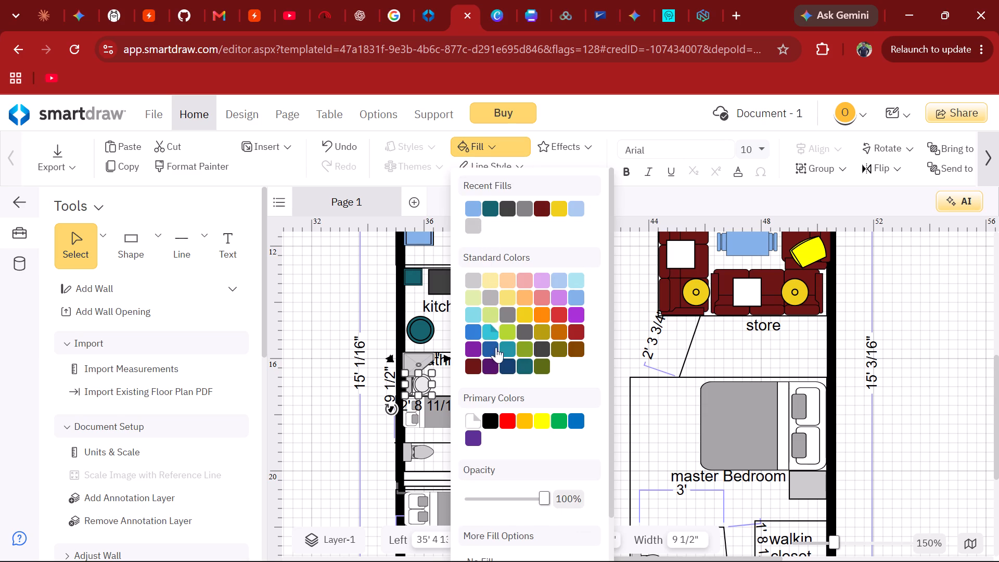
{"action": "left_click", "coordinate": [471, 419]}
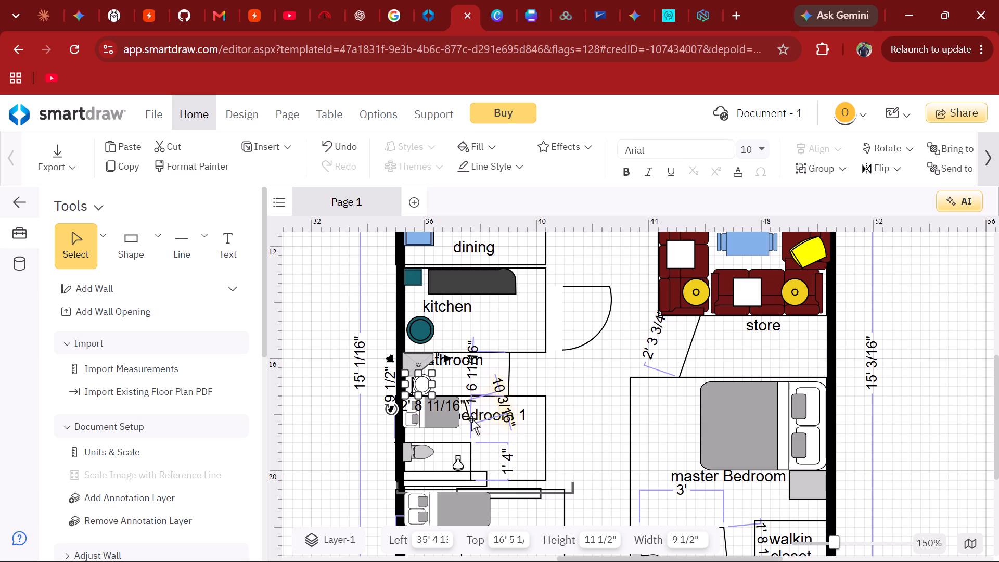
Fill the corner fixture above the toilet in the same bathroom with white.
{"action": "left_click", "coordinate": [418, 362]}
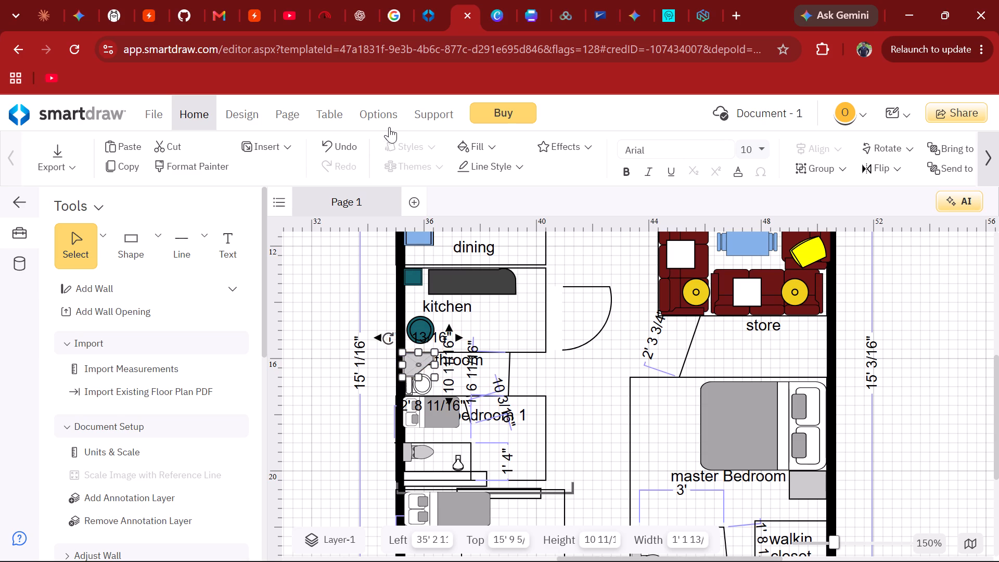
{"action": "left_click", "coordinate": [468, 147]}
{"action": "left_click", "coordinate": [472, 206]}
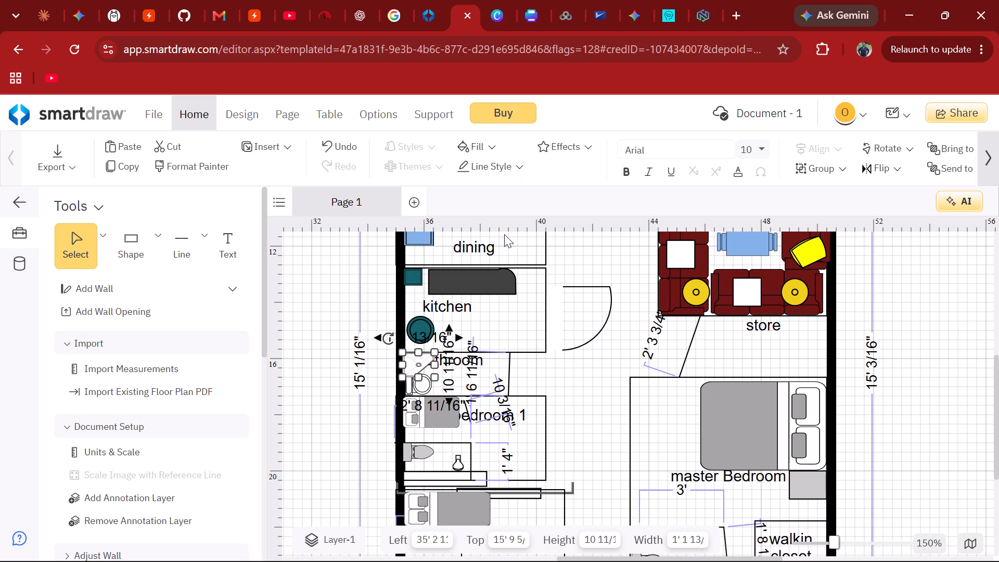
{"action": "left_click", "coordinate": [534, 379]}
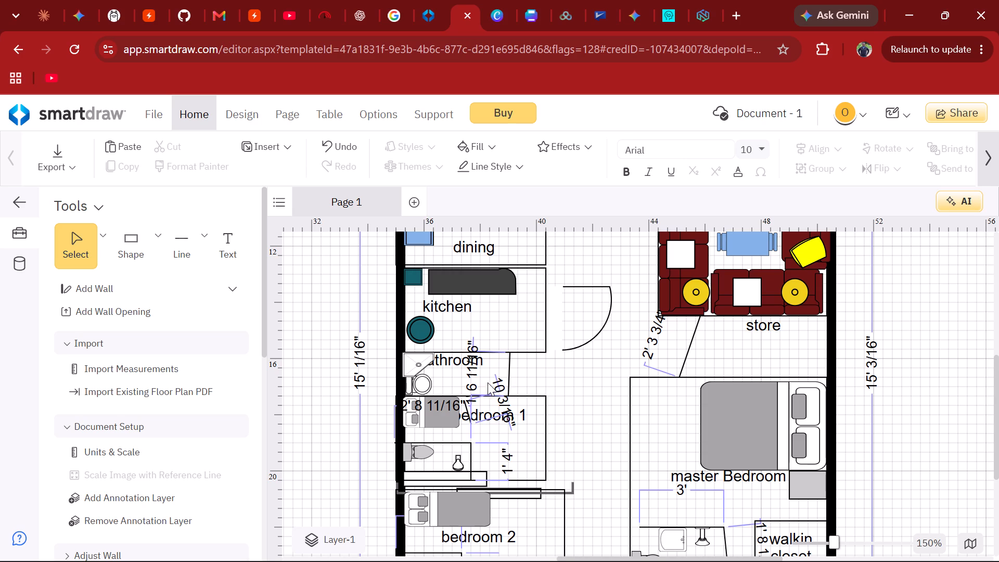
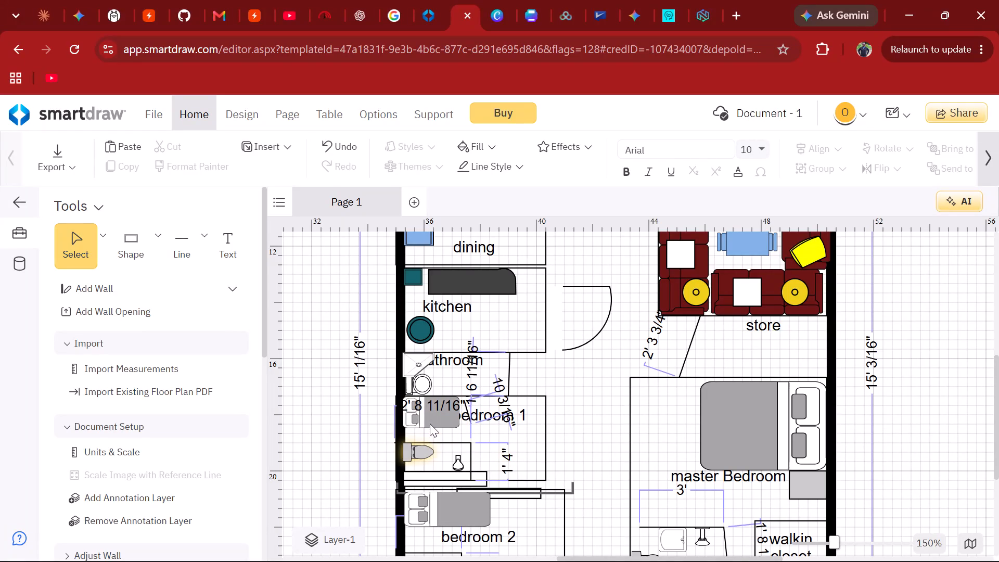
Fill the toilet in the small bathroom between bedroom 1 and bedroom 2 with white.
{"action": "left_click", "coordinate": [426, 446]}
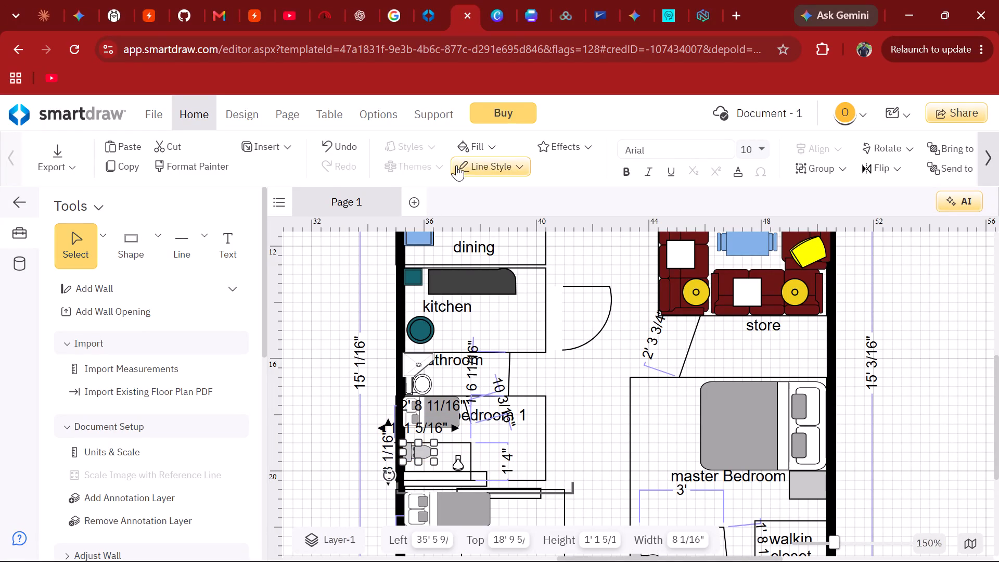
{"action": "left_click", "coordinate": [487, 148]}
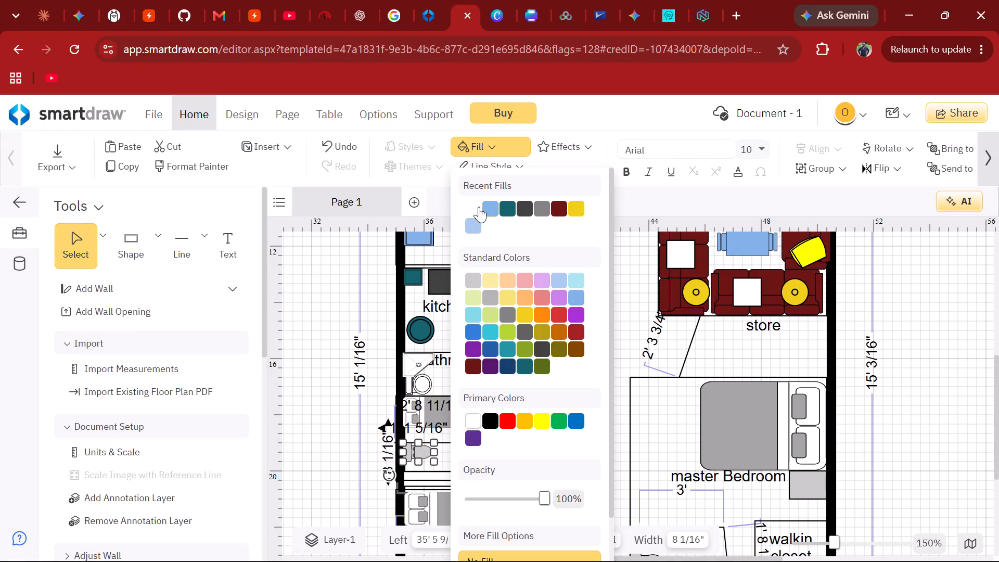
{"action": "left_click", "coordinate": [469, 204]}
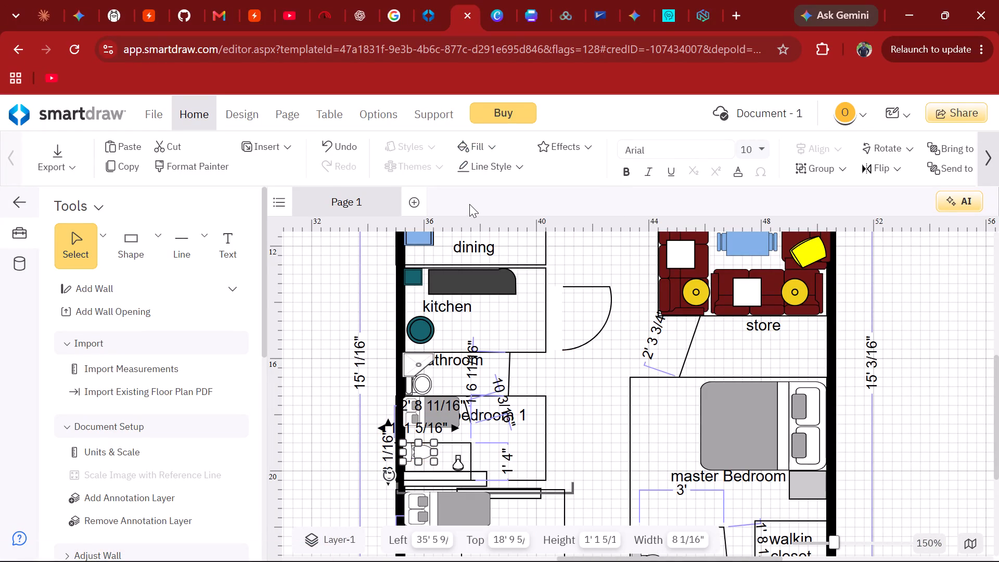
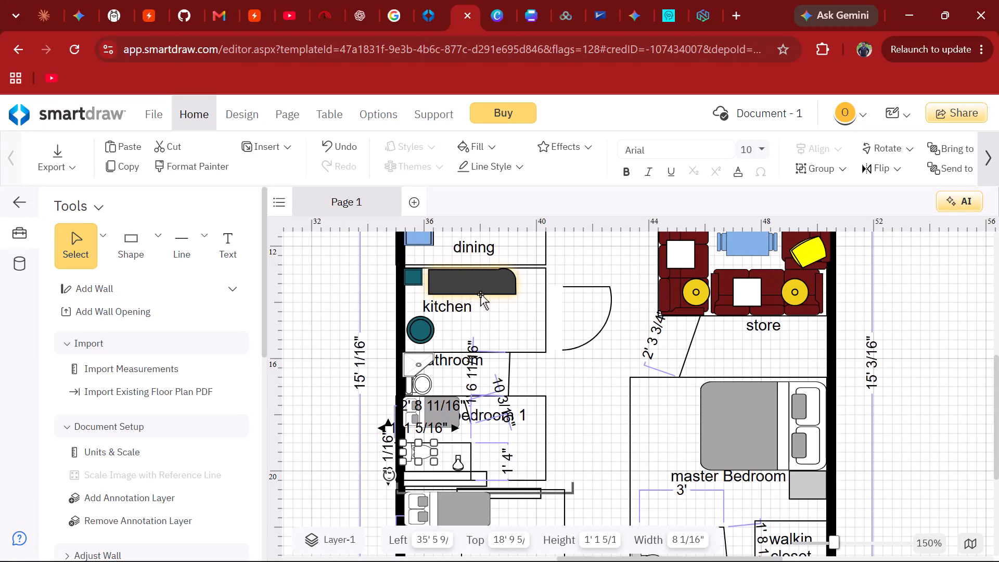
Place a 6' by 3' ellipse outside the house, beside the wall of the dining room and kitchen.
{"action": "scroll", "coordinate": [480, 294], "scroll_direction": "up", "scroll_amount": 1}
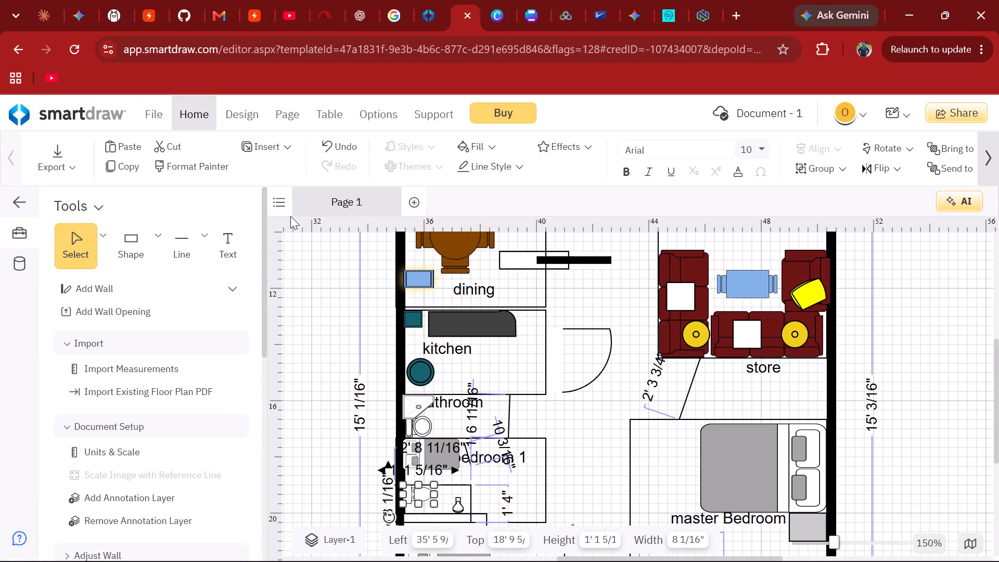
{"action": "left_click", "coordinate": [158, 238]}
{"action": "left_click", "coordinate": [227, 310]}
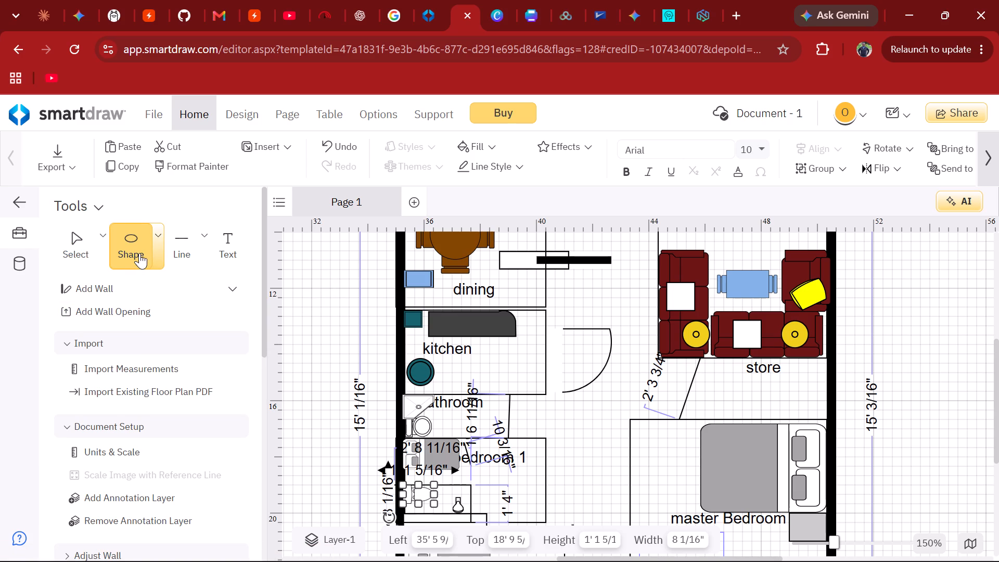
{"action": "left_click_drag", "start_coordinate": [146, 252], "coordinate": [306, 291]}
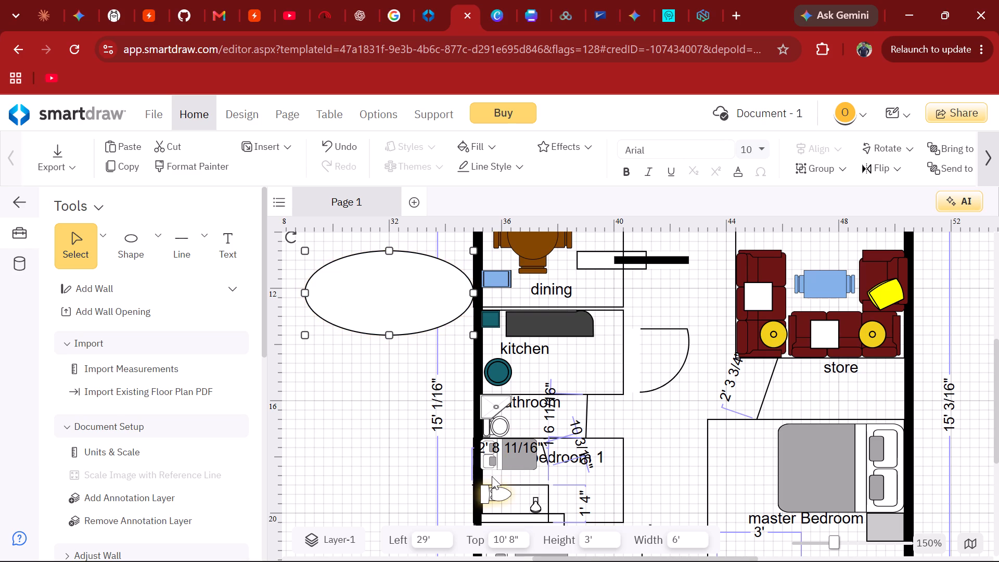
Fill the bed in bedroom 1 with the dark red standard colour.
{"action": "left_click", "coordinate": [506, 458]}
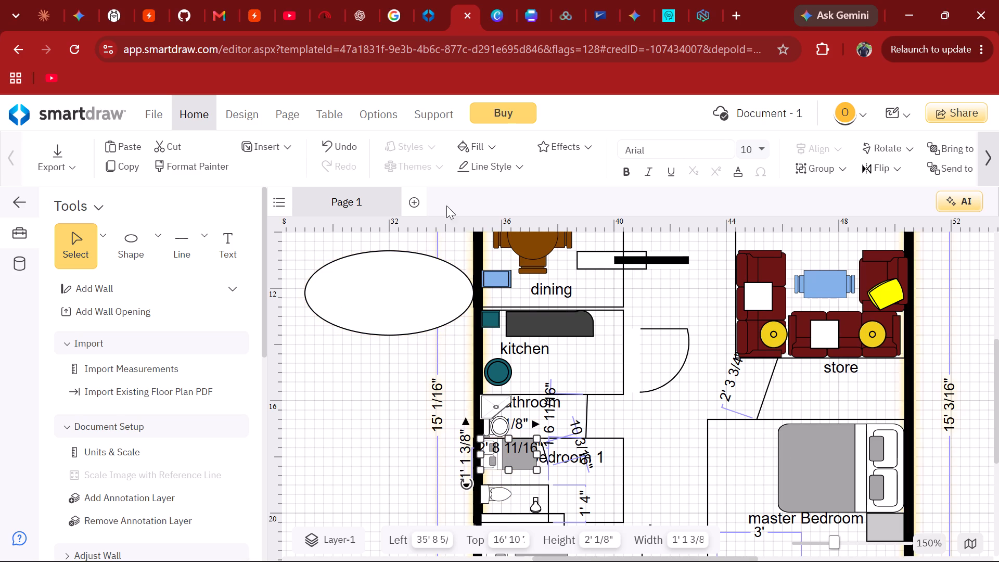
{"action": "left_click", "coordinate": [472, 151]}
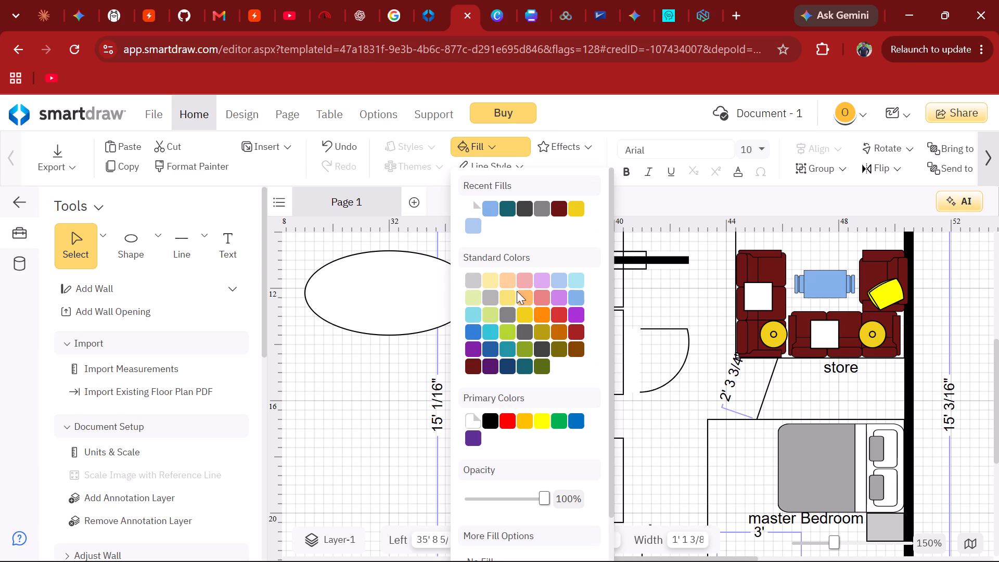
{"action": "left_click", "coordinate": [470, 365]}
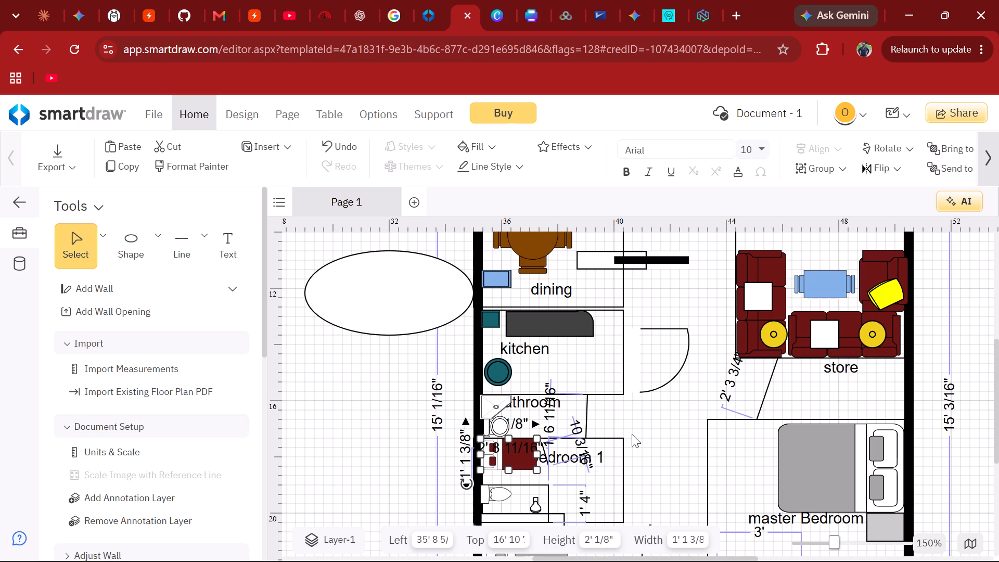
Fill the bed in bedroom 2 with the same dark red as the bedroom 1 bed.
{"action": "scroll", "coordinate": [632, 434], "scroll_direction": "down", "scroll_amount": 1}
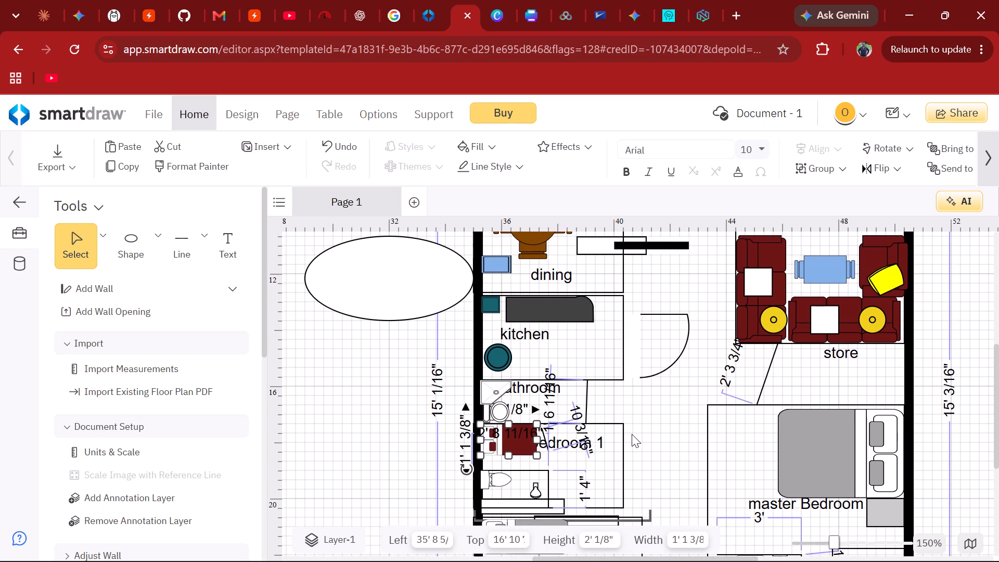
{"action": "scroll", "coordinate": [632, 434], "scroll_direction": "down", "scroll_amount": 1}
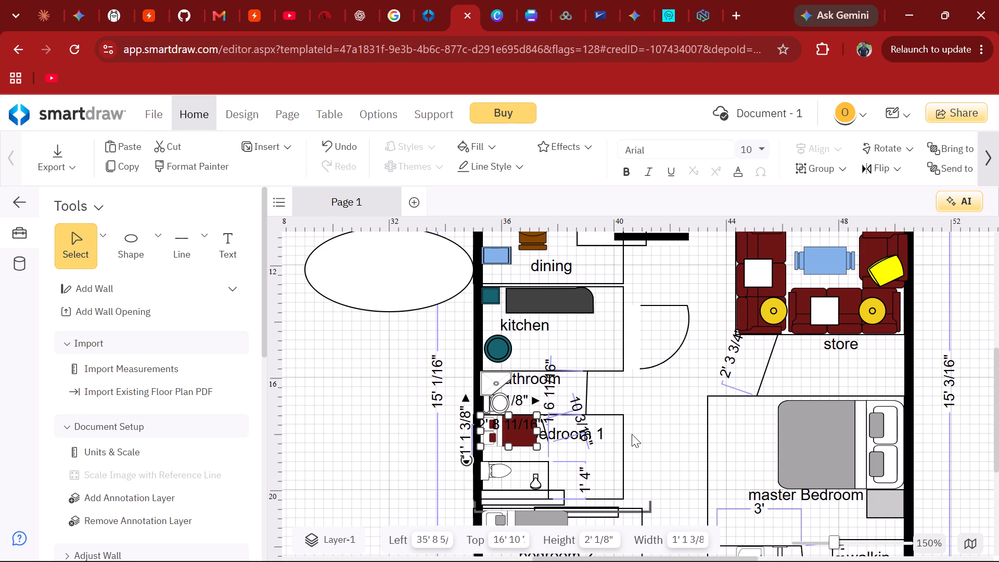
{"action": "scroll", "coordinate": [632, 434], "scroll_direction": "down", "scroll_amount": 1}
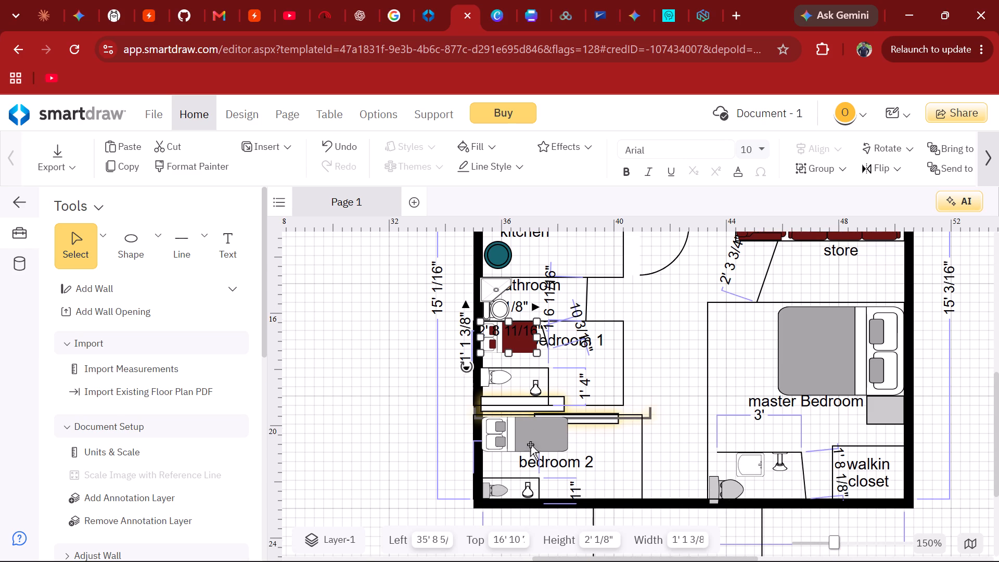
{"action": "left_click", "coordinate": [510, 448]}
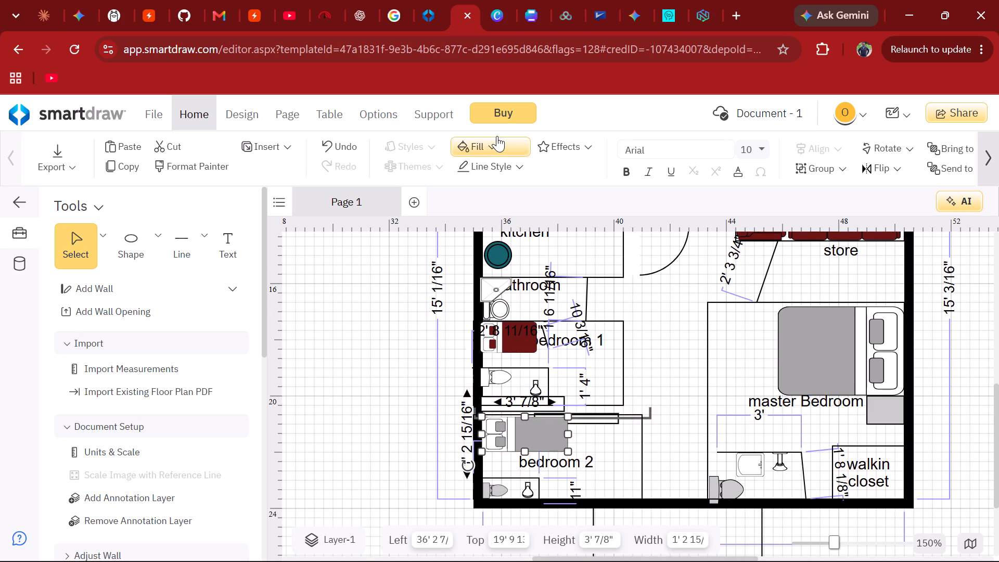
{"action": "left_click", "coordinate": [497, 136]}
{"action": "left_click", "coordinate": [498, 150]}
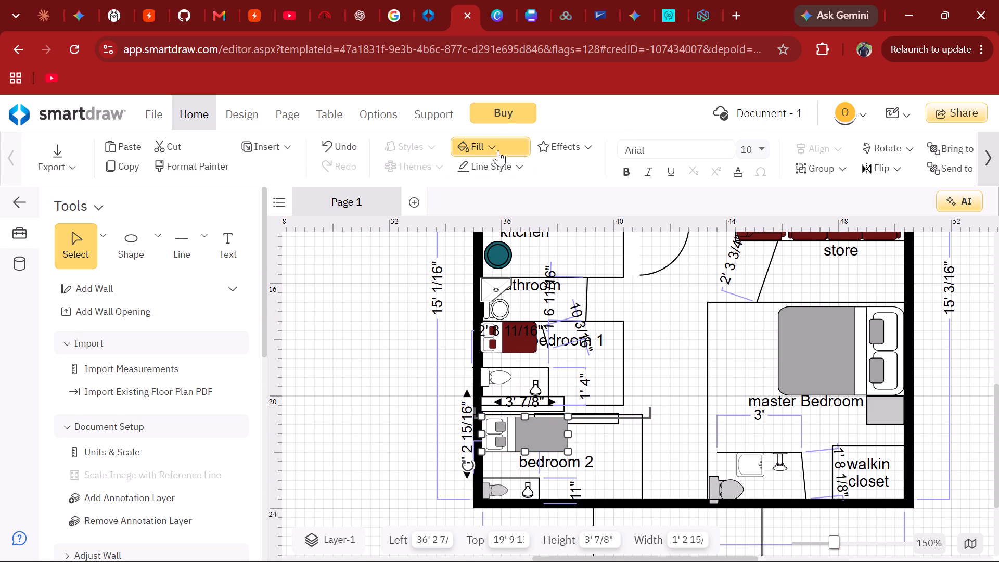
{"action": "left_click", "coordinate": [480, 362]}
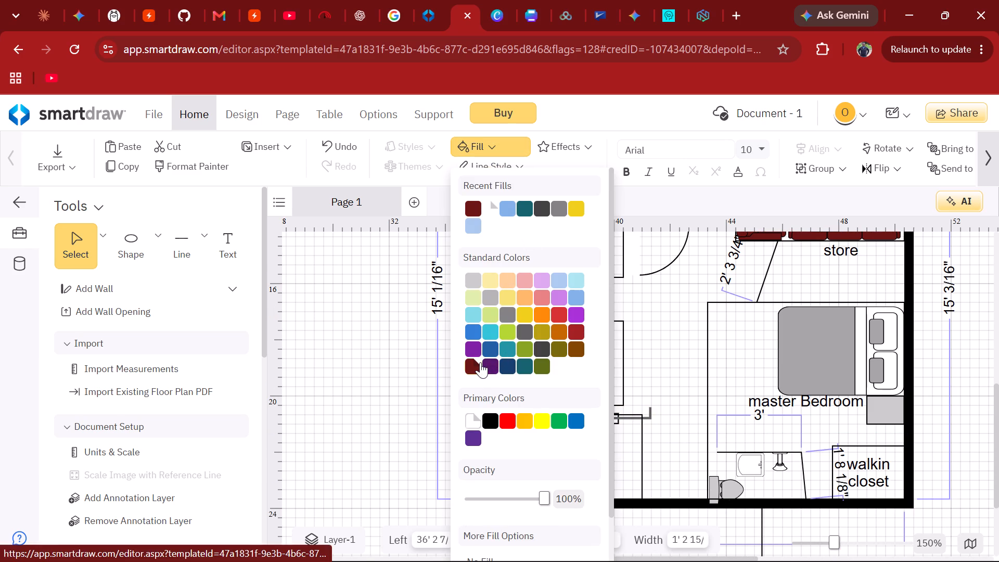
Fill the large bed in the master bedroom with the recently used dark red.
{"action": "scroll", "coordinate": [591, 408], "scroll_direction": "down", "scroll_amount": 1}
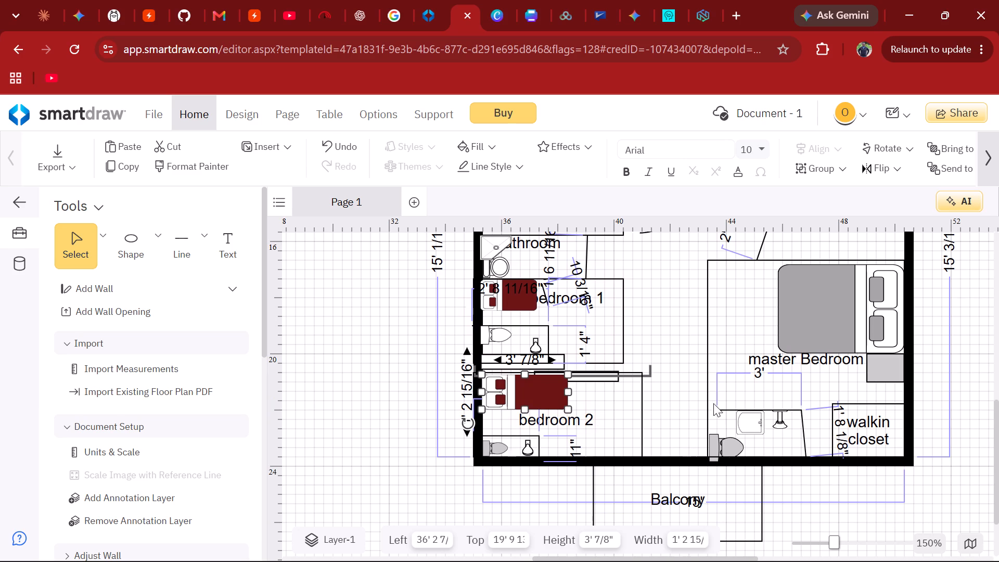
{"action": "scroll", "coordinate": [729, 405], "scroll_direction": "down", "scroll_amount": 1}
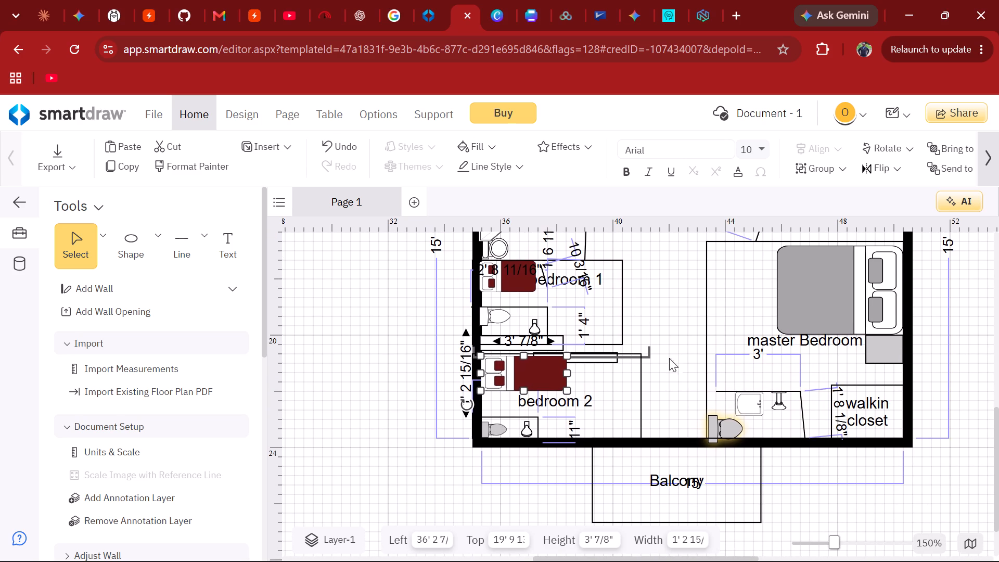
{"action": "scroll", "coordinate": [656, 326], "scroll_direction": "down", "scroll_amount": 1}
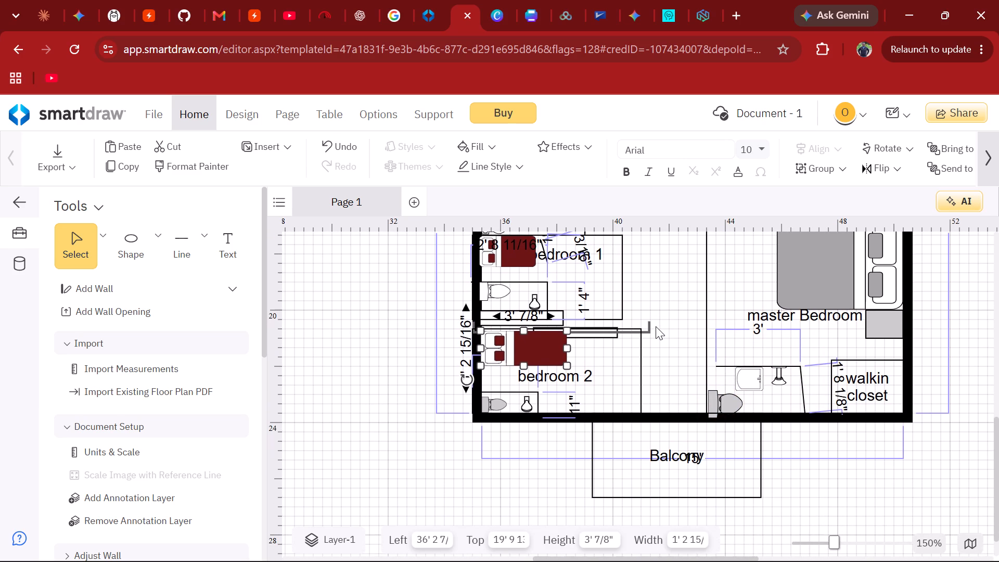
{"action": "scroll", "coordinate": [656, 326], "scroll_direction": "up", "scroll_amount": 1}
{"action": "left_click", "coordinate": [828, 294]}
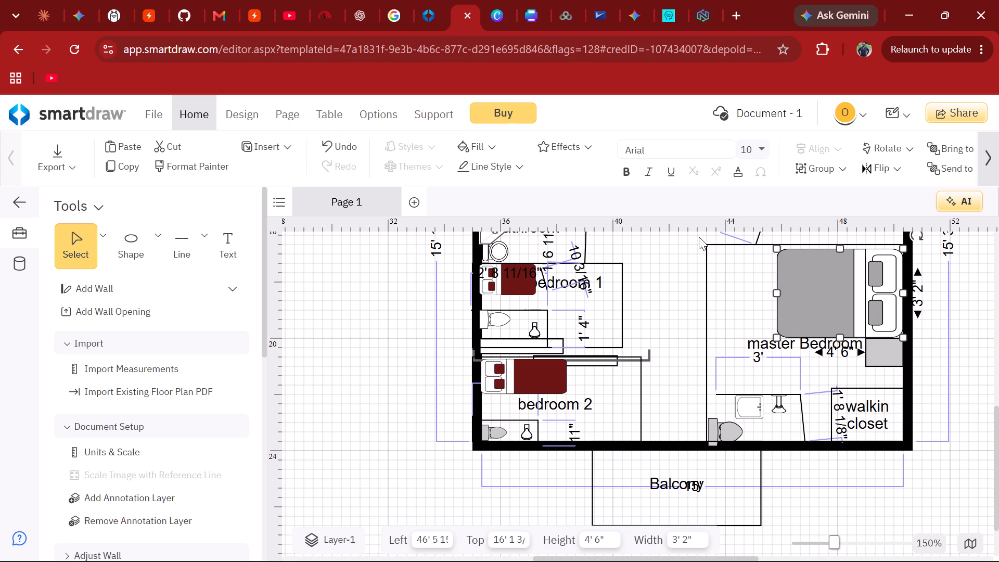
{"action": "left_click", "coordinate": [467, 142]}
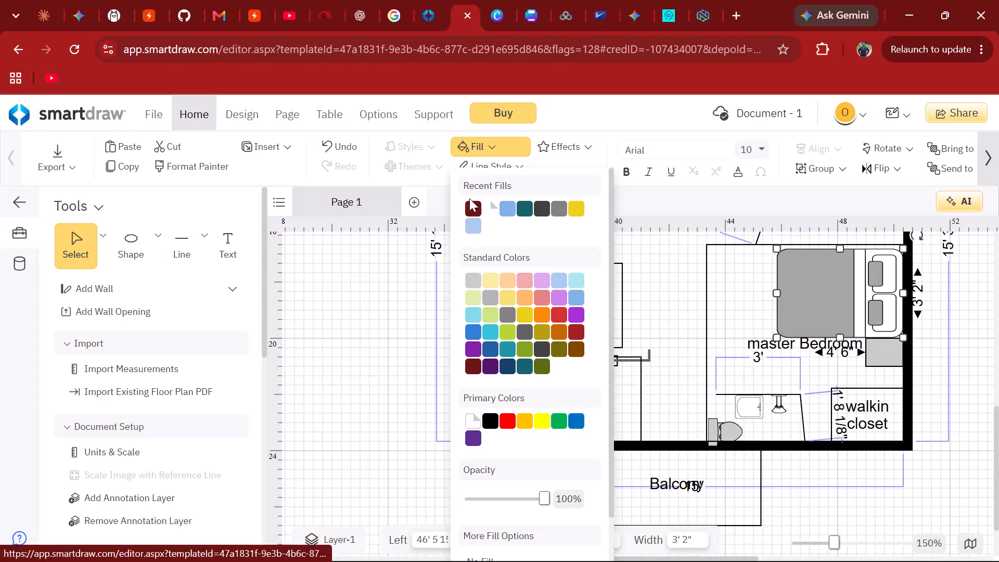
{"action": "left_click", "coordinate": [474, 215]}
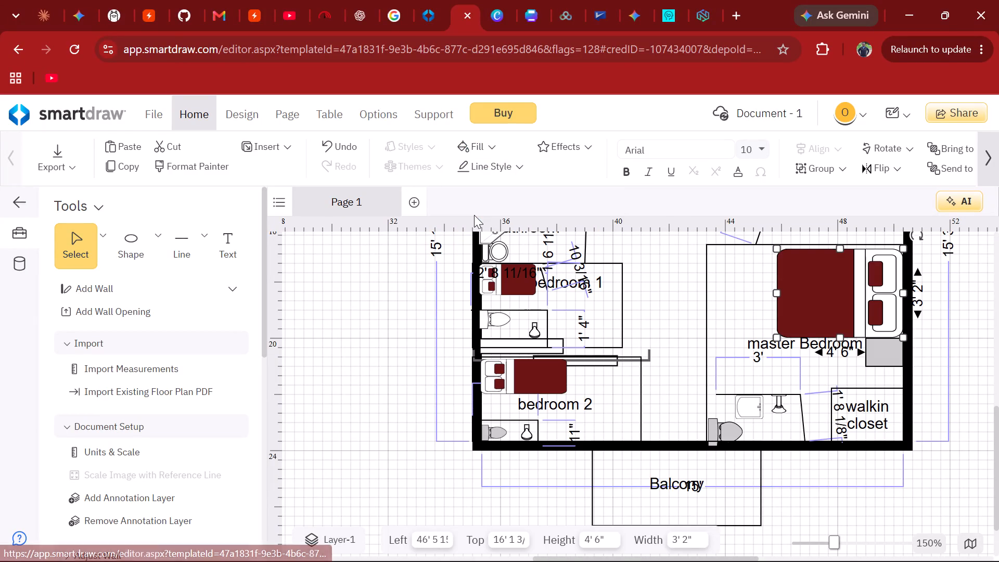
Fill the toilet in the small bathroom below bedroom 2 with white.
{"action": "scroll", "coordinate": [734, 304], "scroll_direction": "down", "scroll_amount": 1}
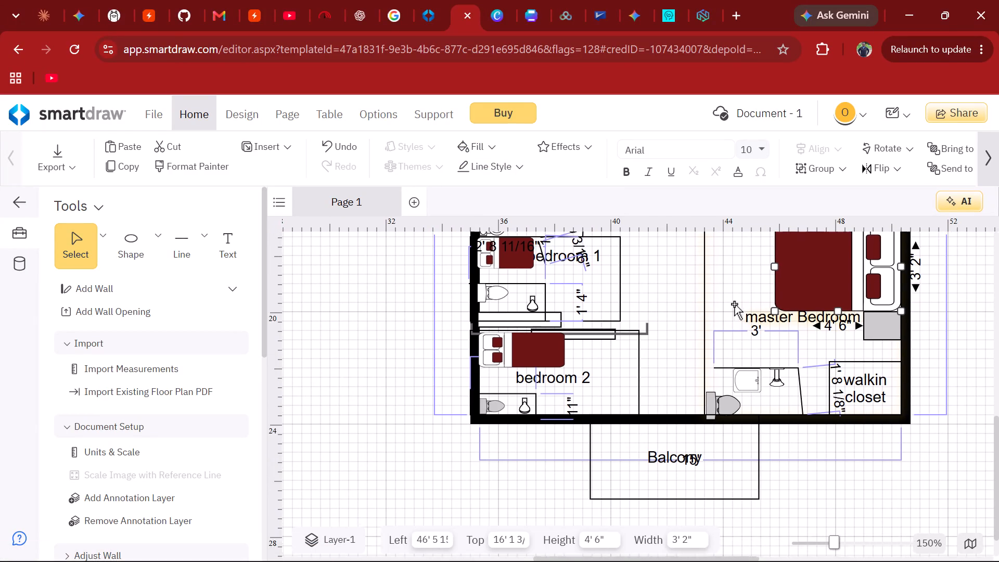
{"action": "scroll", "coordinate": [734, 304], "scroll_direction": "down", "scroll_amount": 1}
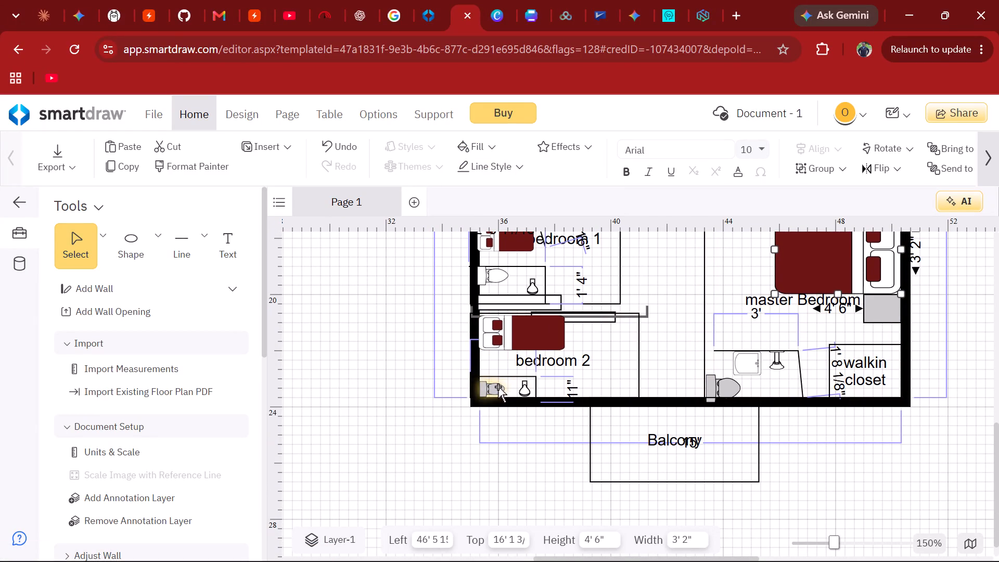
{"action": "left_click", "coordinate": [497, 387]}
{"action": "left_click", "coordinate": [493, 148]}
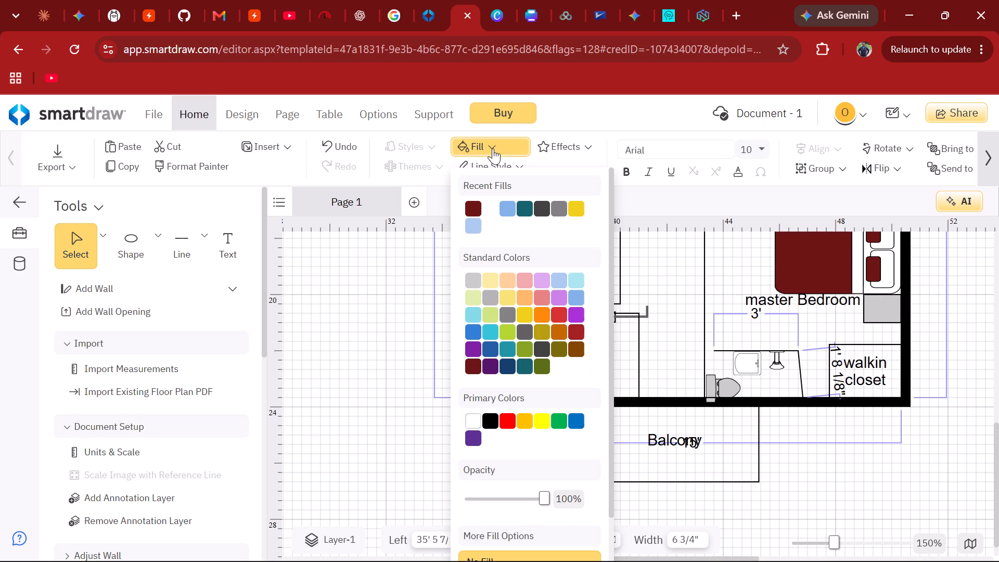
{"action": "left_click", "coordinate": [492, 211]}
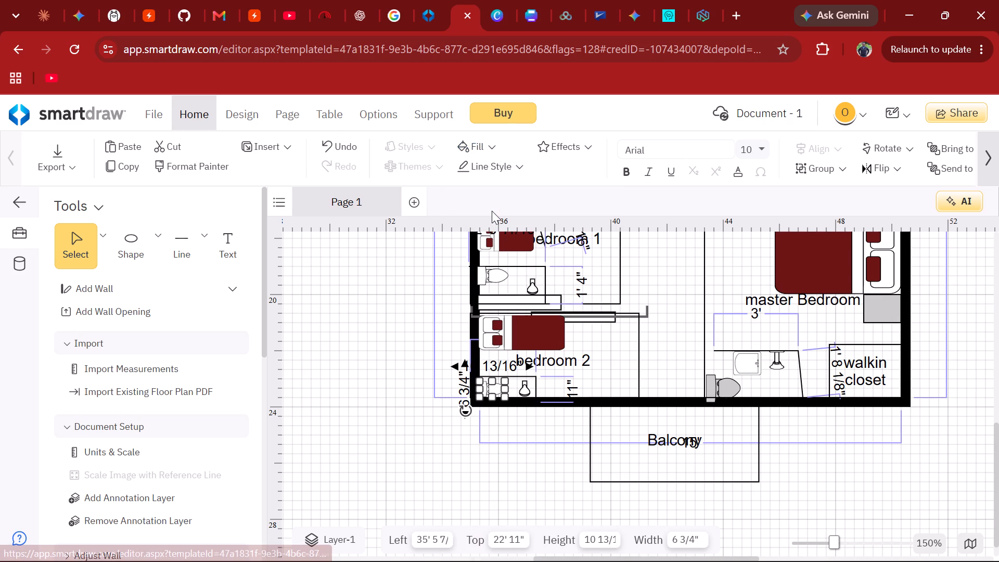
Fill the toilet in the master bedroom's bathroom with white.
{"action": "left_click", "coordinate": [736, 385]}
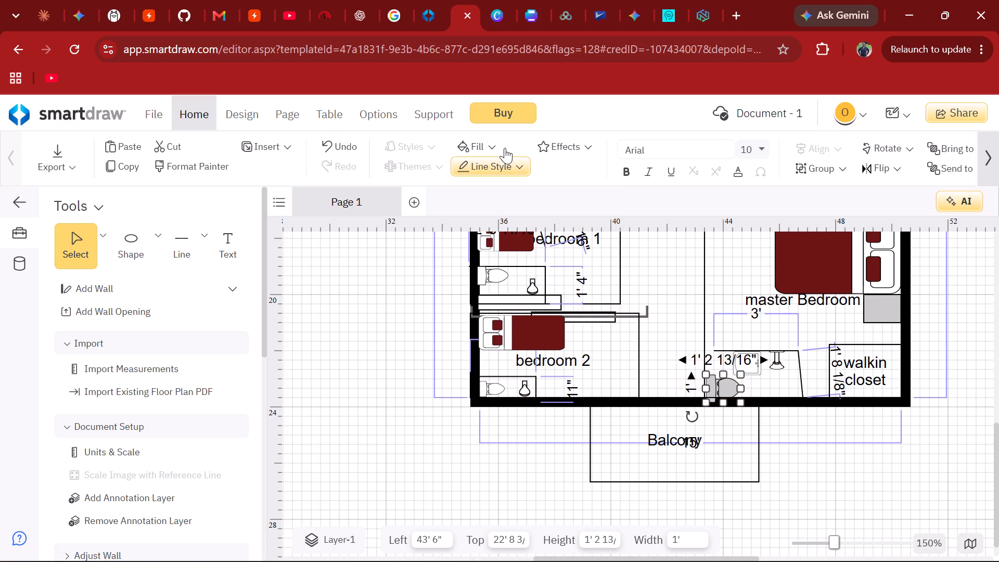
{"action": "left_click", "coordinate": [501, 147]}
{"action": "left_click", "coordinate": [468, 213]}
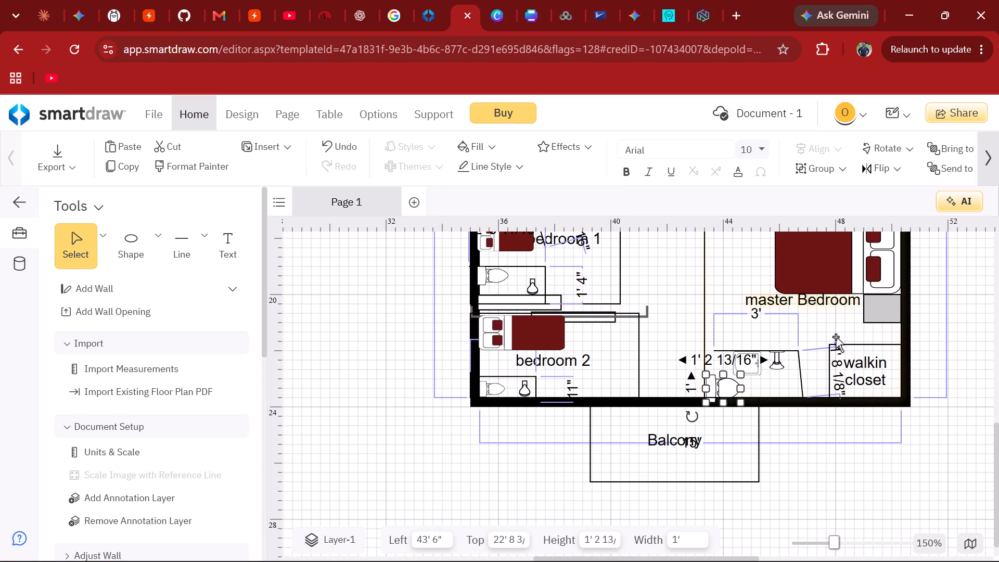
Fill the nightstand beside the master bedroom bed with dark orange.
{"action": "left_click", "coordinate": [874, 313]}
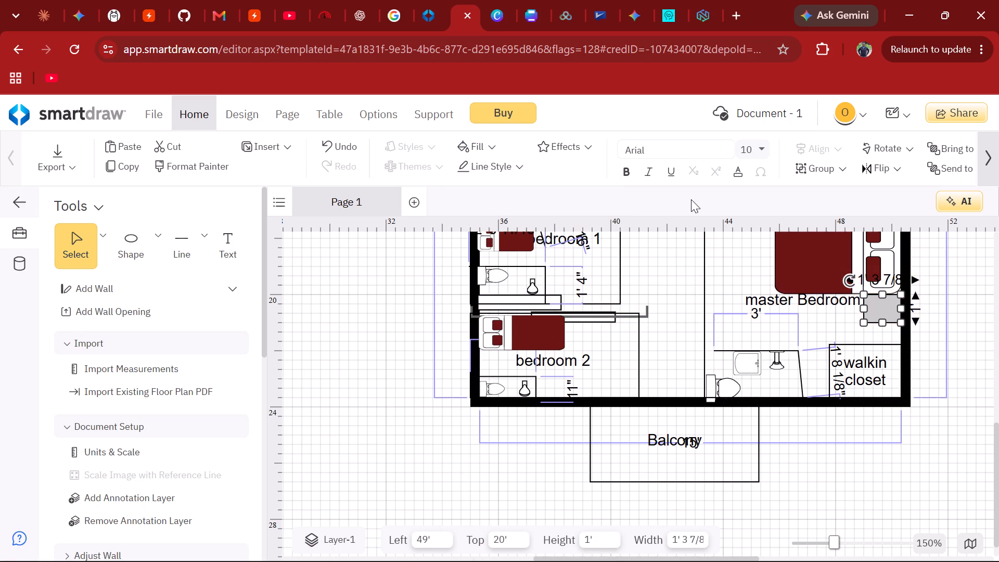
{"action": "left_click", "coordinate": [494, 144]}
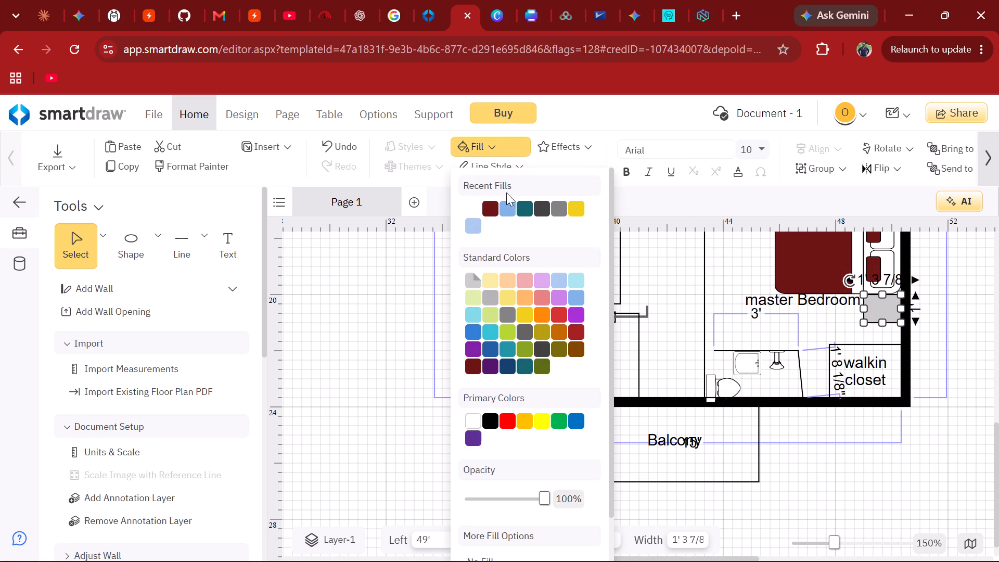
{"action": "left_click", "coordinate": [563, 334]}
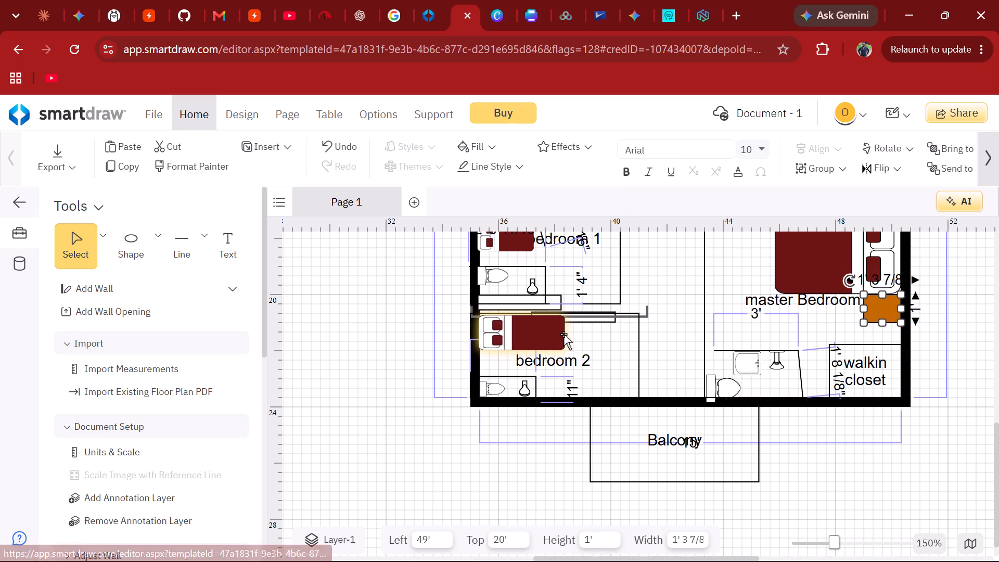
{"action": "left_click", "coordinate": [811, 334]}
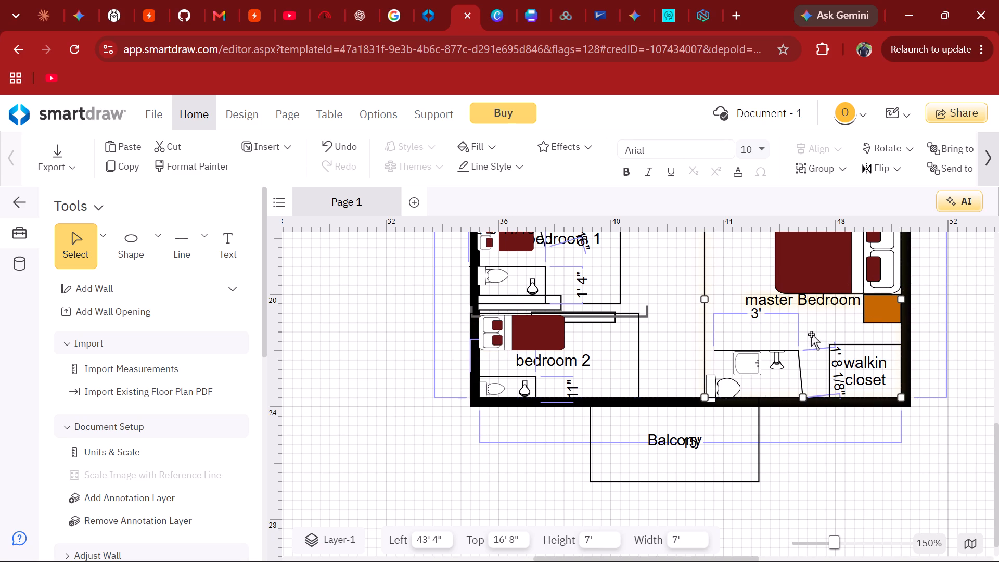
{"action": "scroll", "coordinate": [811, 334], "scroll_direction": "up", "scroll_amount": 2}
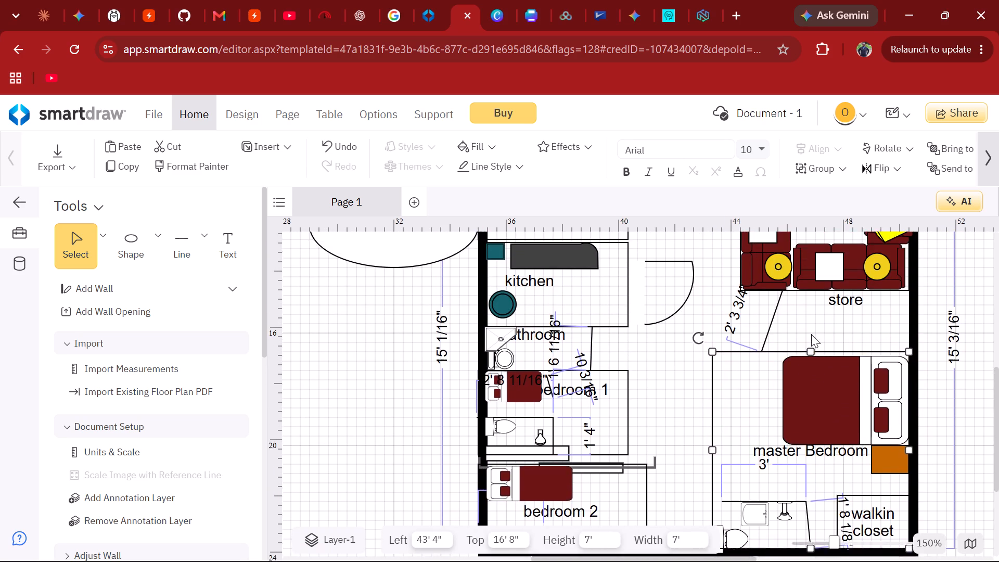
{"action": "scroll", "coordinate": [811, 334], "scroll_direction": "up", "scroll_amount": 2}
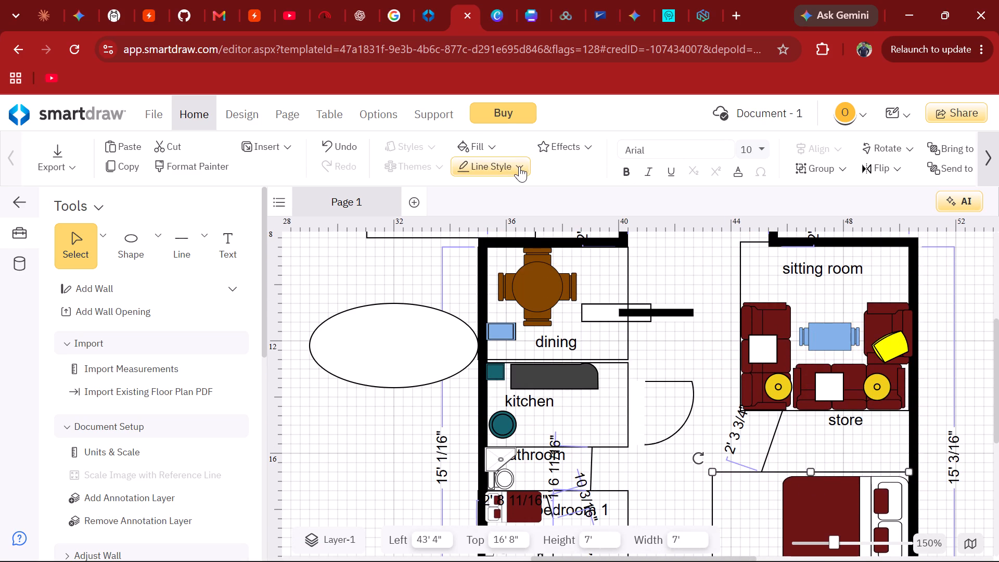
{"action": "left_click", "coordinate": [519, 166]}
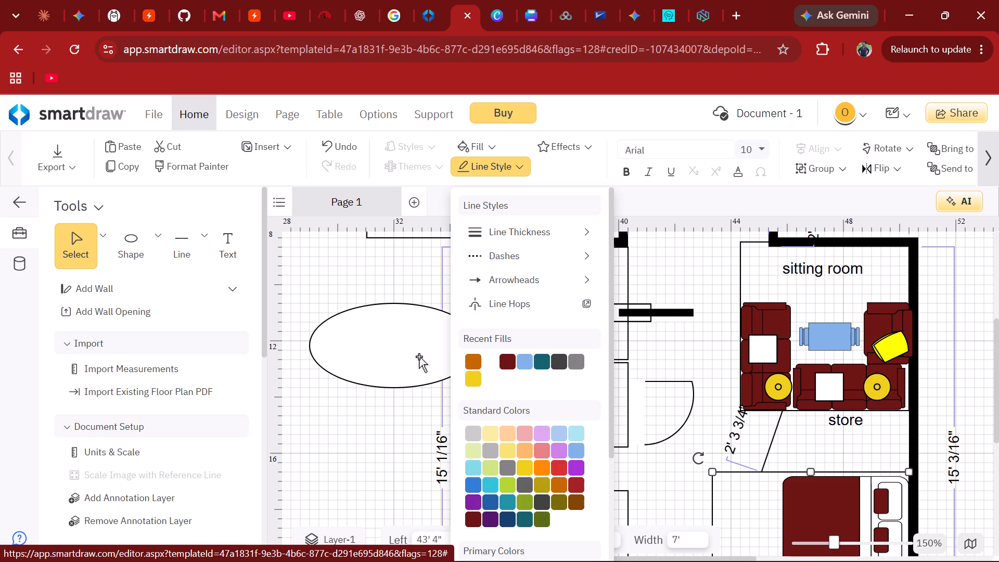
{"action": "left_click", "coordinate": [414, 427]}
Change the line colour of the dining room outline to the recently used dark teal.
{"action": "left_click", "coordinate": [486, 405]}
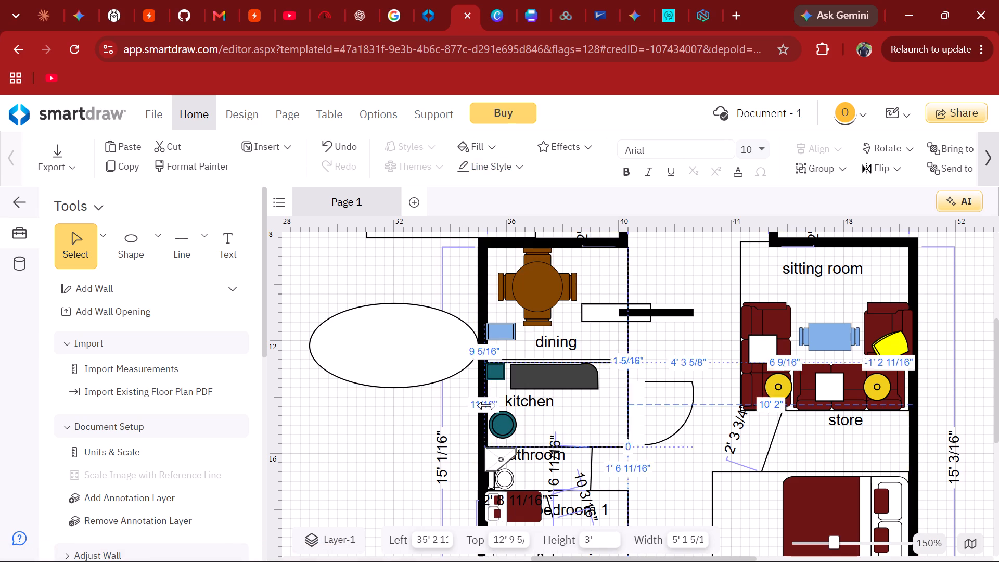
{"action": "left_click", "coordinate": [483, 381]}
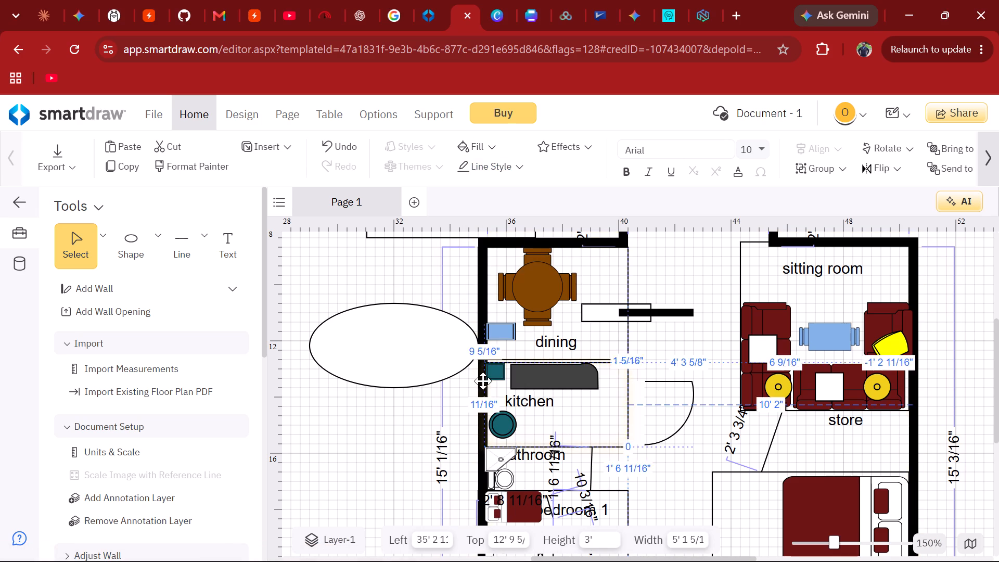
{"action": "left_click", "coordinate": [481, 296]}
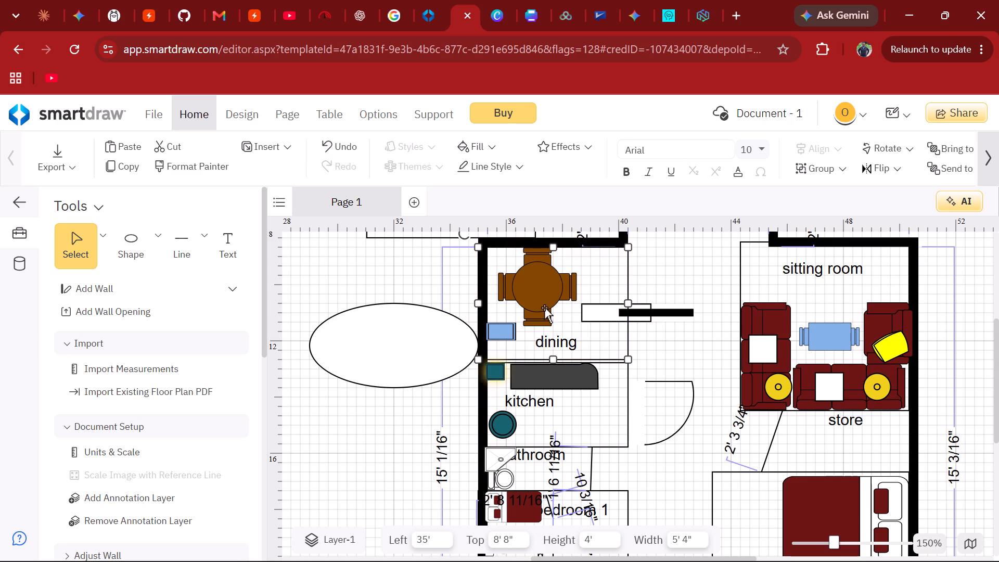
{"action": "scroll", "coordinate": [544, 308], "scroll_direction": "up", "scroll_amount": 1}
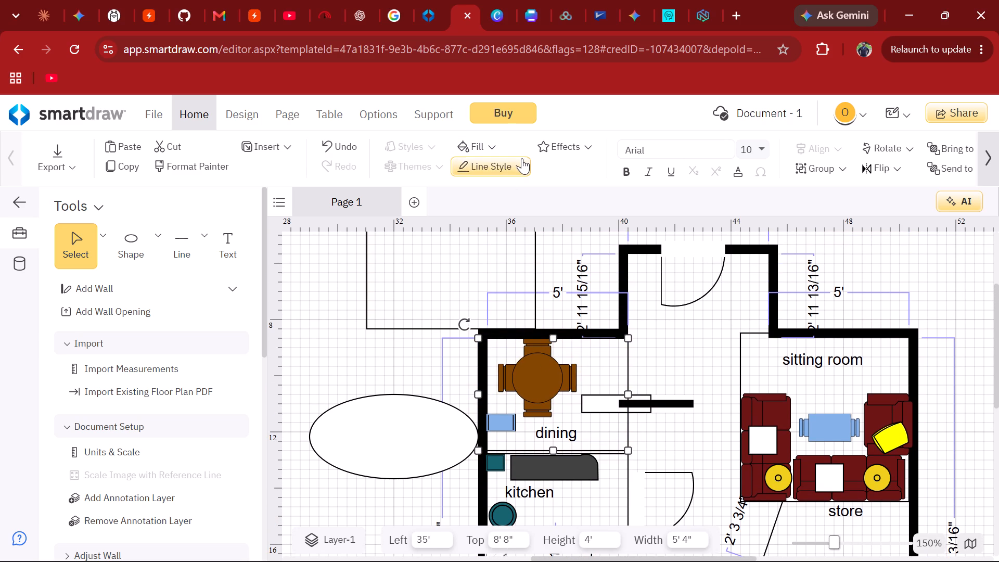
{"action": "left_click", "coordinate": [522, 158]}
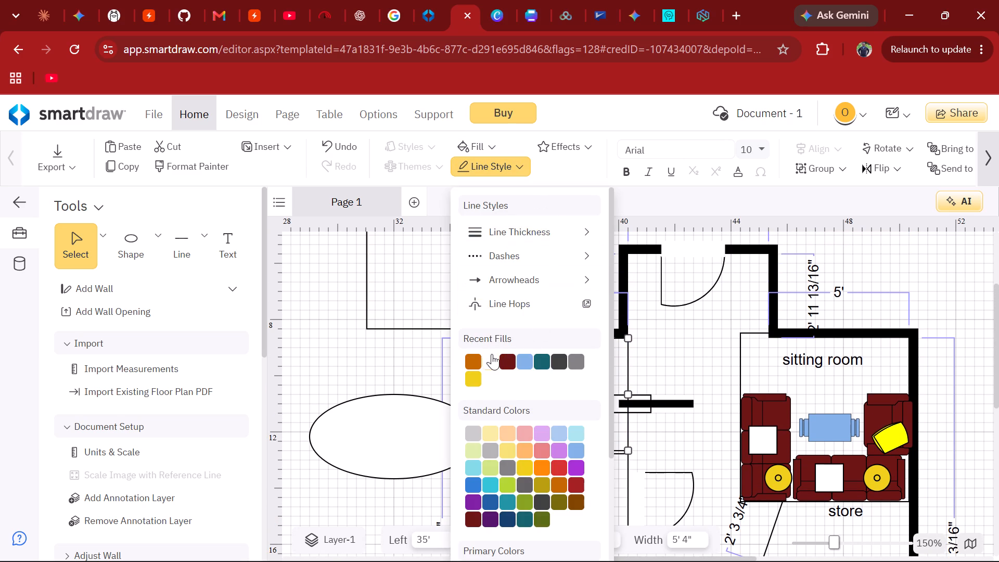
{"action": "left_click", "coordinate": [538, 360]}
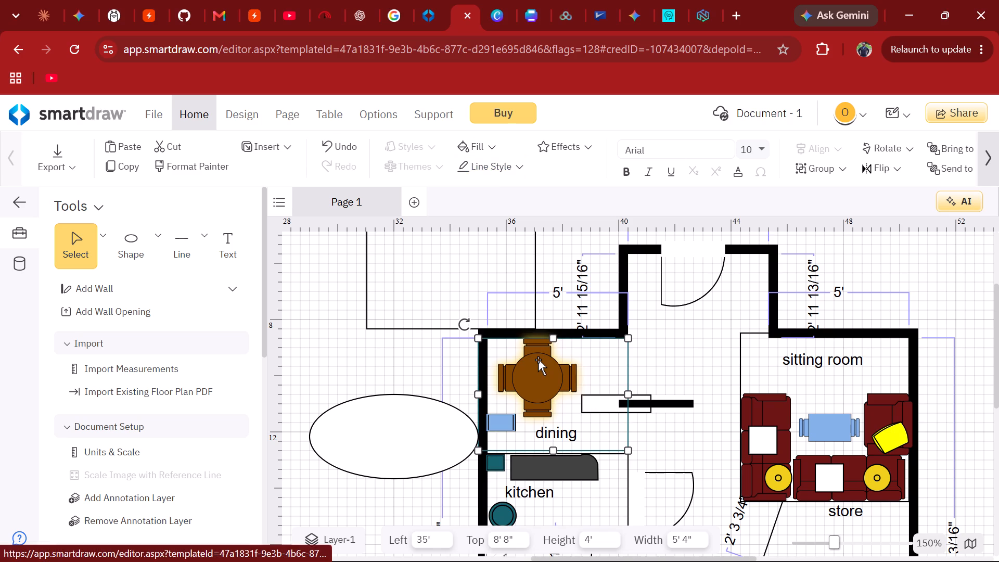
{"action": "left_click", "coordinate": [658, 351]}
Look over the floor plan's rooms, including the dining area, kitchen, bathrooms, bedrooms and sitting room.
{"action": "scroll", "coordinate": [658, 351], "scroll_direction": "down", "scroll_amount": 2}
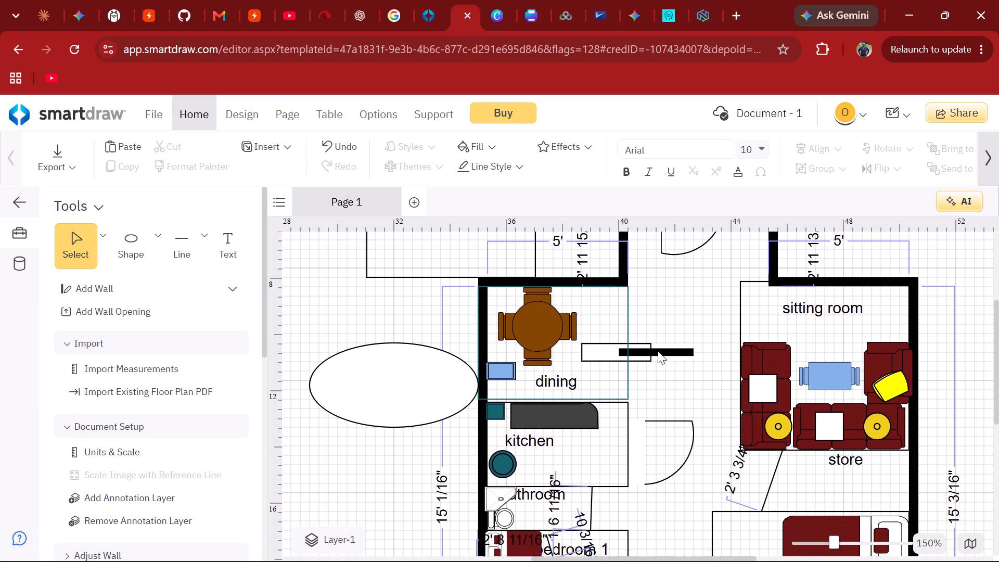
{"action": "scroll", "coordinate": [658, 351], "scroll_direction": "down", "scroll_amount": 1}
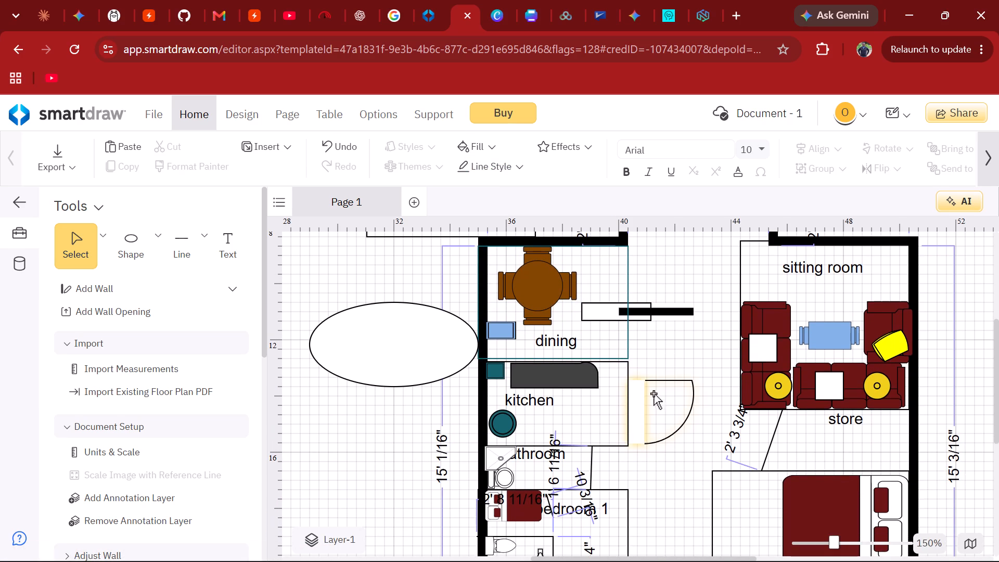
{"action": "left_click", "coordinate": [684, 381]}
{"action": "left_click", "coordinate": [696, 333]}
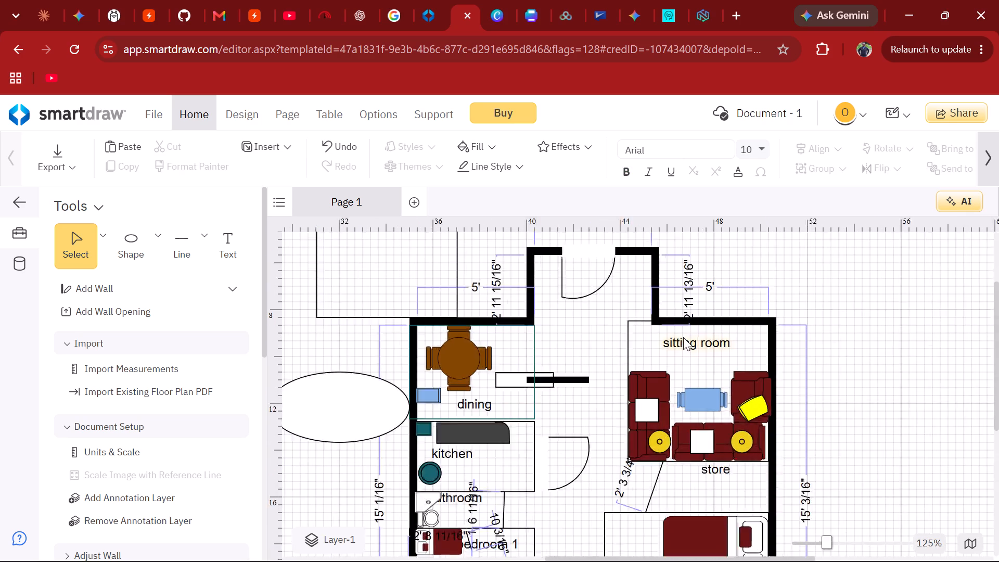
{"action": "scroll", "coordinate": [683, 337], "scroll_direction": "down", "scroll_amount": 3}
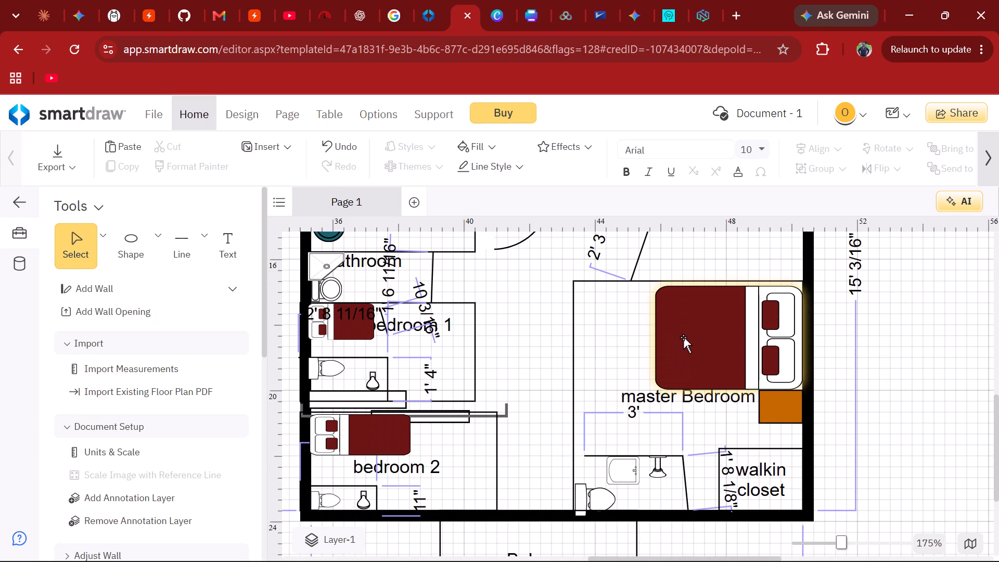
{"action": "scroll", "coordinate": [683, 337], "scroll_direction": "up", "scroll_amount": 1}
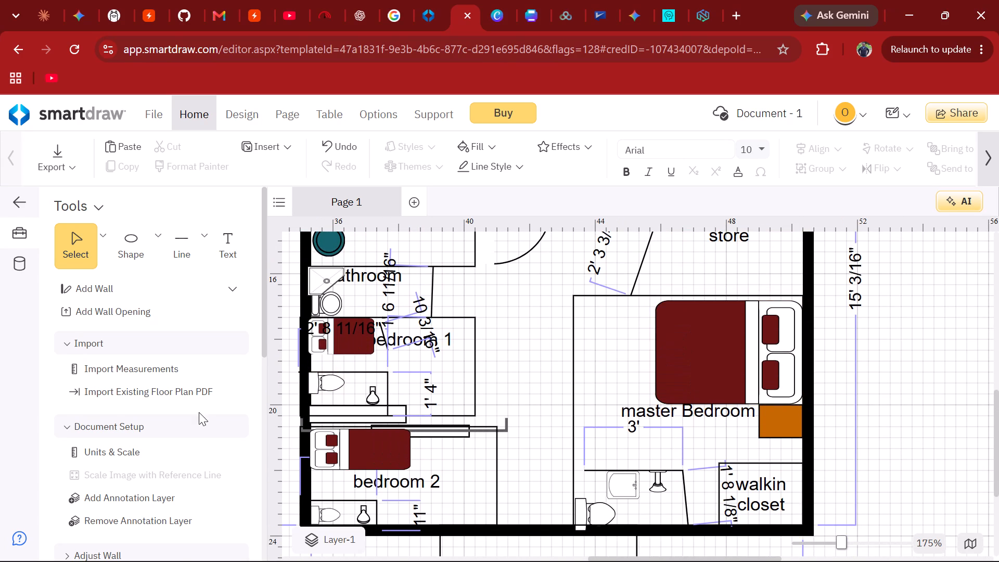
{"action": "scroll", "coordinate": [198, 406], "scroll_direction": "down", "scroll_amount": 7}
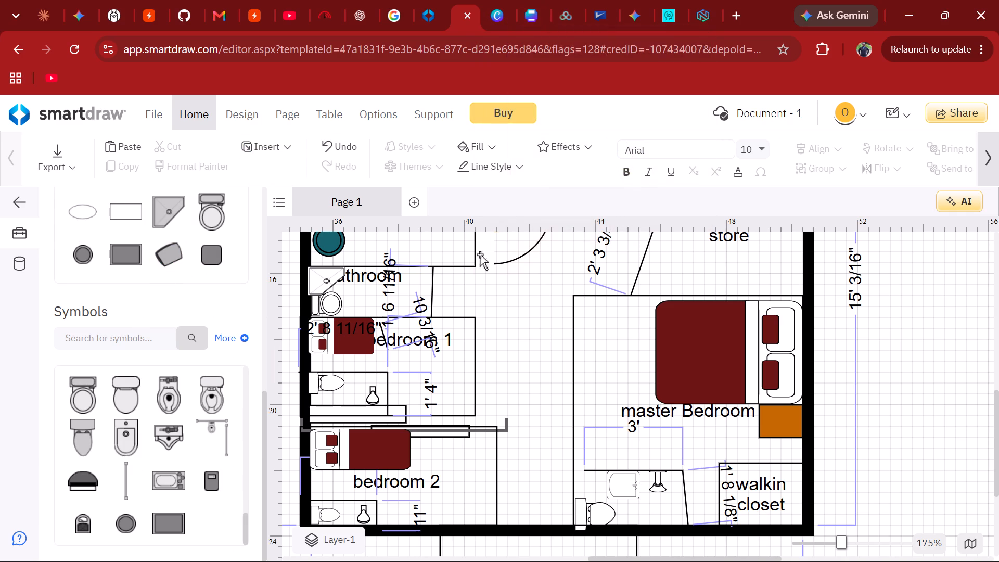
{"action": "scroll", "coordinate": [515, 297], "scroll_direction": "up", "scroll_amount": 2}
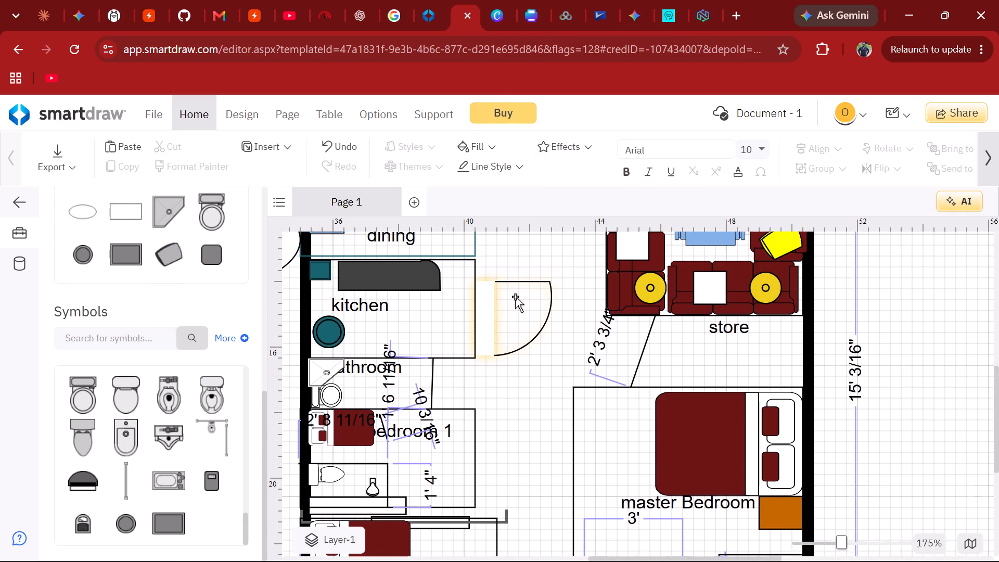
{"action": "scroll", "coordinate": [515, 297], "scroll_direction": "up", "scroll_amount": 1}
{"action": "scroll", "coordinate": [424, 260], "scroll_direction": "up", "scroll_amount": 1}
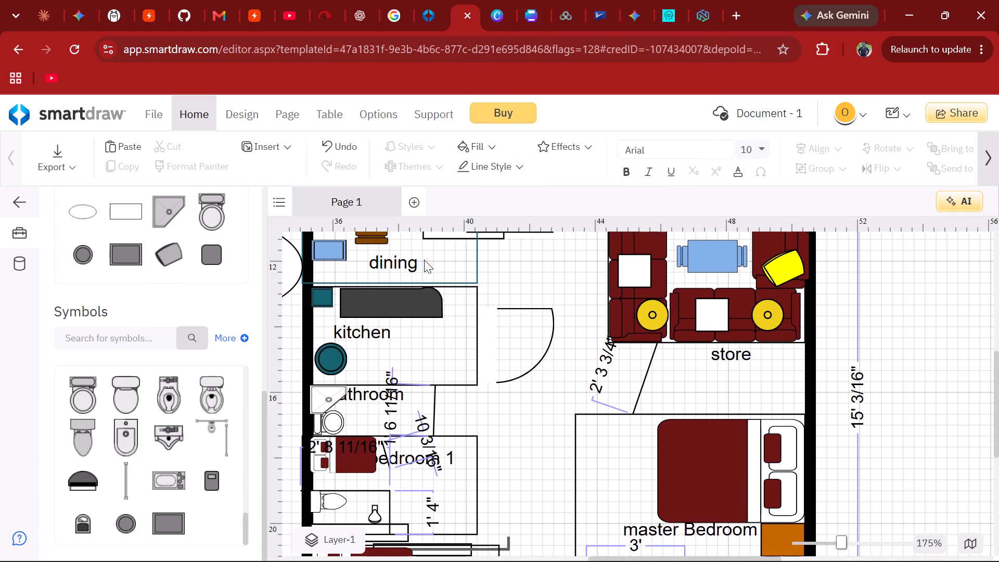
{"action": "scroll", "coordinate": [424, 260], "scroll_direction": "up", "scroll_amount": 2}
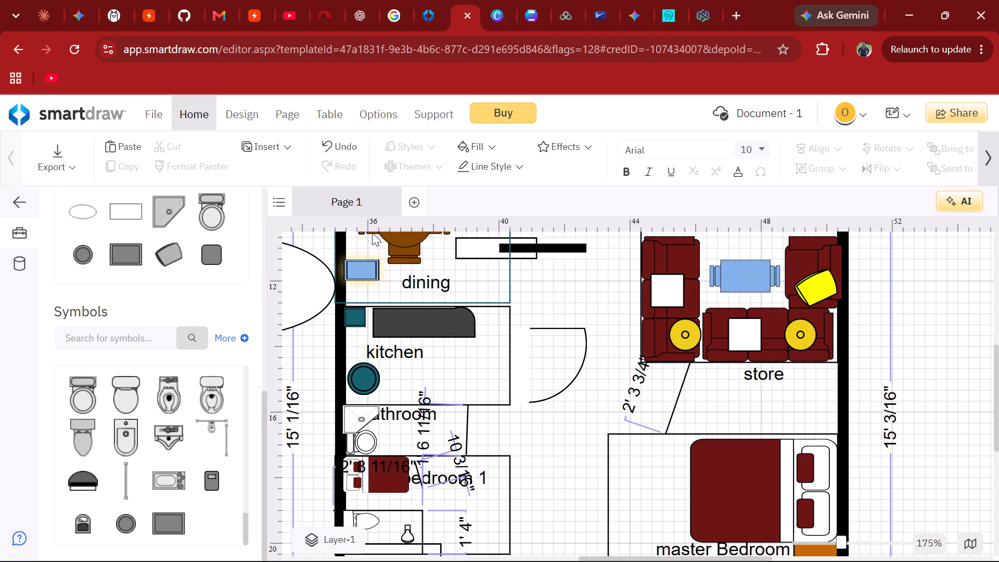
{"action": "scroll", "coordinate": [451, 290], "scroll_direction": "down", "scroll_amount": 1}
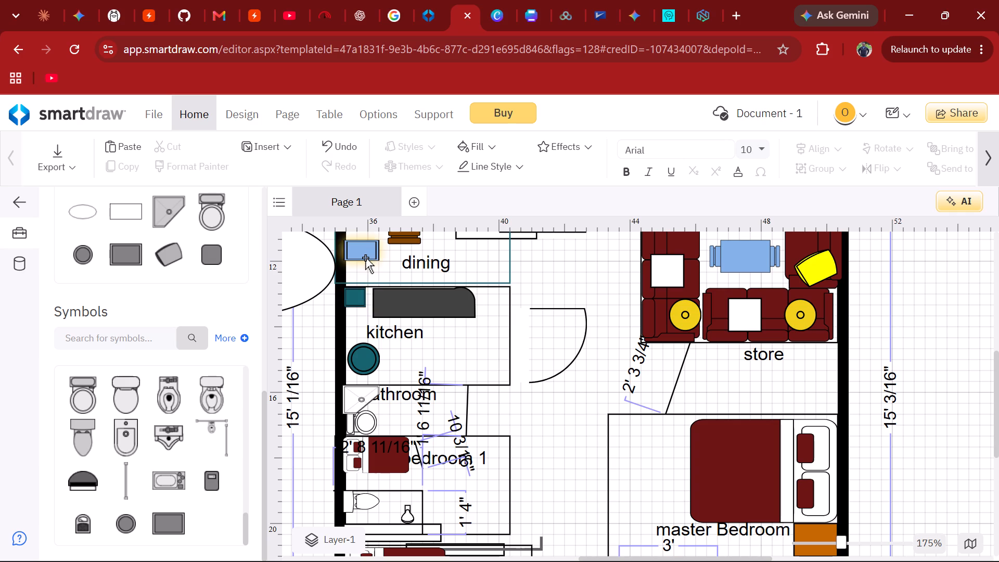
{"action": "scroll", "coordinate": [365, 258], "scroll_direction": "down", "scroll_amount": 1}
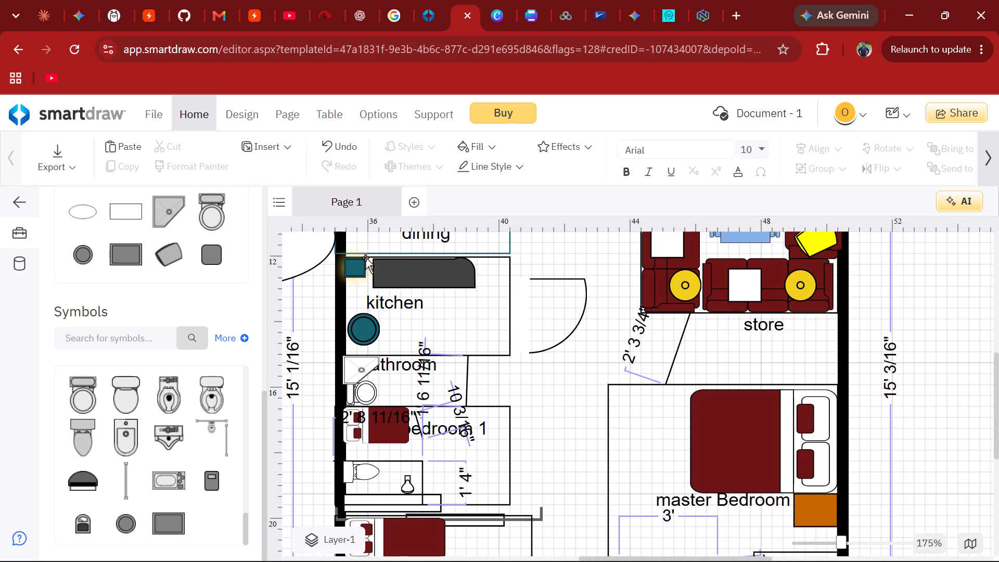
{"action": "scroll", "coordinate": [365, 258], "scroll_direction": "down", "scroll_amount": 1}
{"action": "scroll", "coordinate": [365, 258], "scroll_direction": "up", "scroll_amount": 1}
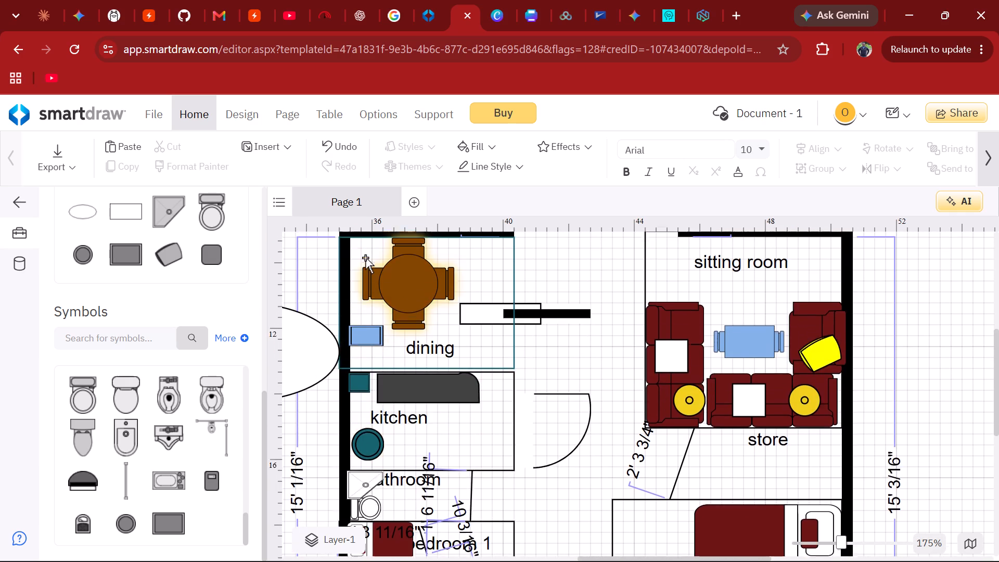
Add the text label "outdoor garden" inside the empty rectangle outside the house, above the dining room.
{"action": "scroll", "coordinate": [365, 258], "scroll_direction": "up", "scroll_amount": 4}
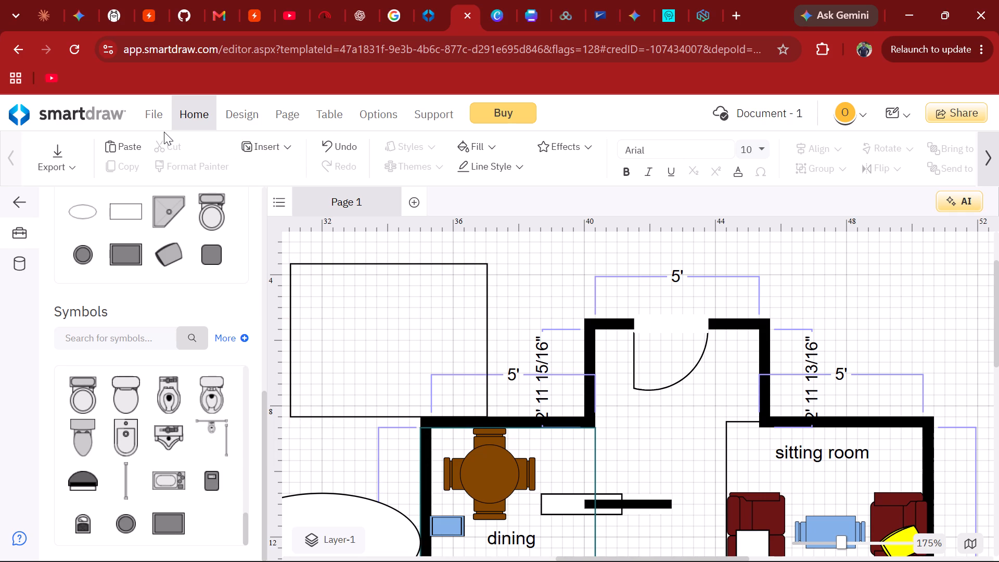
{"action": "scroll", "coordinate": [189, 233], "scroll_direction": "up", "scroll_amount": 6}
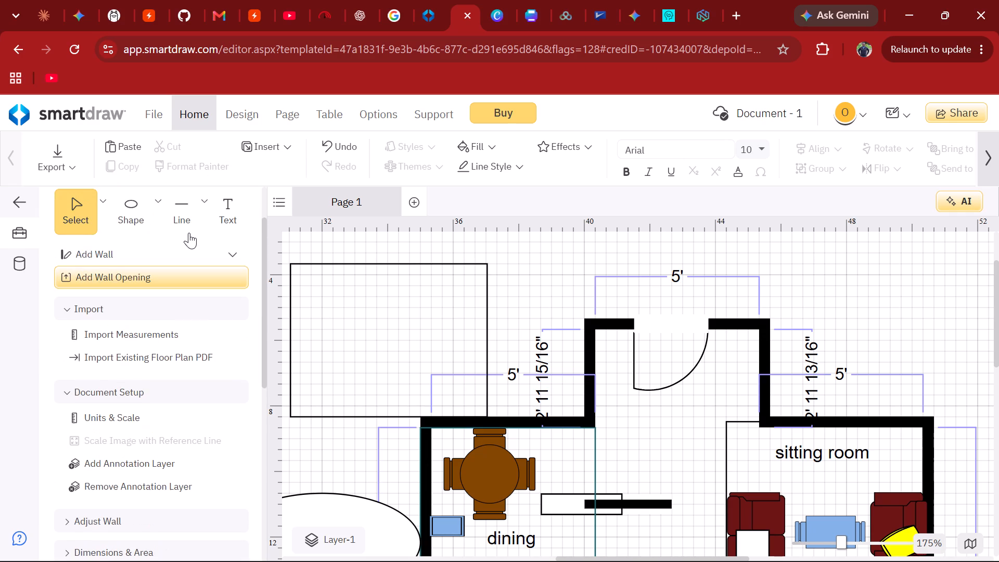
{"action": "left_click", "coordinate": [234, 235]}
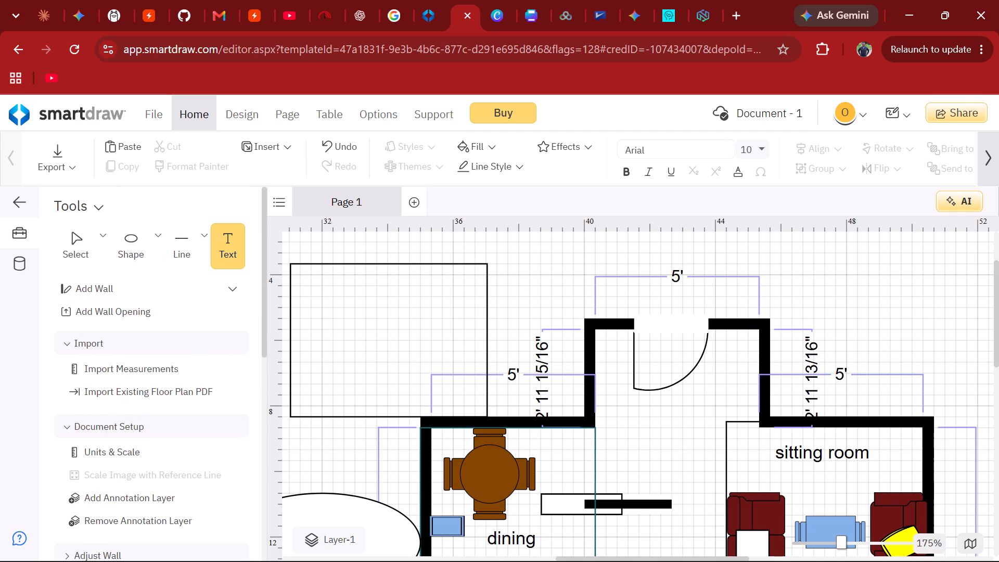
{"action": "left_click", "coordinate": [322, 309]}
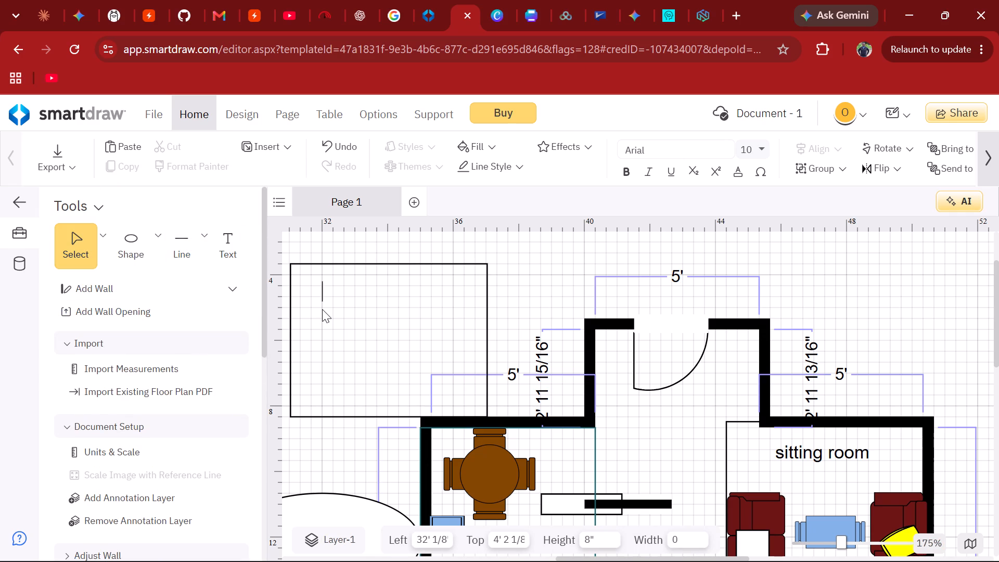
{"action": "type", "text": "outdoor garden"}
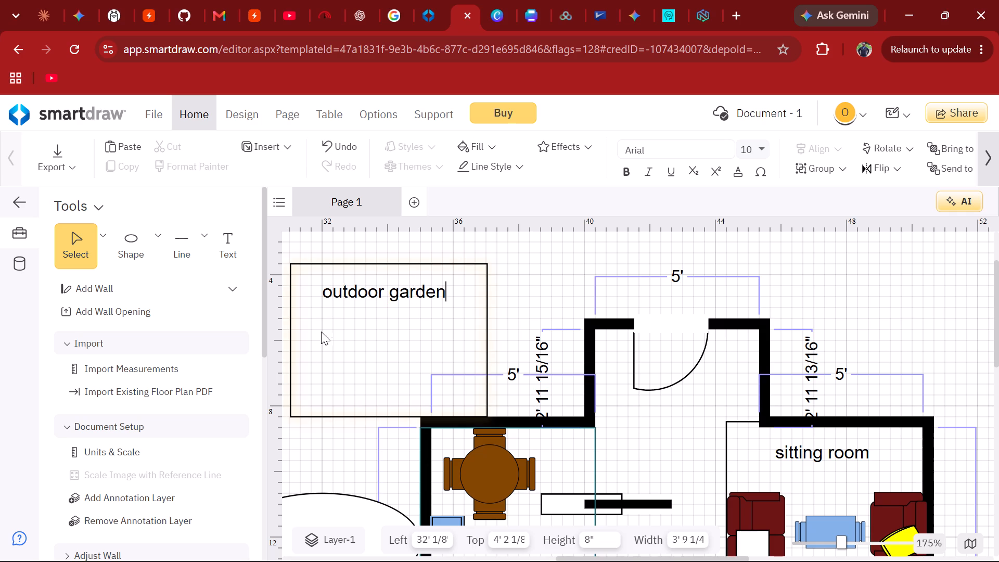
{"action": "left_click", "coordinate": [330, 334]}
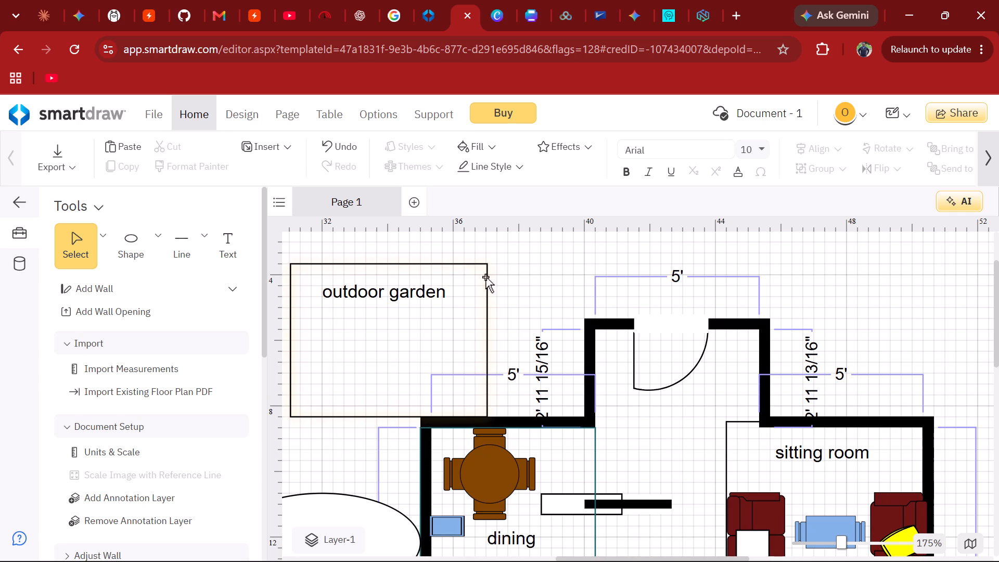
Fill the outdoor garden rectangle with the primary green.
{"action": "left_click", "coordinate": [485, 277]}
{"action": "left_click", "coordinate": [472, 145]}
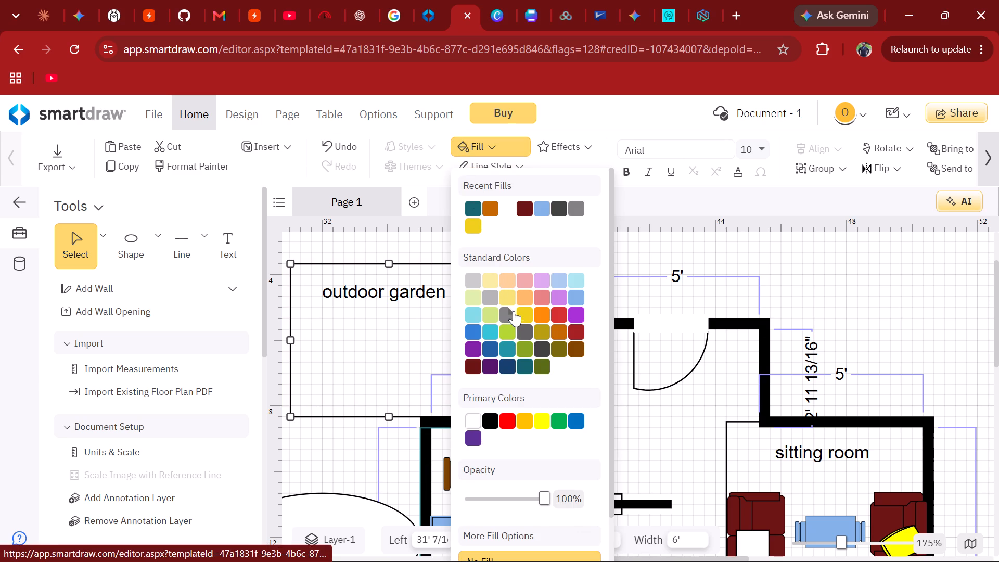
{"action": "left_click", "coordinate": [553, 417]}
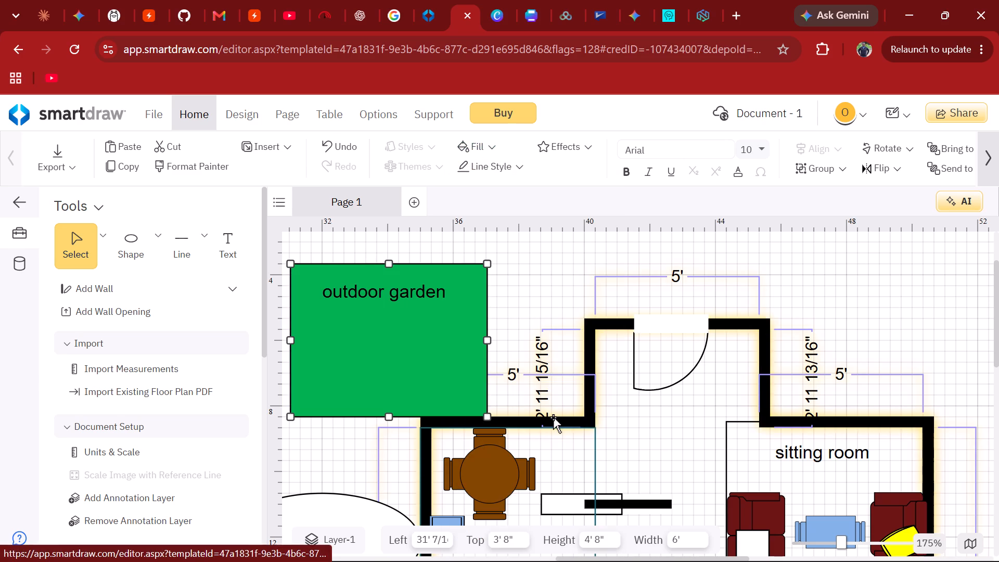
{"action": "left_click", "coordinate": [517, 308]}
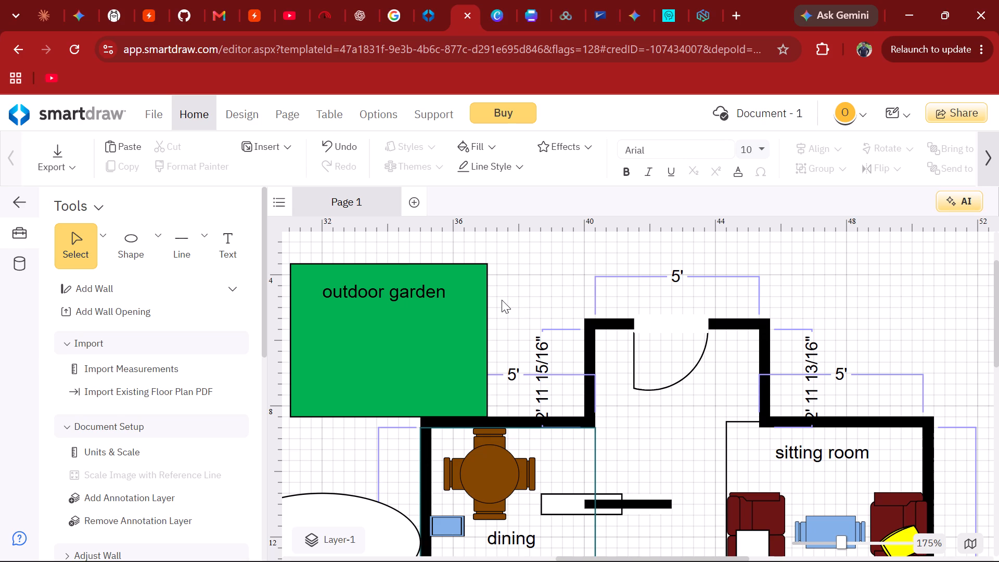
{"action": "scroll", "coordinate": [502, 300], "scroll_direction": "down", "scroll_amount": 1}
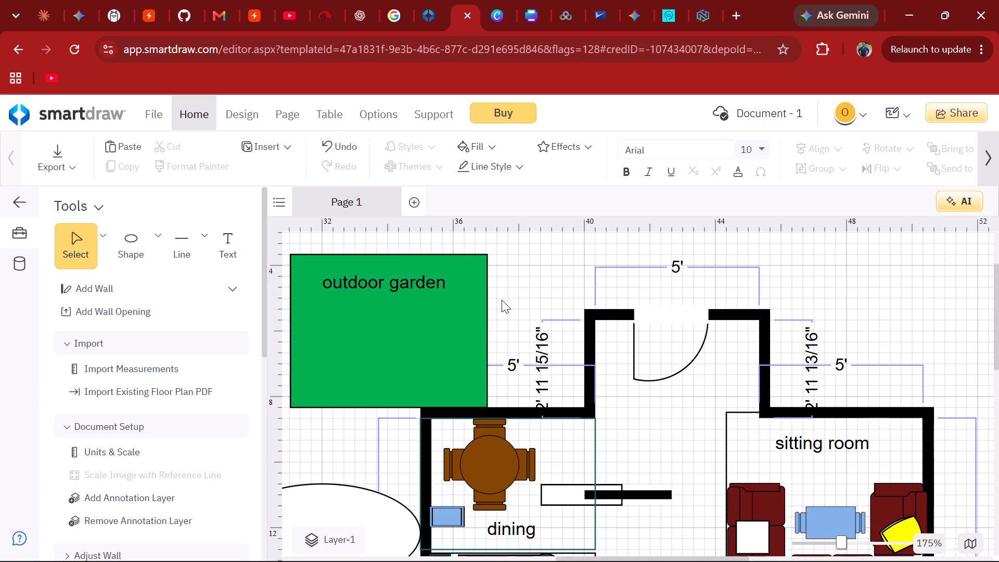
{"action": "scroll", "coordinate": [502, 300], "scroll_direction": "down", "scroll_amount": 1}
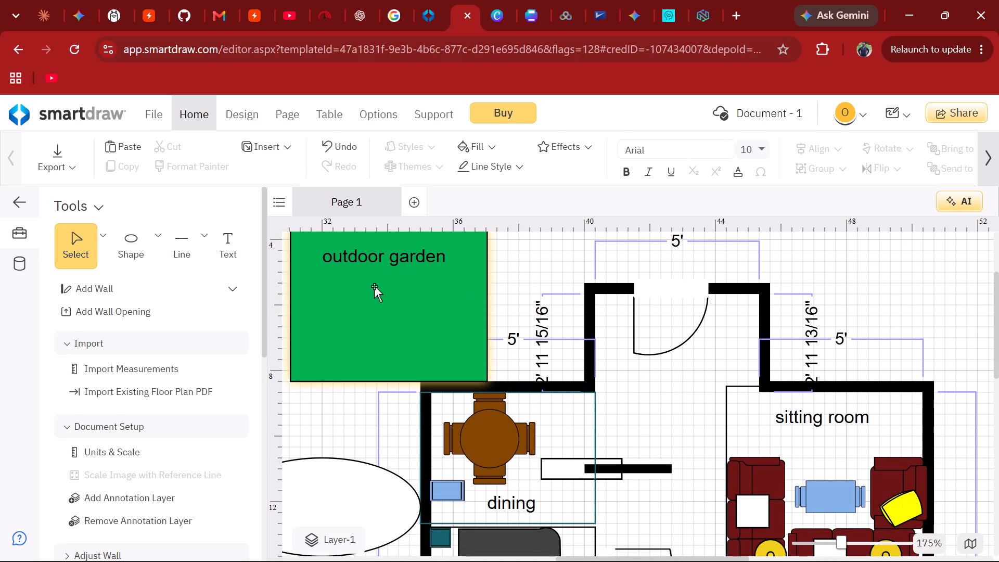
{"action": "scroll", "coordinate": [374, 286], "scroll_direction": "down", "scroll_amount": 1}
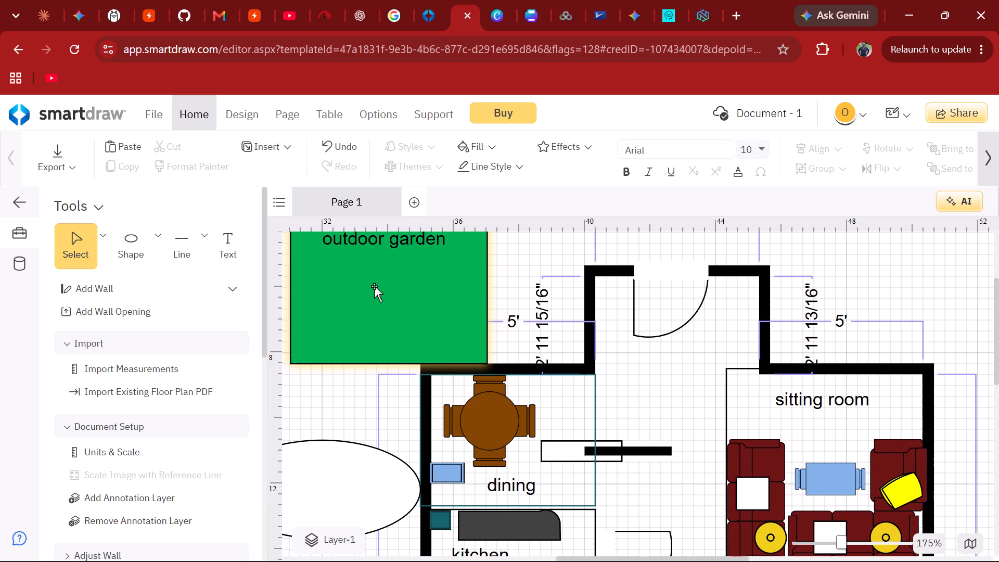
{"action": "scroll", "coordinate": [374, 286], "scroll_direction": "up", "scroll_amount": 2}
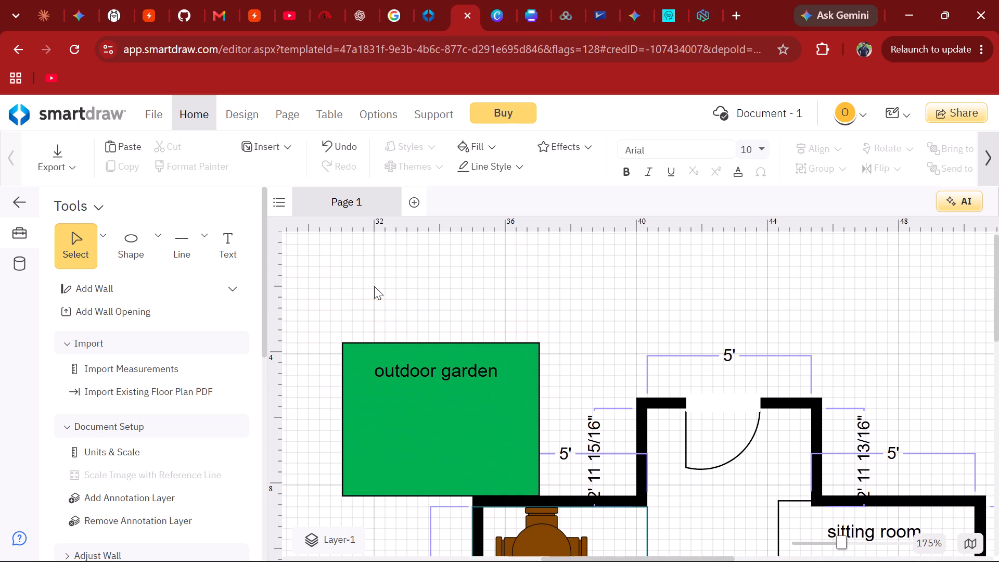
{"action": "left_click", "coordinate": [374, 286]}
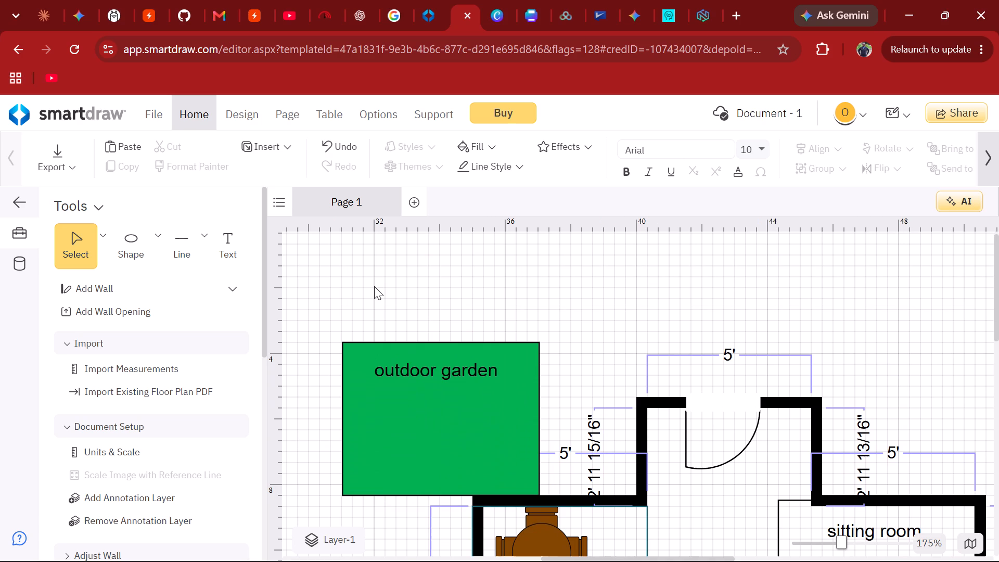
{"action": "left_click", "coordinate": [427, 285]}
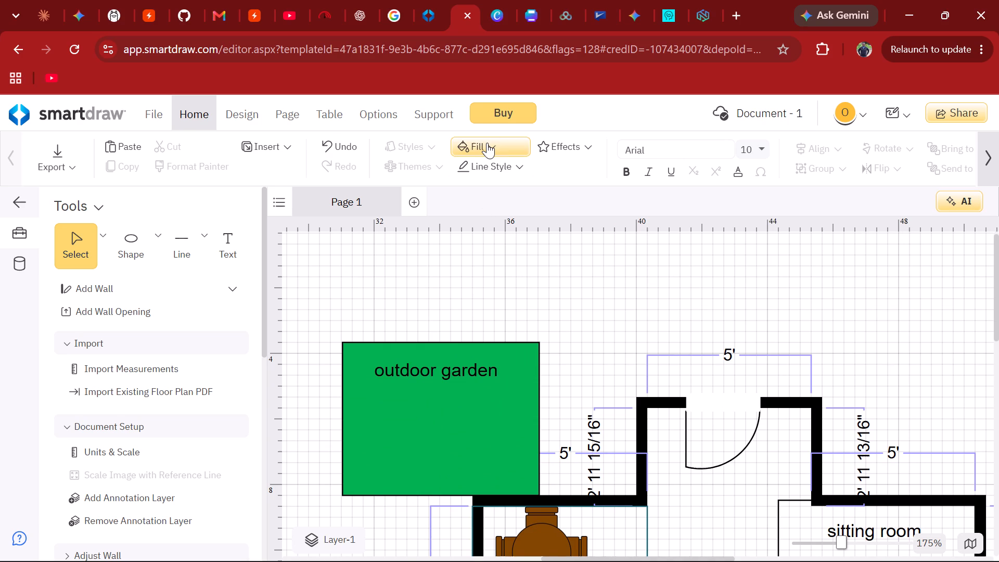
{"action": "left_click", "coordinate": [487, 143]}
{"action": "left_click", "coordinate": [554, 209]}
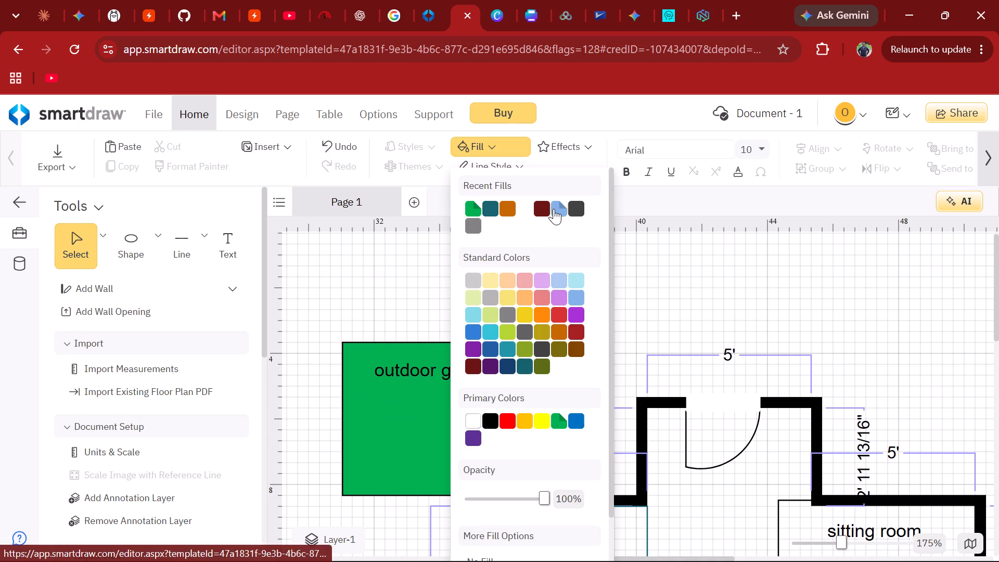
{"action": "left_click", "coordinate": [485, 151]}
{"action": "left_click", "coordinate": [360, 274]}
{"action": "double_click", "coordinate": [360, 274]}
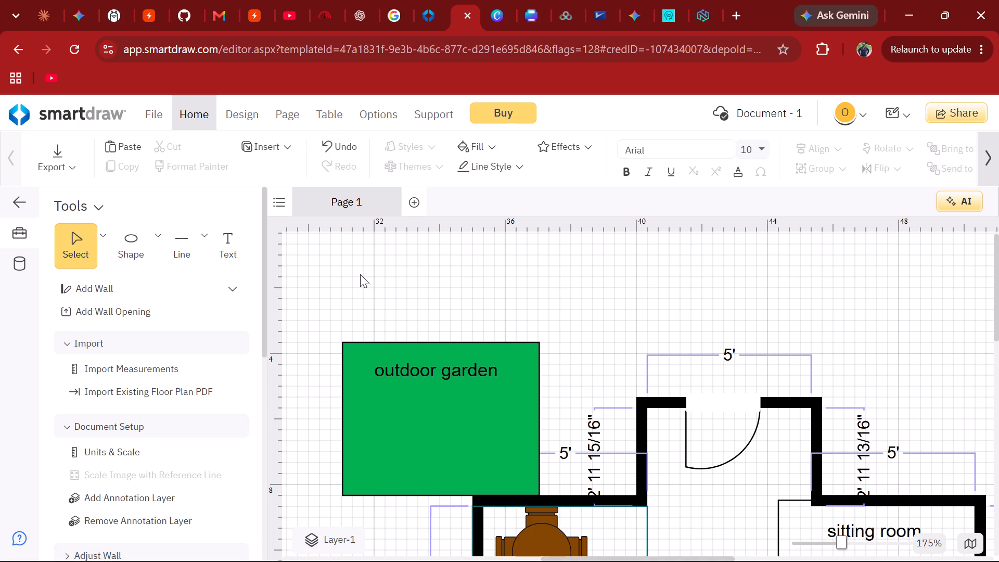
Label the empty ellipse outside the house, beside the dining and kitchen wall, as "swimming pool".
{"action": "scroll", "coordinate": [459, 284], "scroll_direction": "down", "scroll_amount": 2}
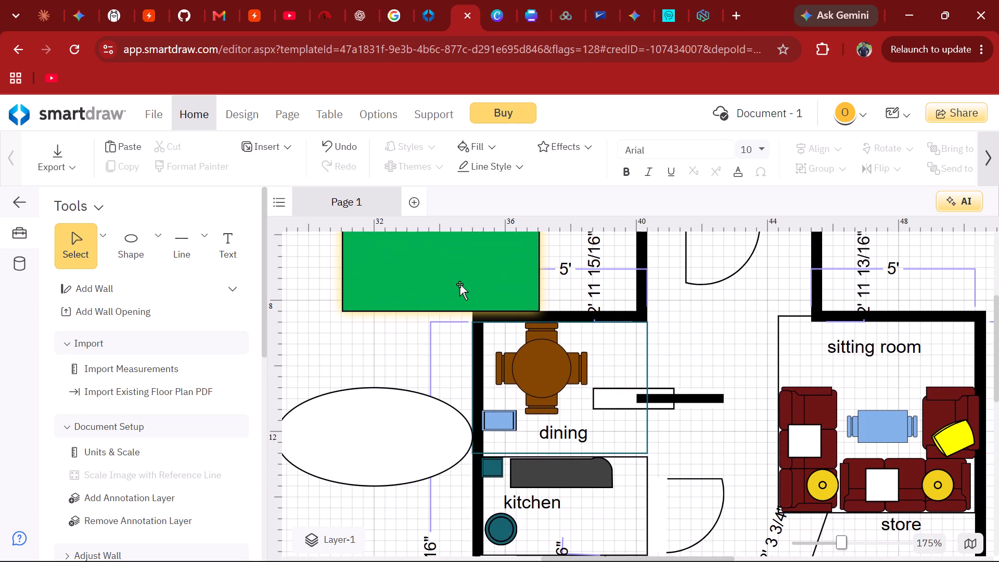
{"action": "scroll", "coordinate": [459, 284], "scroll_direction": "down", "scroll_amount": 1}
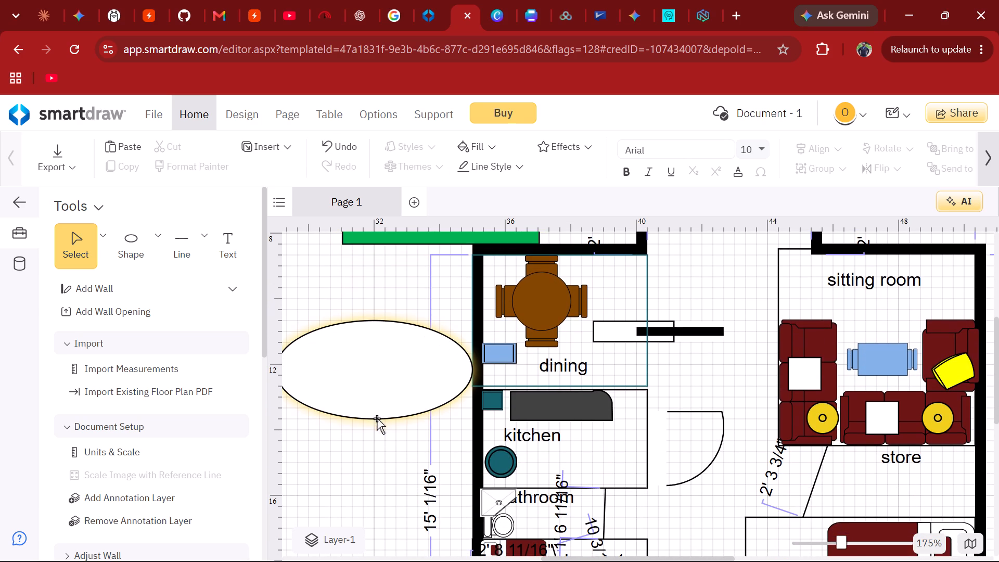
{"action": "left_click", "coordinate": [377, 416]}
{"action": "scroll", "coordinate": [398, 359], "scroll_direction": "up", "scroll_amount": 1}
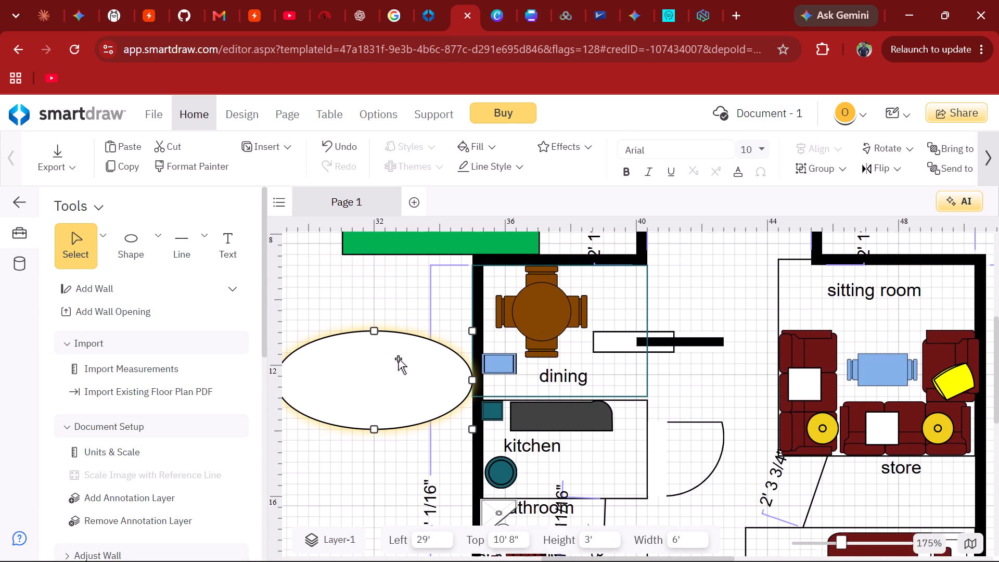
{"action": "scroll", "coordinate": [398, 359], "scroll_direction": "up", "scroll_amount": 1}
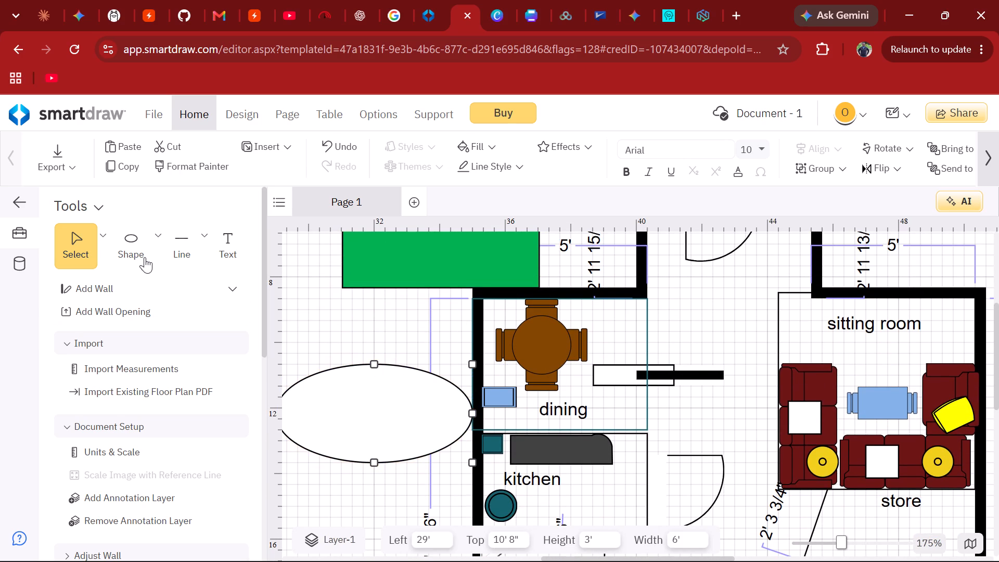
{"action": "left_click", "coordinate": [224, 236]}
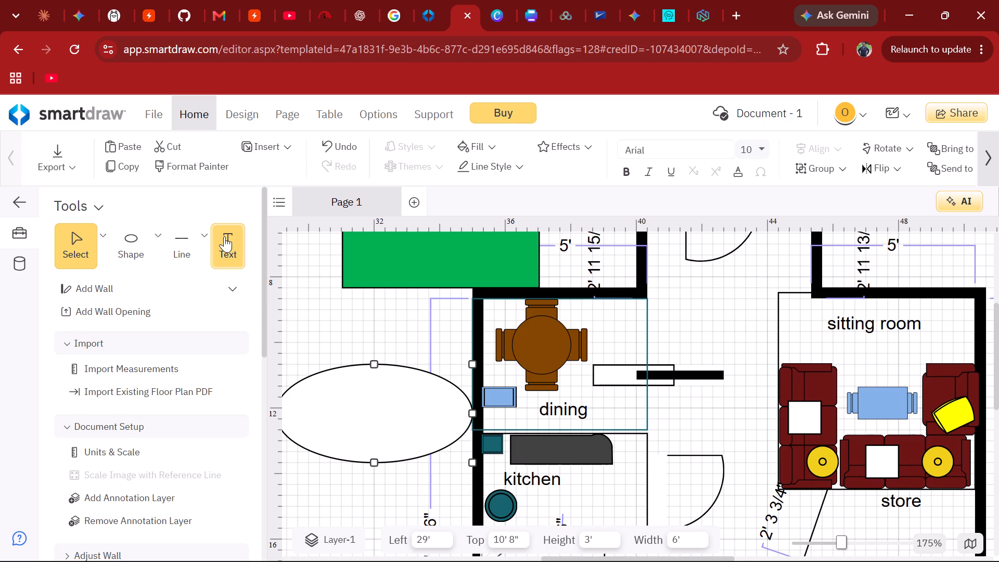
{"action": "type", "text": "swimming pool"}
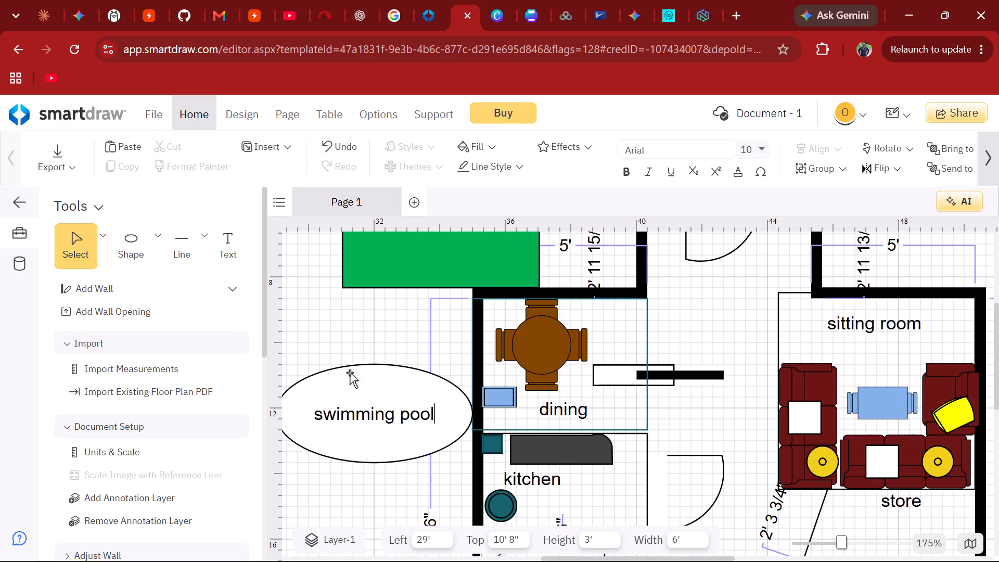
Fill the swimming pool ellipse with the recently used light blue.
{"action": "left_click", "coordinate": [361, 385]}
{"action": "double_click", "coordinate": [390, 382]}
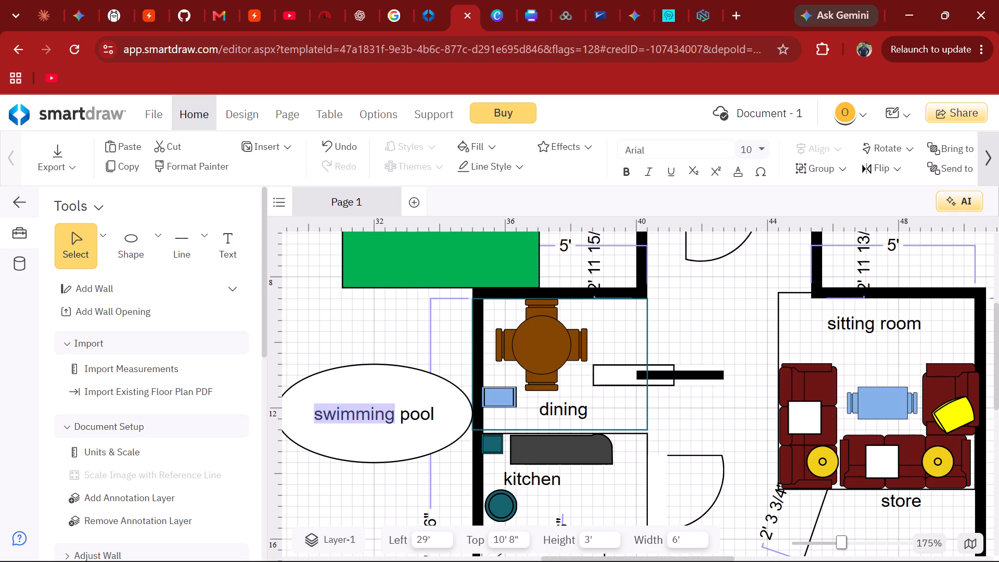
{"action": "left_click", "coordinate": [390, 382]}
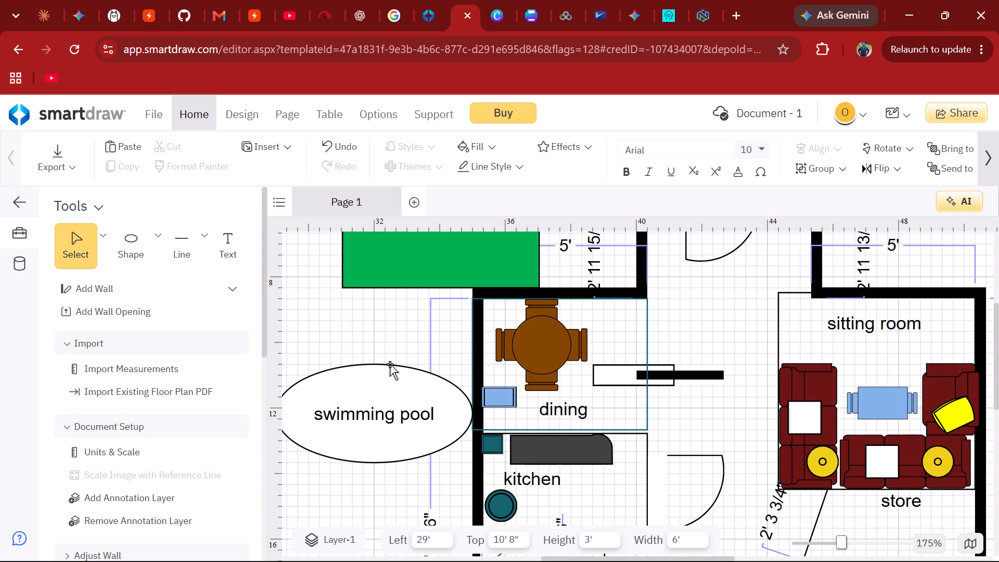
{"action": "left_click", "coordinate": [390, 364]}
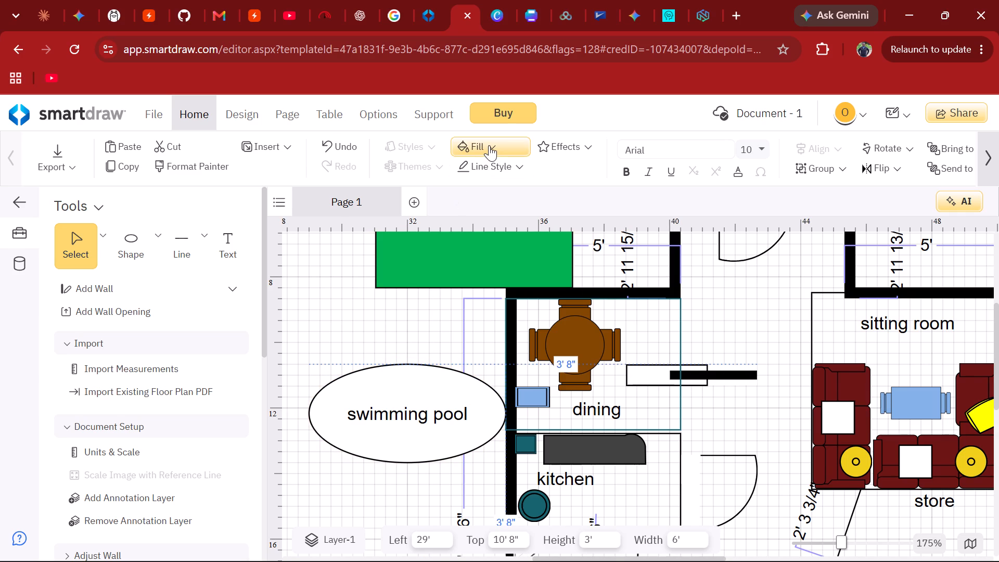
{"action": "left_click", "coordinate": [489, 145]}
{"action": "left_click", "coordinate": [398, 379]}
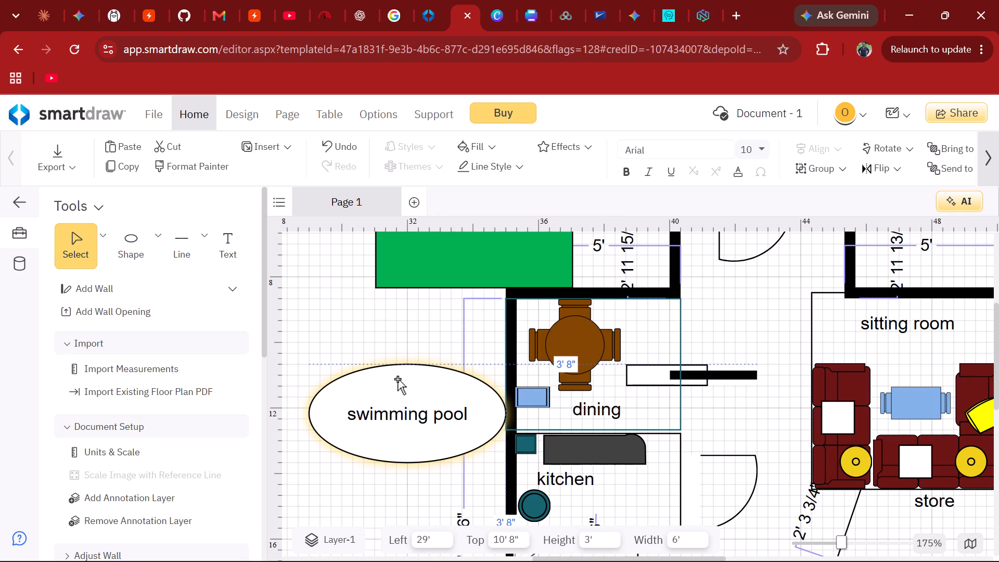
{"action": "left_click", "coordinate": [485, 145]}
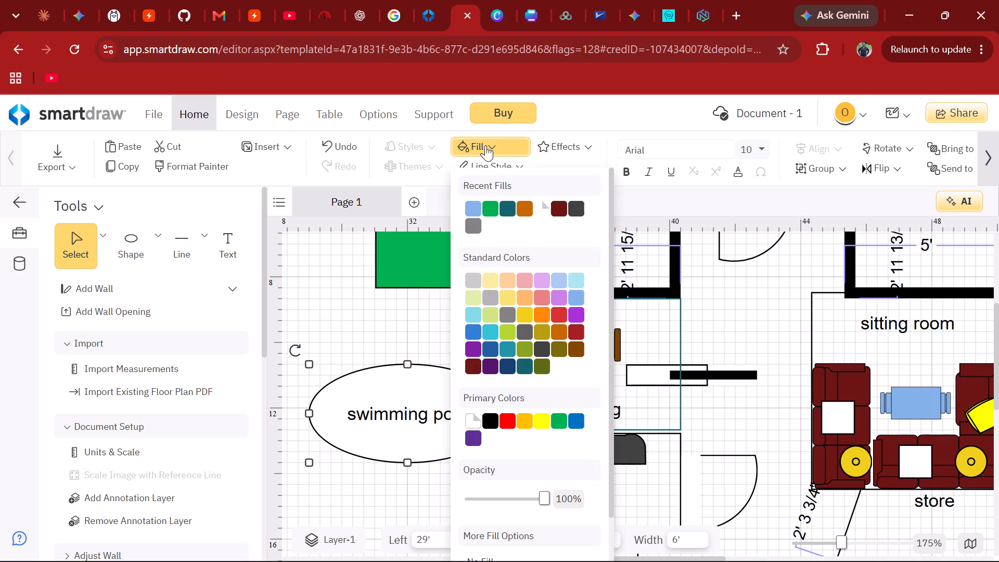
{"action": "left_click", "coordinate": [475, 211]}
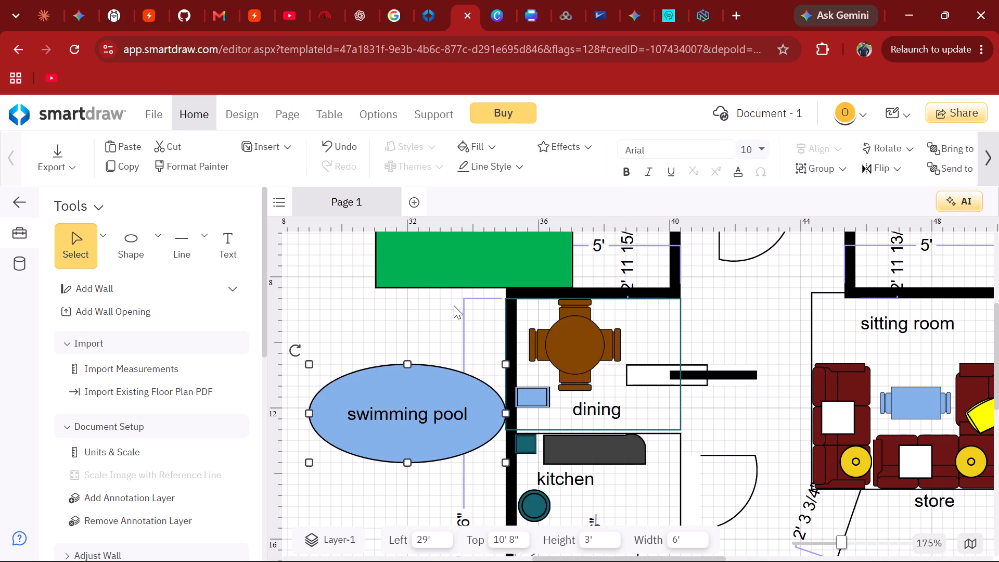
Resize the swimming pool to about 5' 8" wide and 3' 9 3/4" high, keeping it against the house wall.
{"action": "scroll", "coordinate": [453, 305], "scroll_direction": "down", "scroll_amount": 1}
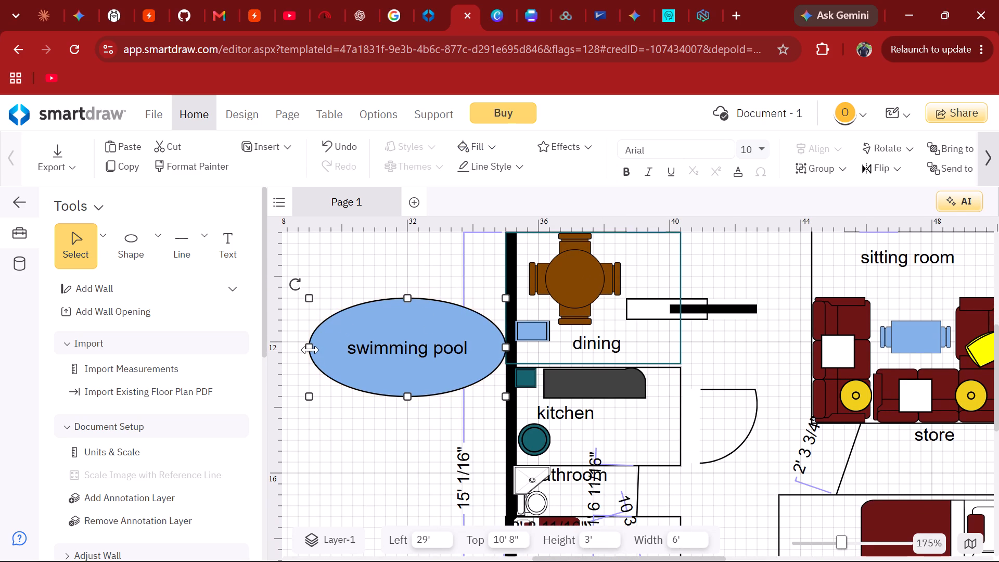
{"action": "left_click_drag", "start_coordinate": [310, 350], "coordinate": [315, 390]}
{"action": "left_click_drag", "start_coordinate": [412, 396], "coordinate": [419, 426]}
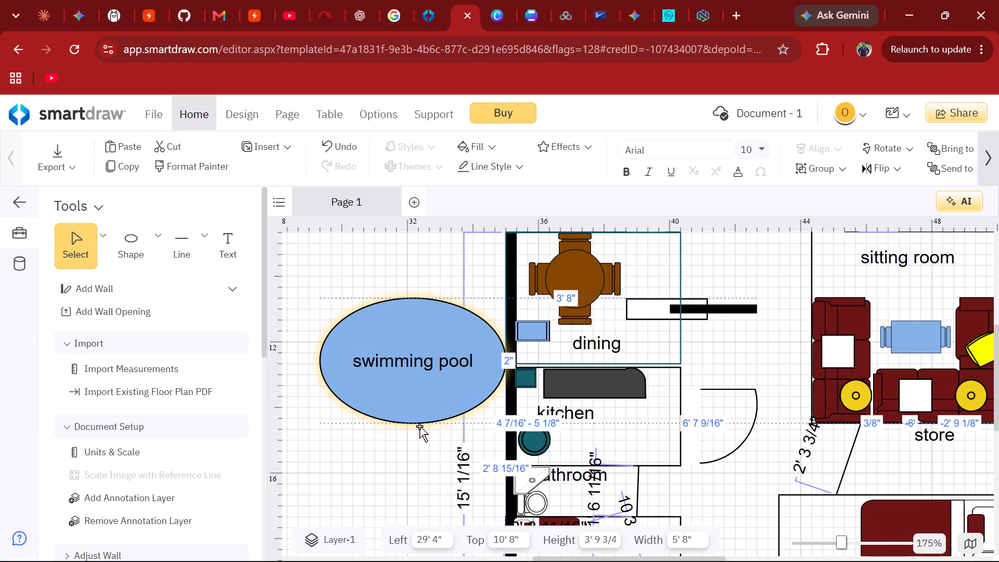
Look over the whole floor plan, including the swimming pool, outdoor garden, interior rooms and balcony.
{"action": "scroll", "coordinate": [419, 426], "scroll_direction": "down", "scroll_amount": 2}
{"action": "scroll", "coordinate": [419, 426], "scroll_direction": "up", "scroll_amount": 1}
{"action": "scroll", "coordinate": [419, 426], "scroll_direction": "right", "scroll_amount": 1}
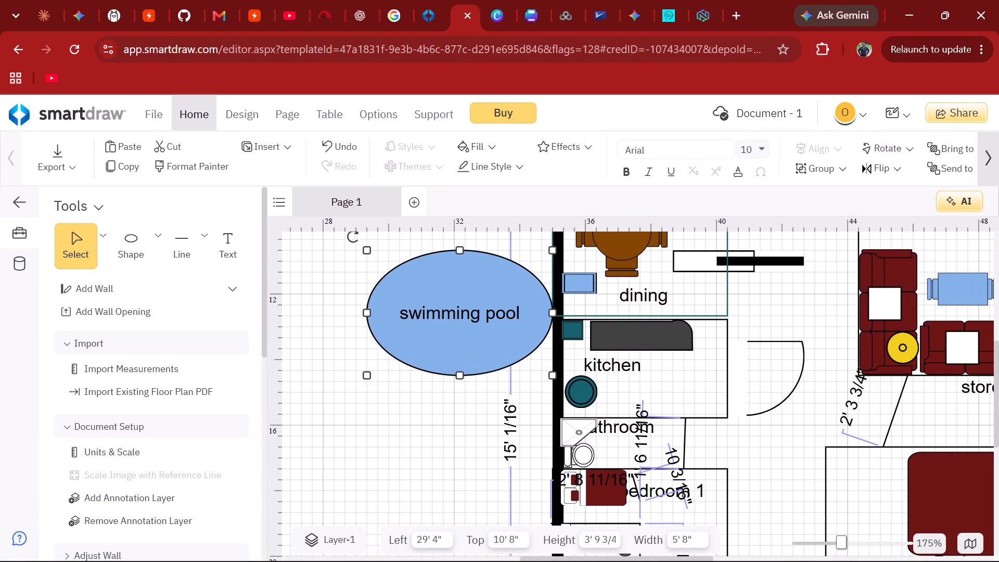
{"action": "scroll", "coordinate": [528, 398], "scroll_direction": "up", "scroll_amount": 1}
{"action": "scroll", "coordinate": [528, 398], "scroll_direction": "left", "scroll_amount": 2}
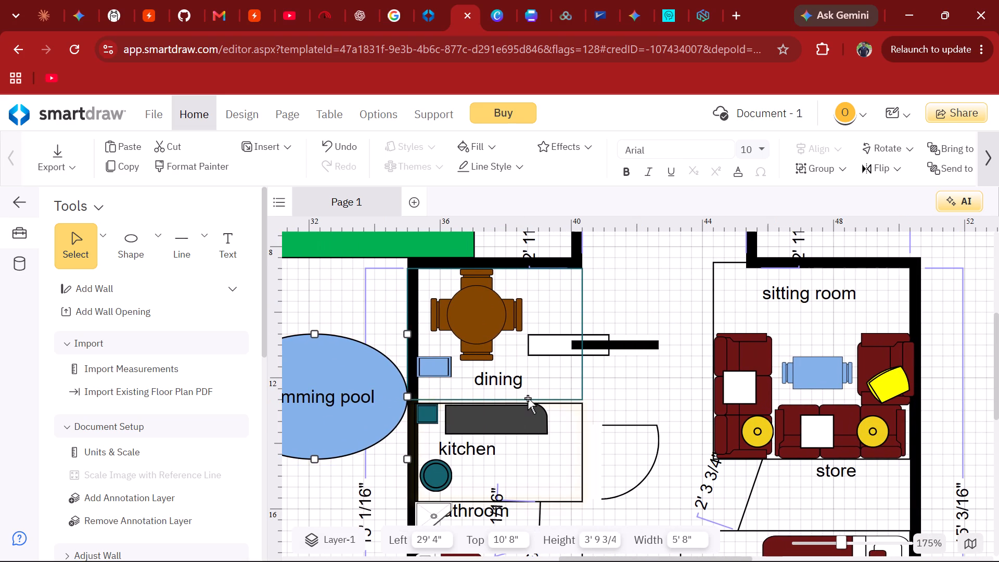
{"action": "scroll", "coordinate": [528, 398], "scroll_direction": "right", "scroll_amount": 2}
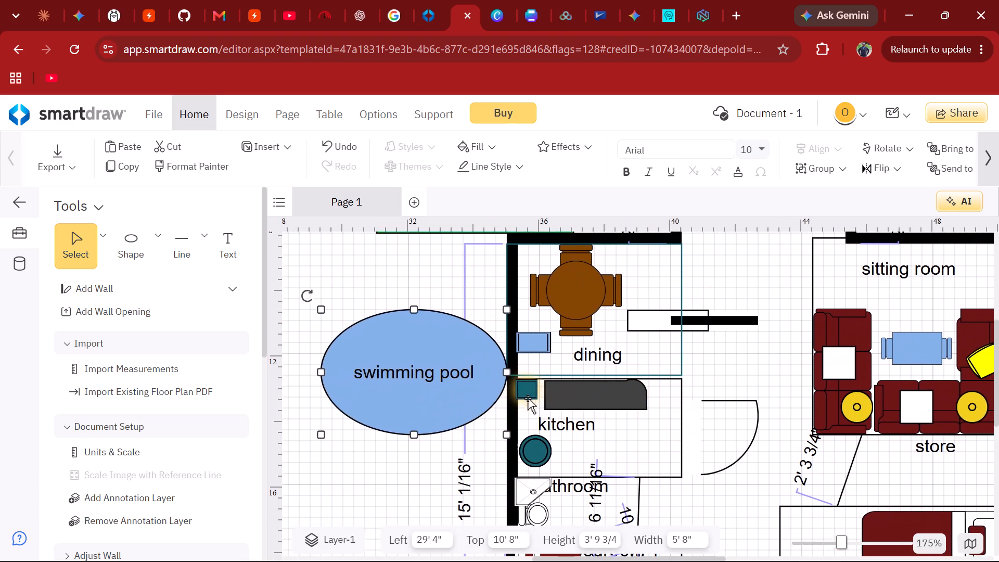
{"action": "scroll", "coordinate": [528, 398], "scroll_direction": "right", "scroll_amount": 1}
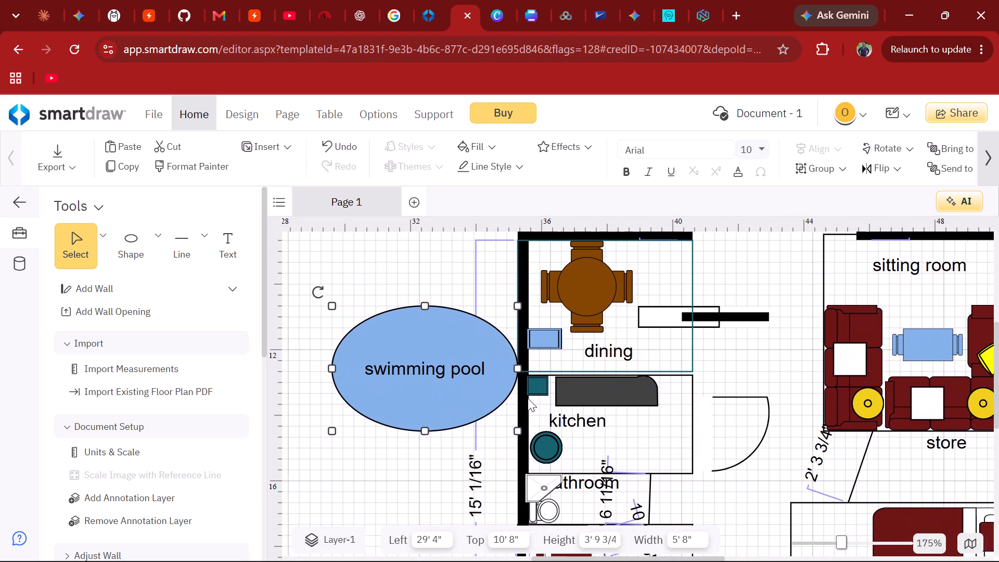
{"action": "scroll", "coordinate": [528, 398], "scroll_direction": "right", "scroll_amount": 1}
{"action": "scroll", "coordinate": [528, 398], "scroll_direction": "up", "scroll_amount": 2}
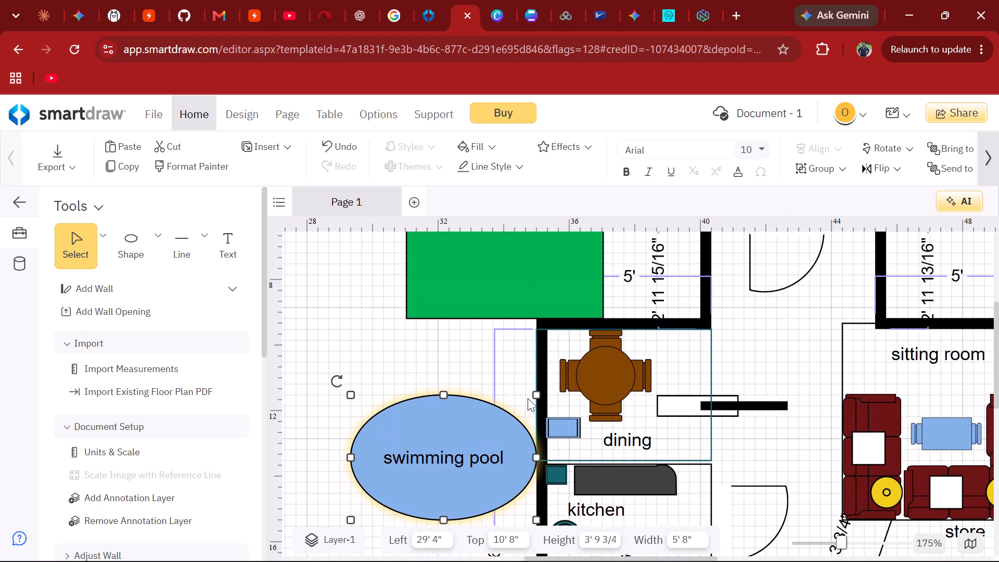
{"action": "scroll", "coordinate": [528, 397], "scroll_direction": "down", "scroll_amount": 1}
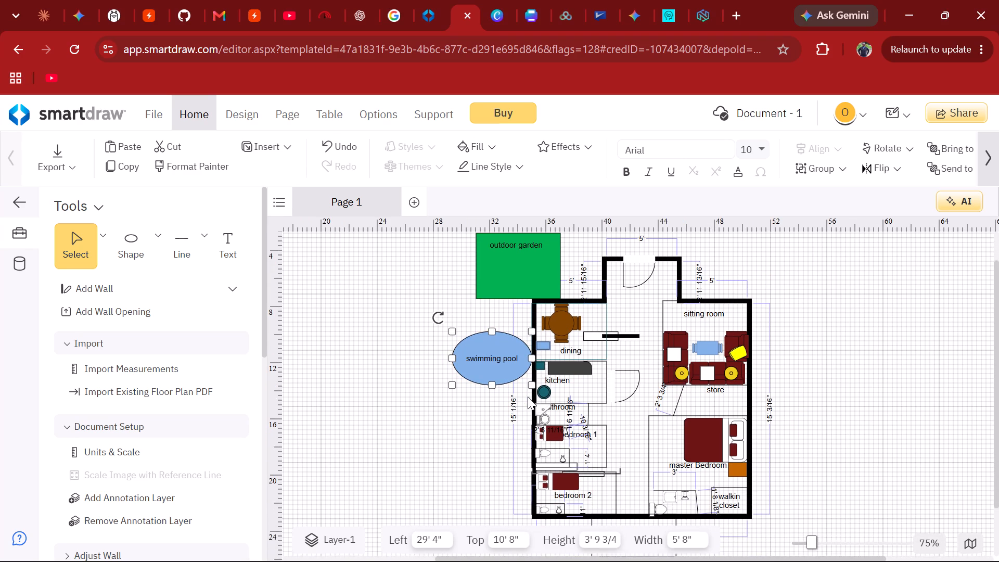
{"action": "scroll", "coordinate": [528, 397], "scroll_direction": "down", "scroll_amount": 1}
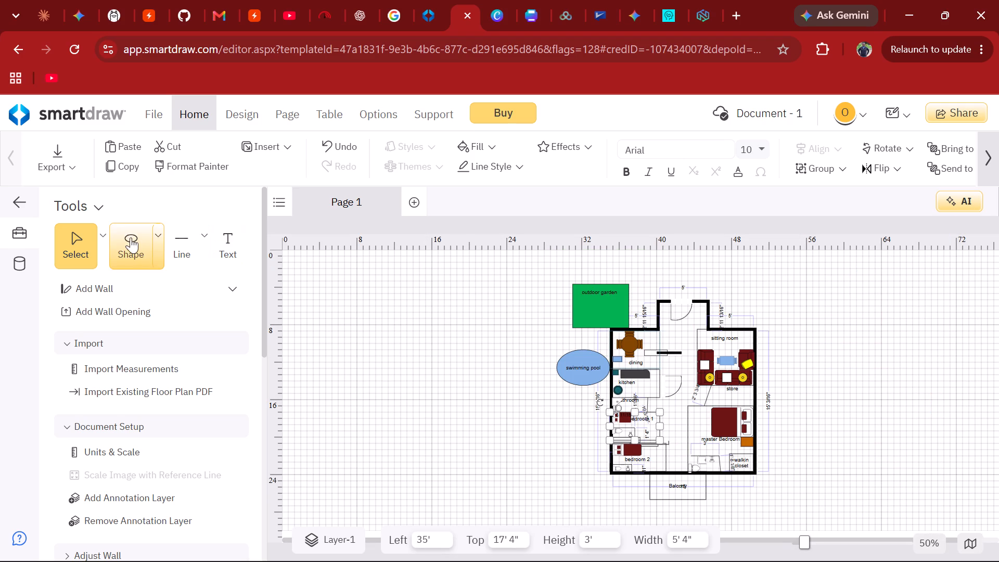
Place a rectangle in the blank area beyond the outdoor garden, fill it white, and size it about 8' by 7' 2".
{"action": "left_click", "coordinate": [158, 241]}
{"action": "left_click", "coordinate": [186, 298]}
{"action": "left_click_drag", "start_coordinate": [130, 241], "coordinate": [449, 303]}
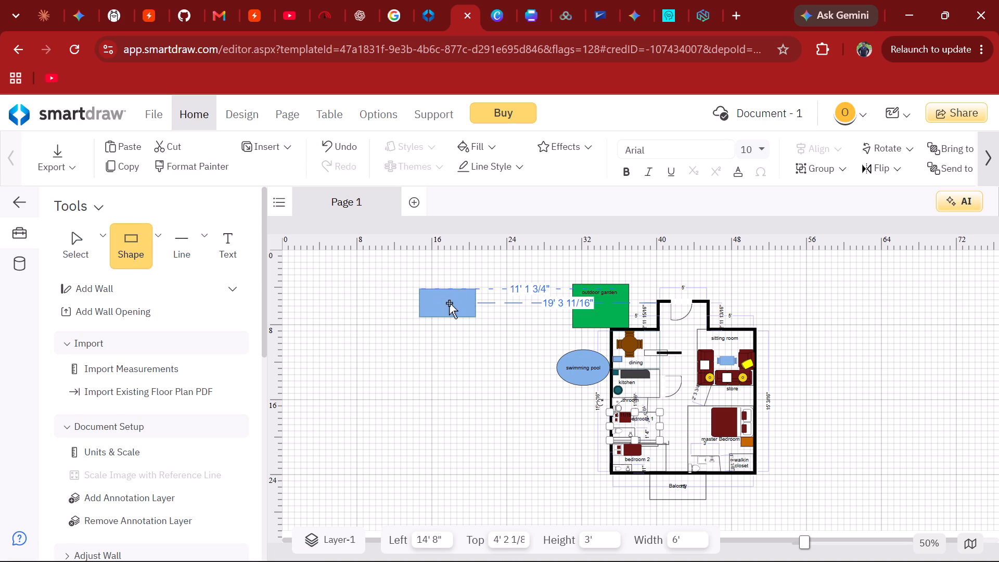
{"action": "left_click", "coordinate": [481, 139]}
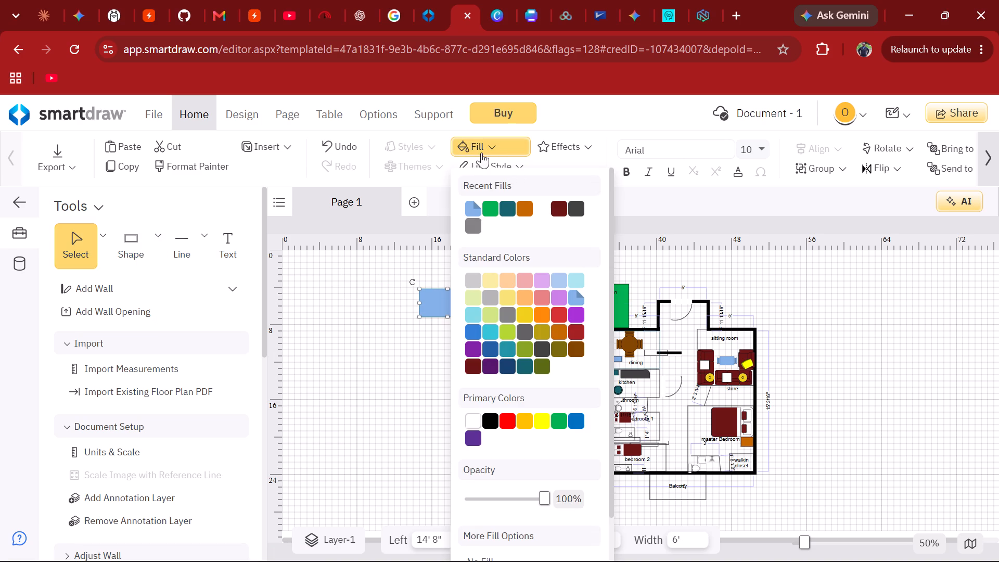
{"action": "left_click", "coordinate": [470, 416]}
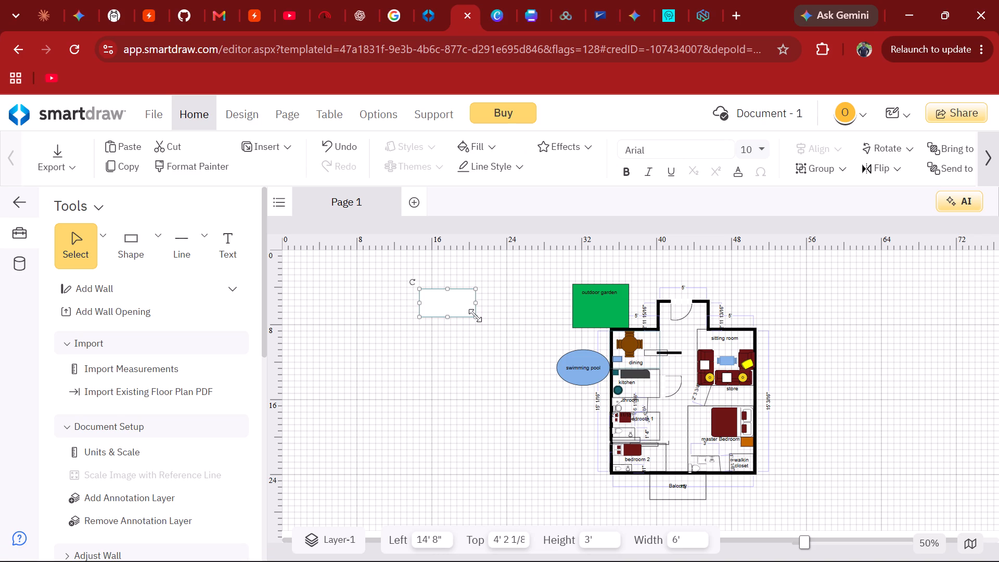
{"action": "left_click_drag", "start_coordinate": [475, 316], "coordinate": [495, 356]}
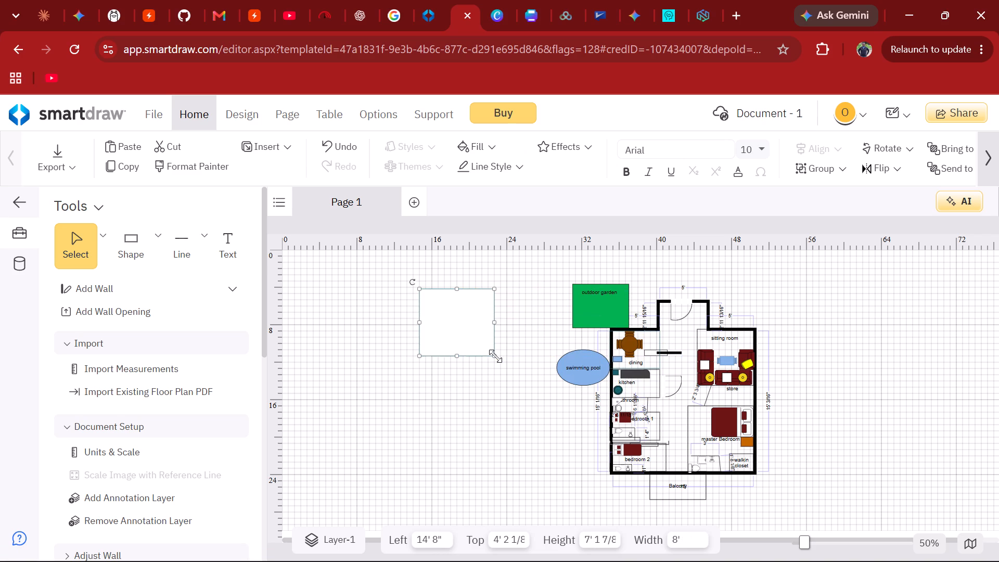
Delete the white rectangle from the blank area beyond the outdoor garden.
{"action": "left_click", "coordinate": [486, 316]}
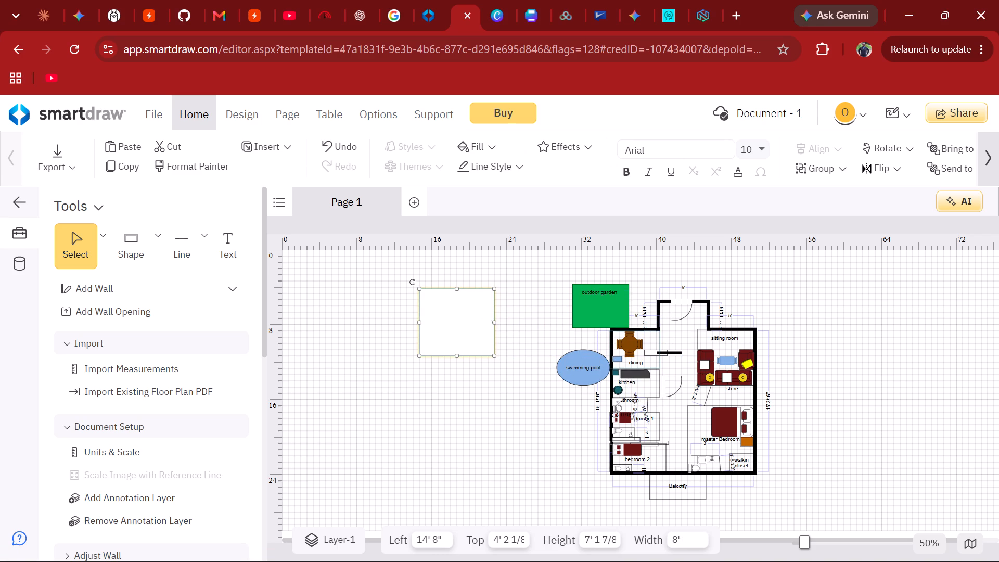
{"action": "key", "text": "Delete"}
Place a new rectangle about 6' wide and 3' high in the blank area well away from the house.
{"action": "left_click", "coordinate": [130, 231]}
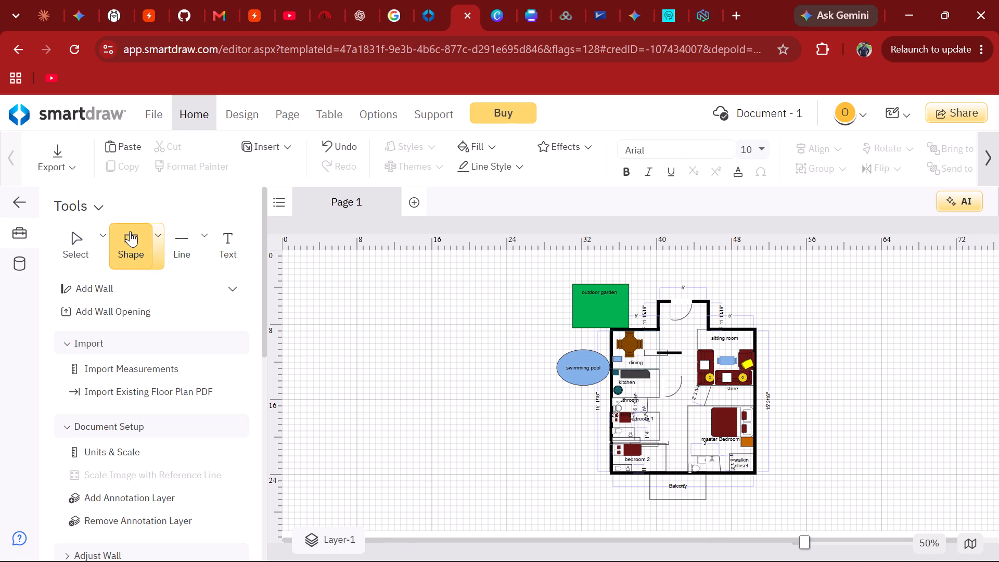
{"action": "left_click_drag", "start_coordinate": [130, 231], "coordinate": [357, 289]}
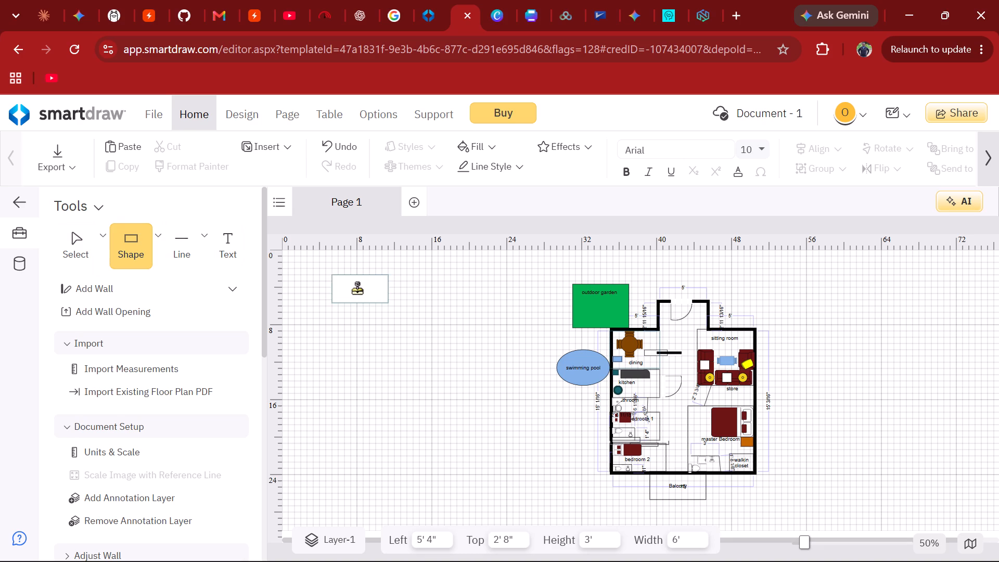
{"action": "left_click_drag", "start_coordinate": [357, 289], "coordinate": [131, 248]}
{"action": "left_click_drag", "start_coordinate": [127, 246], "coordinate": [273, 260]}
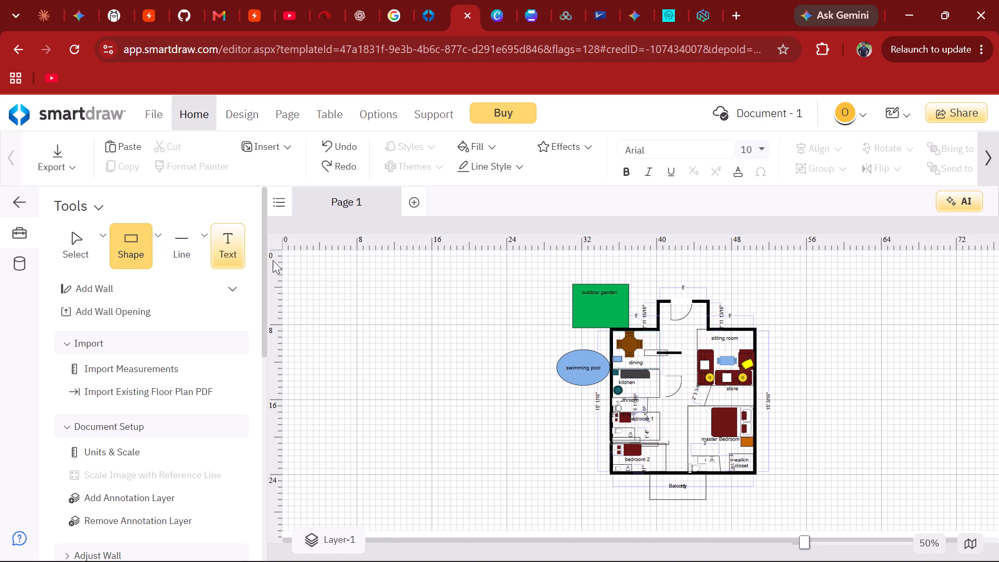
{"action": "left_click_drag", "start_coordinate": [273, 260], "coordinate": [380, 306]}
Set the new rectangle to No Fill.
{"action": "left_click", "coordinate": [490, 143]}
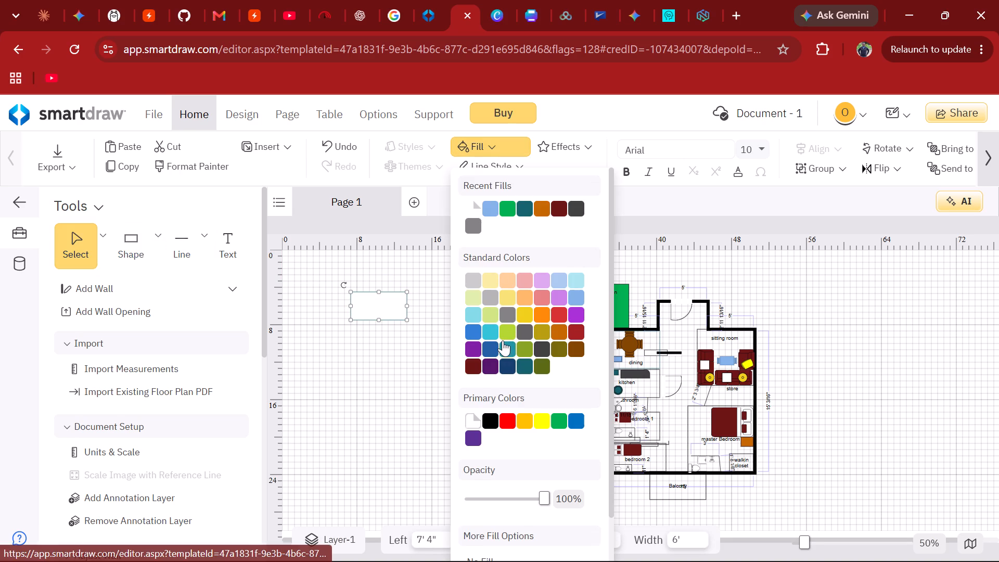
{"action": "scroll", "coordinate": [503, 340], "scroll_direction": "down", "scroll_amount": 2}
{"action": "left_click", "coordinate": [507, 471]}
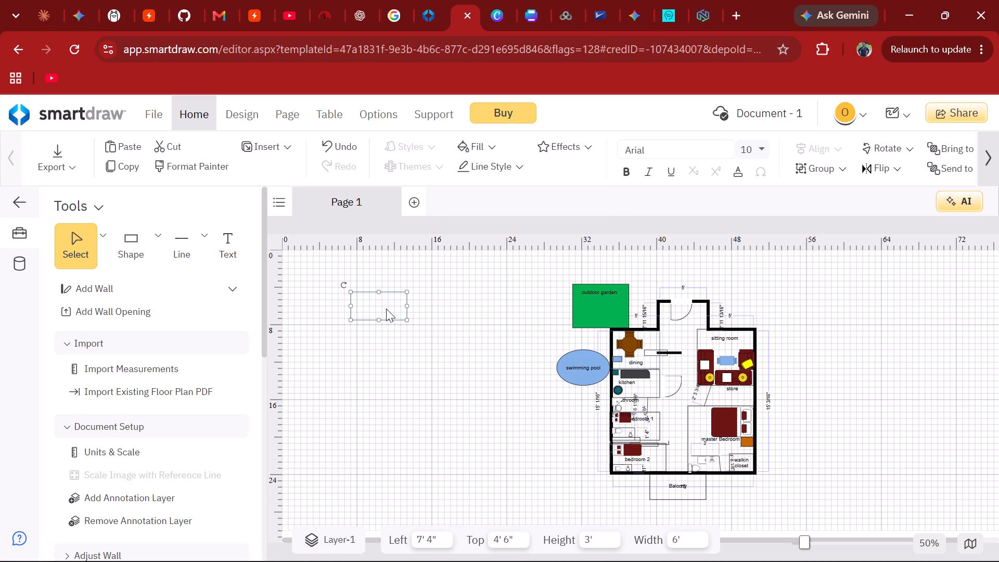
Stretch the unfilled rectangle upward to a height of about 4' 2".
{"action": "left_click_drag", "start_coordinate": [379, 291], "coordinate": [445, 278]}
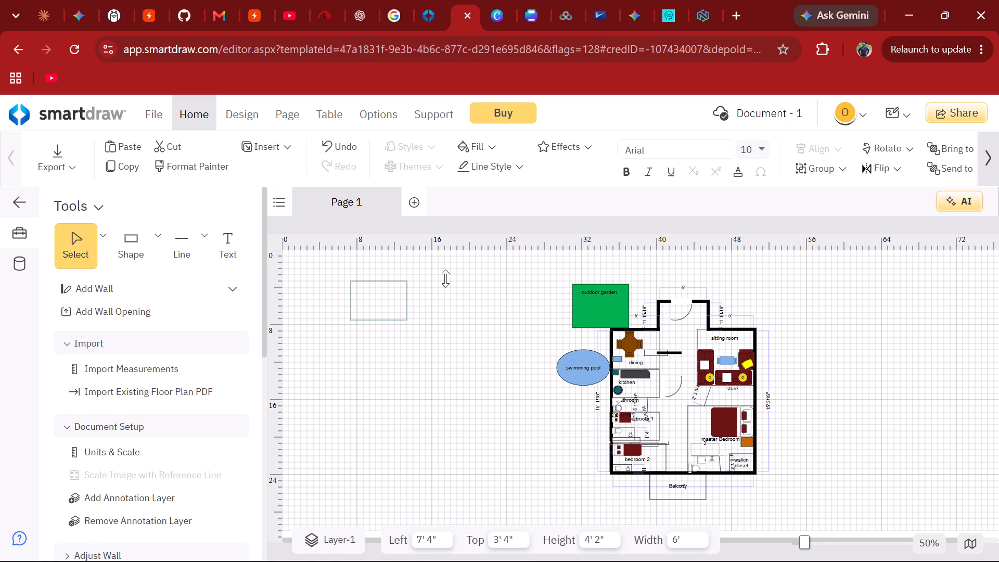
{"action": "left_click_drag", "start_coordinate": [445, 278], "coordinate": [445, 278]}
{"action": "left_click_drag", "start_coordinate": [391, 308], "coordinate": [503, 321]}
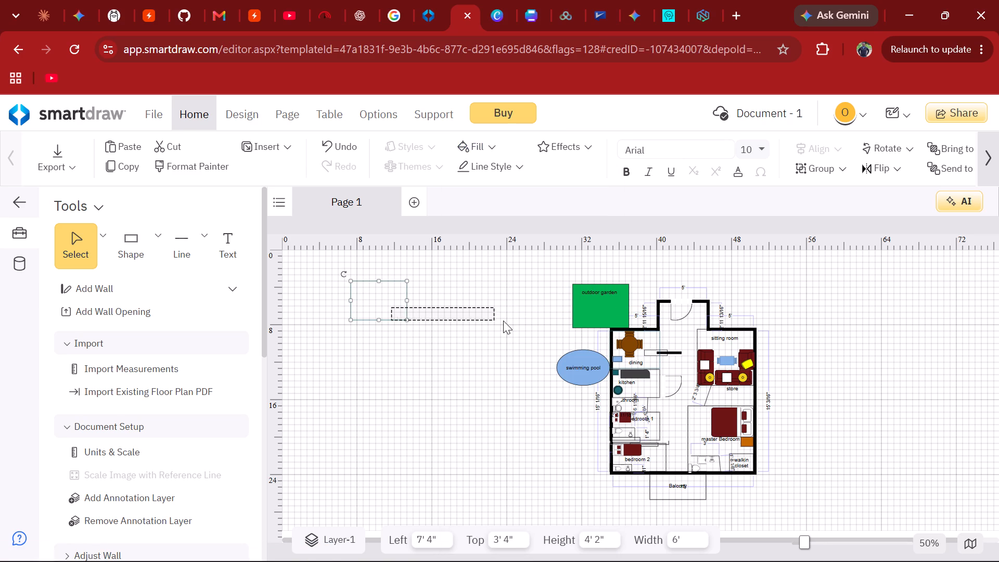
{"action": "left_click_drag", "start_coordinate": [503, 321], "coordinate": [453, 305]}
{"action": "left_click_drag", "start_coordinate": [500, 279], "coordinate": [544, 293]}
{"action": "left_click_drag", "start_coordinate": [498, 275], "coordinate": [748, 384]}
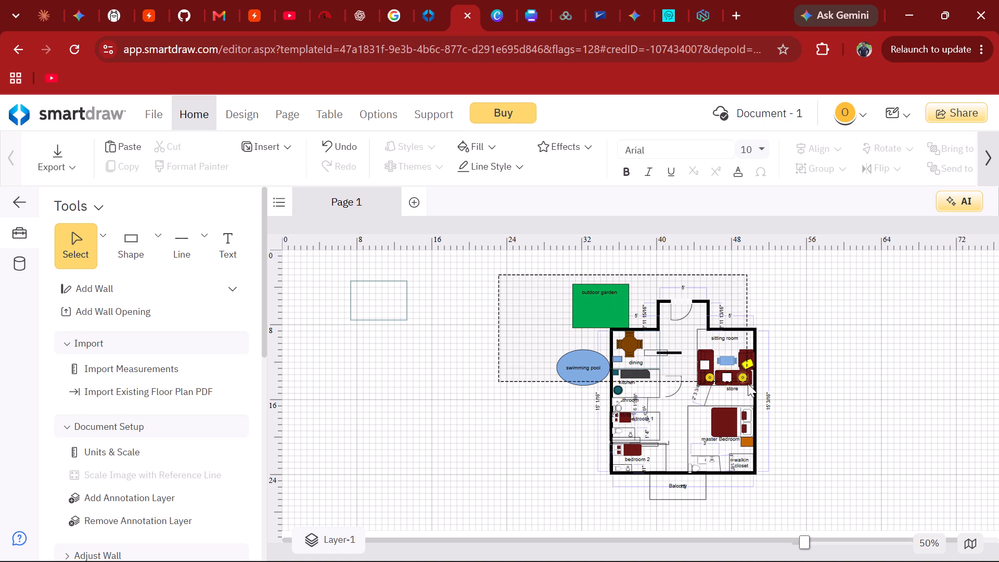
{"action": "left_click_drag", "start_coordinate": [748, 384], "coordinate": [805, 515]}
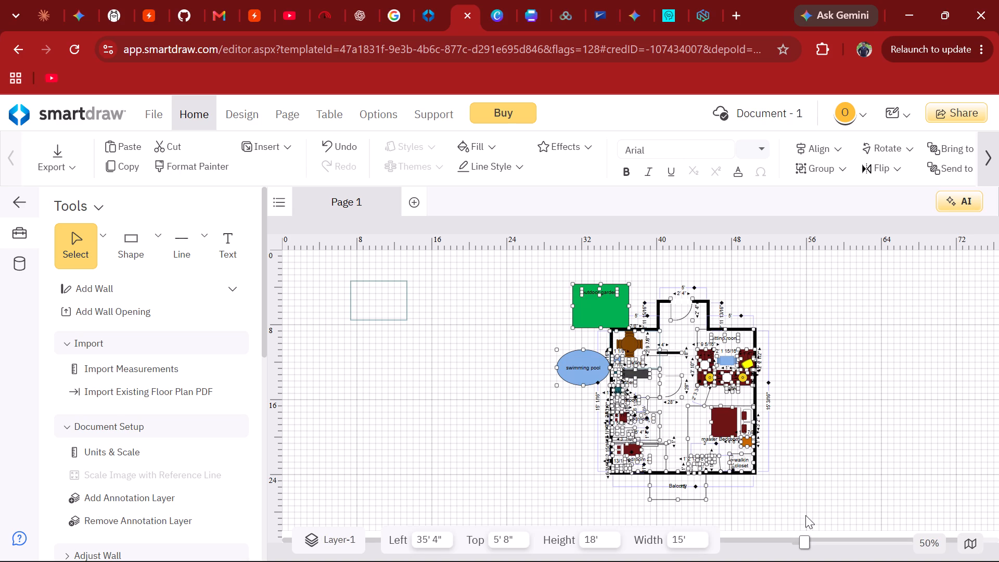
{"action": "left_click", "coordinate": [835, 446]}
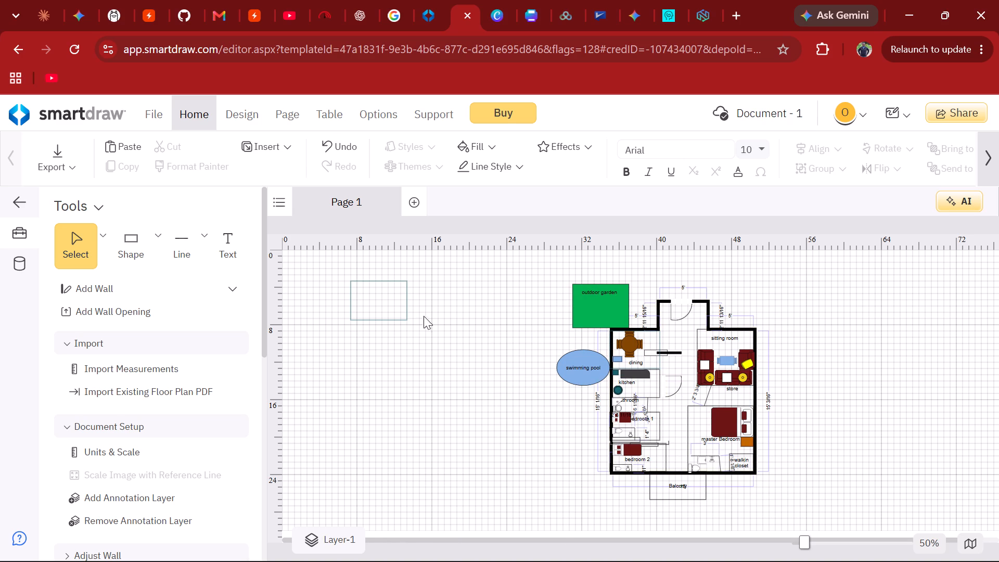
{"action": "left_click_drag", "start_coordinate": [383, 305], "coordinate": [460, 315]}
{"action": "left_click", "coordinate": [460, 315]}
Move the unfilled rectangle beside the house and enlarge it around the plan to about 38' wide and 22' 5" high.
{"action": "left_click_drag", "start_coordinate": [360, 280], "coordinate": [485, 302]}
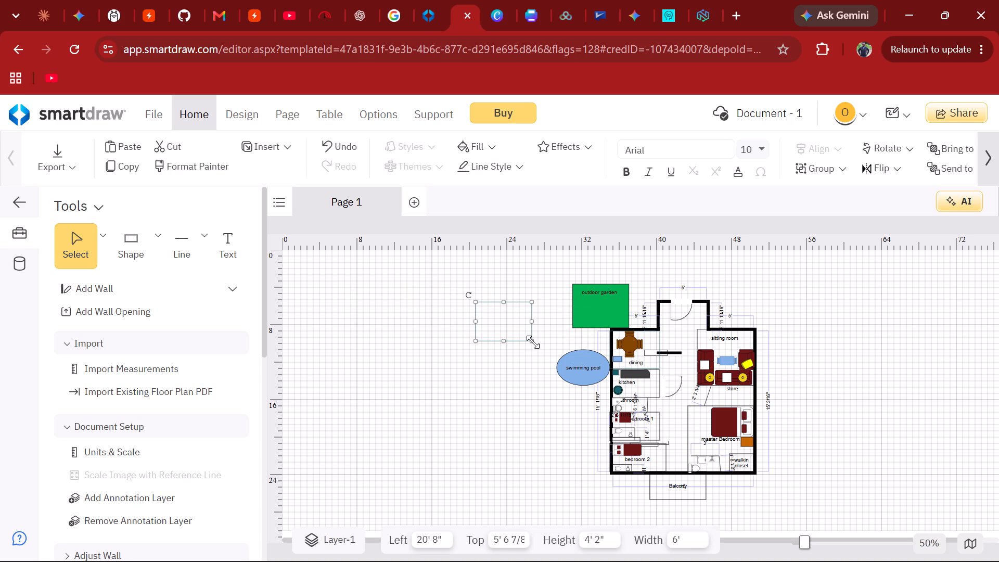
{"action": "left_click_drag", "start_coordinate": [533, 342], "coordinate": [797, 486]}
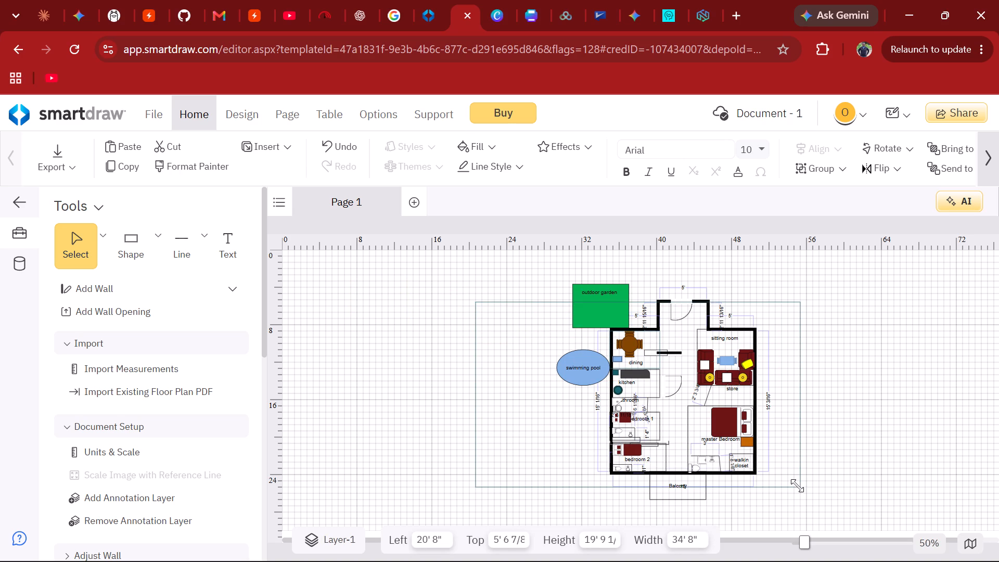
{"action": "left_click_drag", "start_coordinate": [797, 486], "coordinate": [832, 513]}
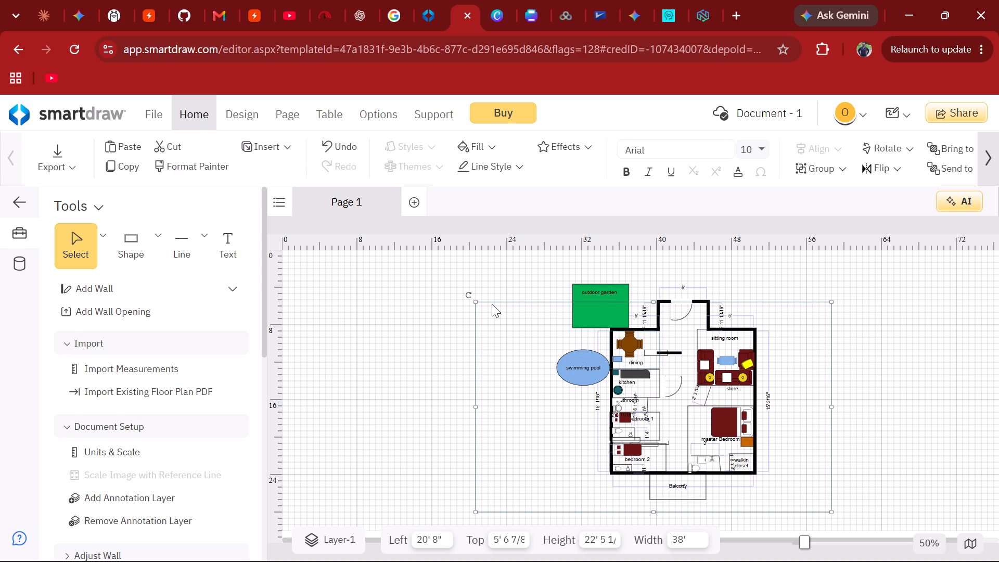
Raise the enclosing rectangle to a top position of 3' 4" and extend its bottom edge to a height of 24'.
{"action": "left_click_drag", "start_coordinate": [491, 302], "coordinate": [492, 285]}
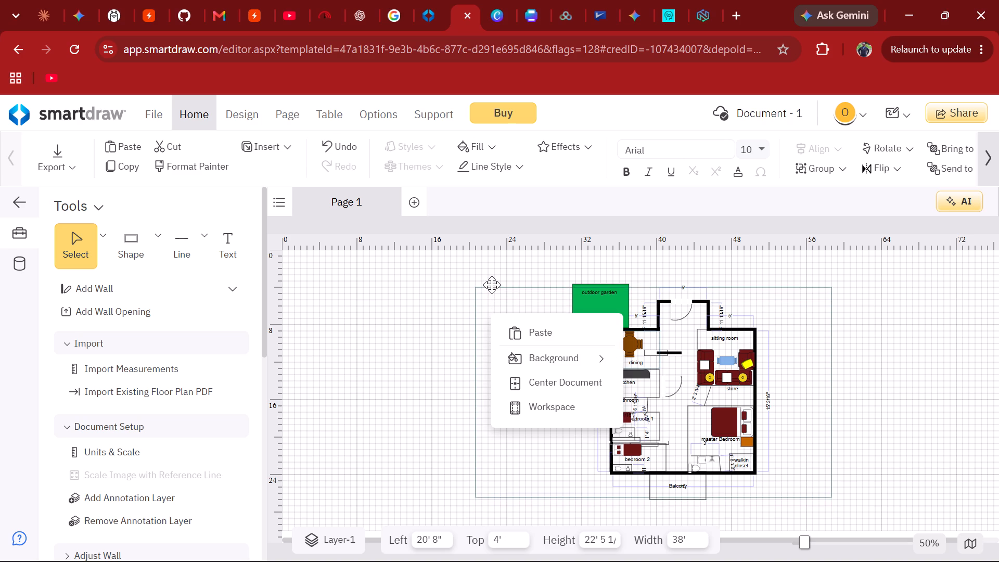
{"action": "left_click_drag", "start_coordinate": [492, 285], "coordinate": [493, 279]}
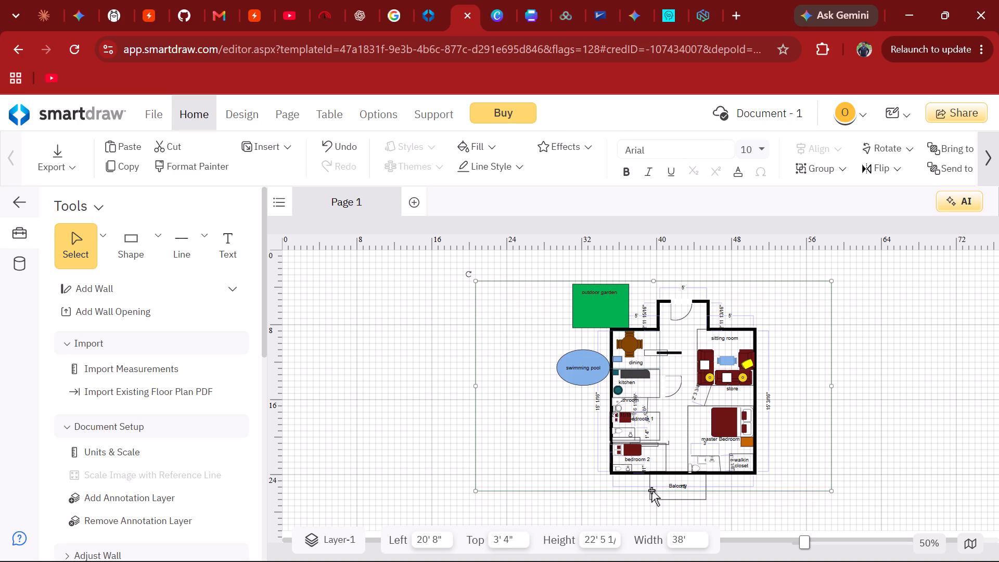
{"action": "left_click_drag", "start_coordinate": [653, 490], "coordinate": [662, 507]}
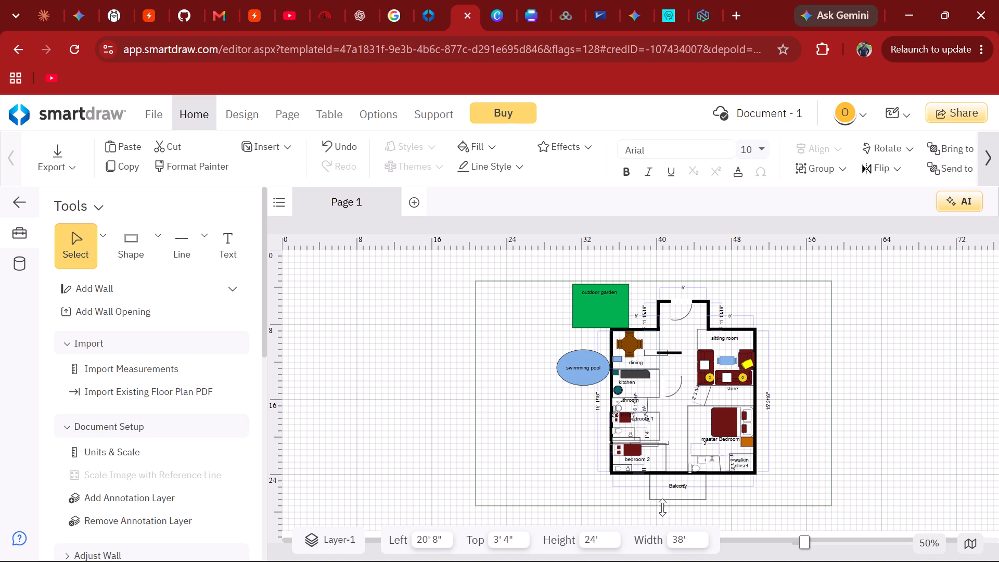
{"action": "left_click_drag", "start_coordinate": [662, 507], "coordinate": [663, 508]}
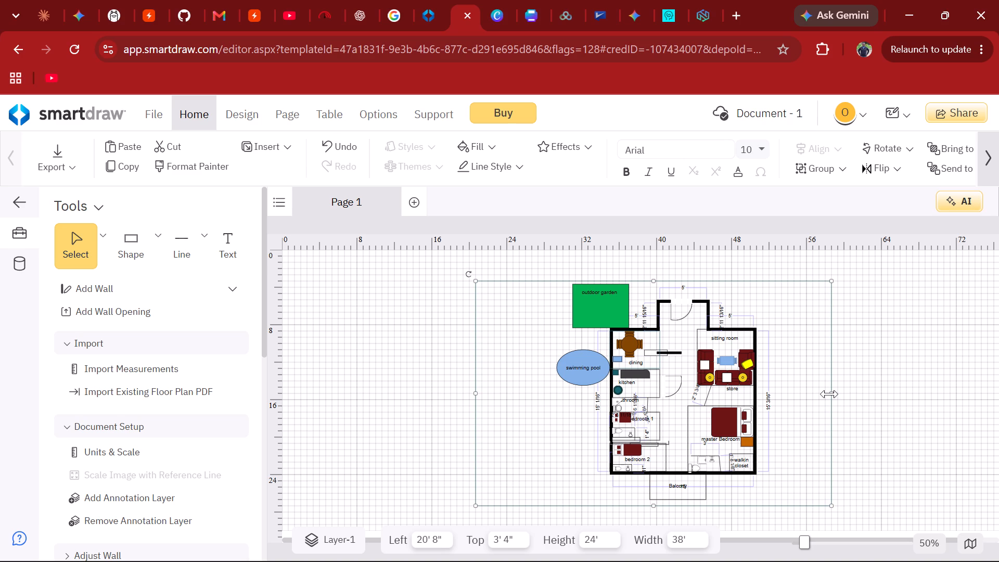
Narrow the enclosing rectangle by pulling in its right edge slightly and its left edge closer to the house.
{"action": "left_click", "coordinate": [829, 394]}
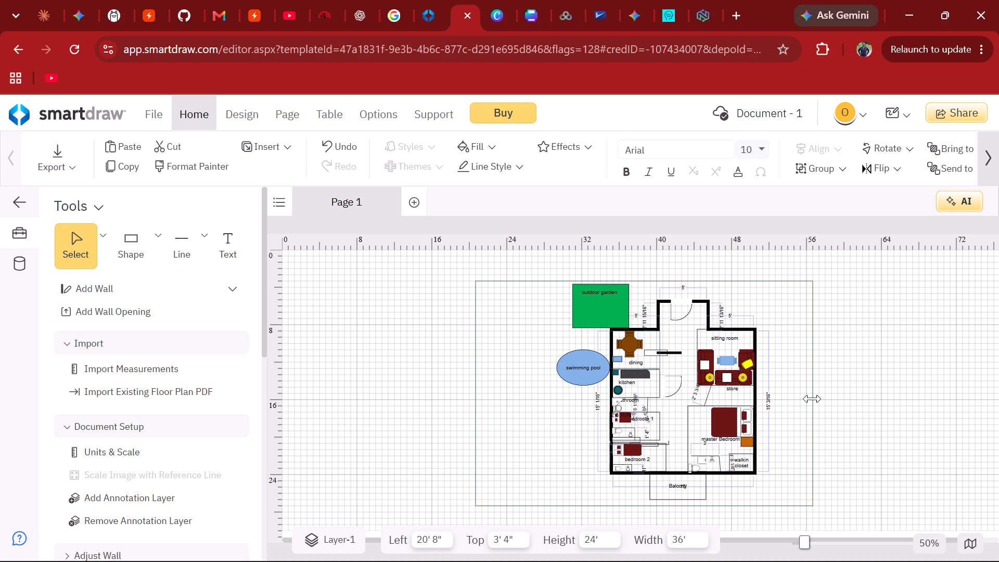
{"action": "left_click", "coordinate": [473, 391]}
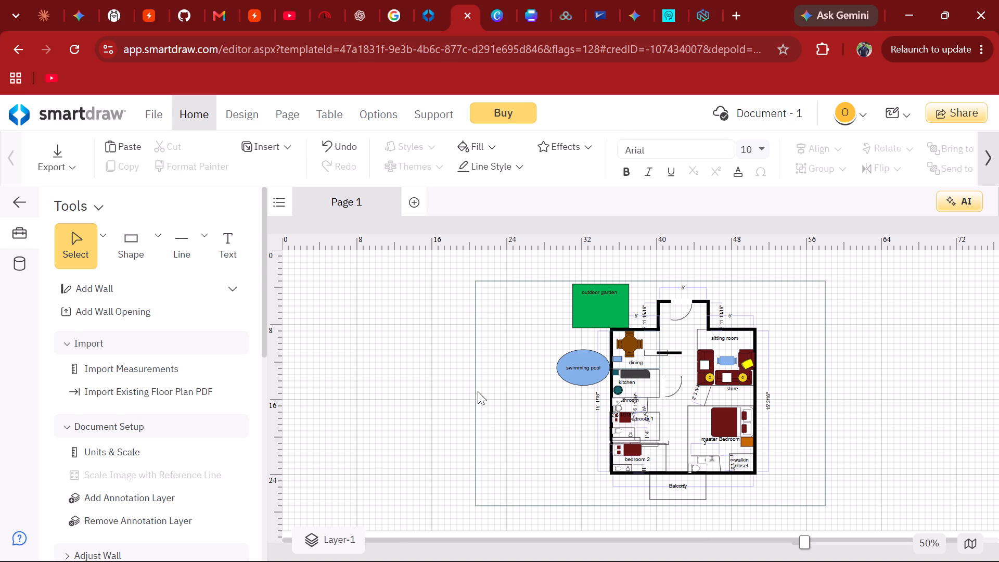
{"action": "left_click", "coordinate": [476, 391]}
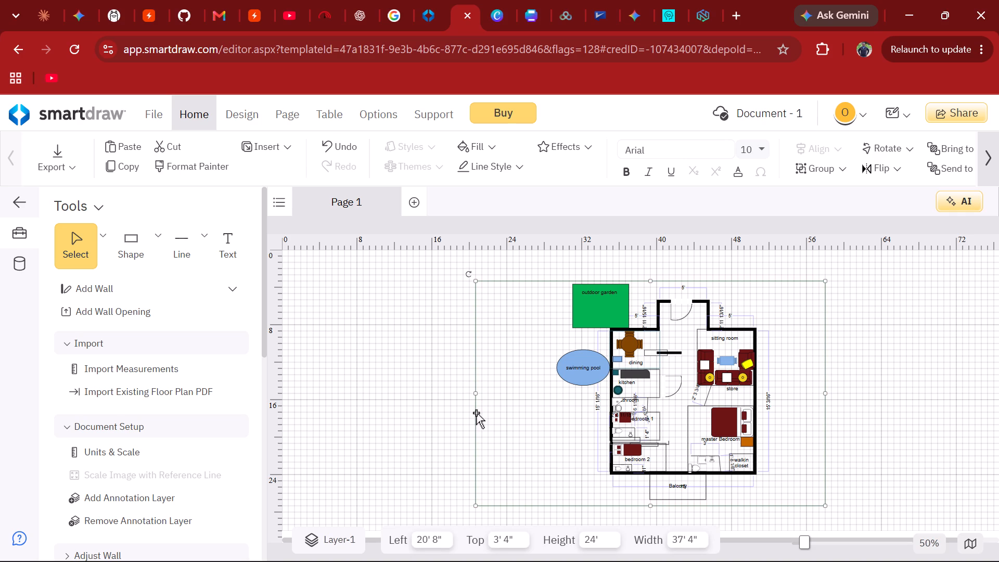
{"action": "left_click_drag", "start_coordinate": [476, 393], "coordinate": [478, 393]}
{"action": "left_click_drag", "start_coordinate": [478, 393], "coordinate": [499, 391]}
Move the green garden rectangle into the enclosure's upper-left corner, at Left 23' 4" and Top 3' 4".
{"action": "left_click_drag", "start_coordinate": [587, 304], "coordinate": [521, 301]}
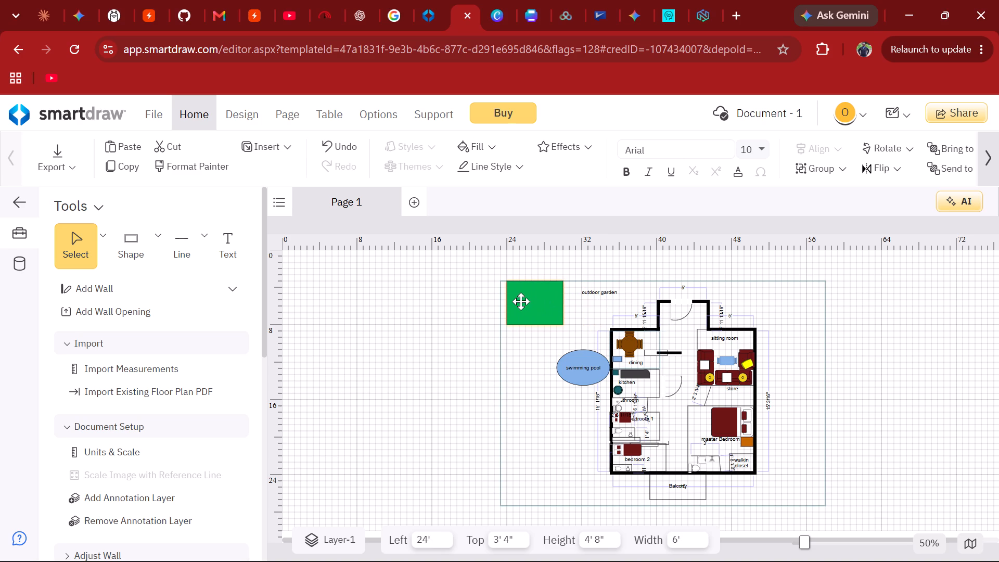
{"action": "left_click_drag", "start_coordinate": [521, 301], "coordinate": [517, 301]}
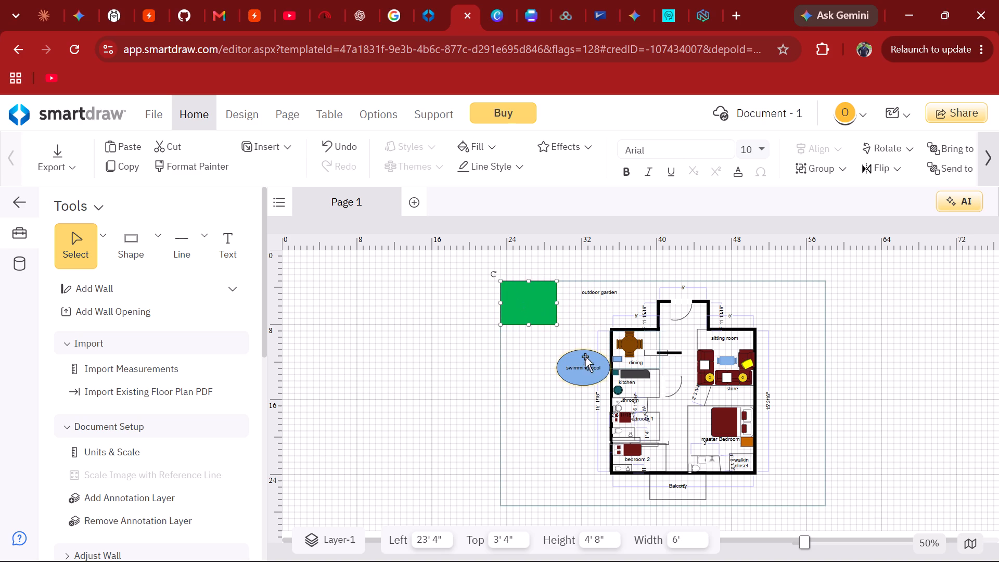
Move the swimming pool directly below the green garden, at Left 23' 6", and rotate it to about 265°.
{"action": "left_click_drag", "start_coordinate": [584, 363], "coordinate": [526, 362]}
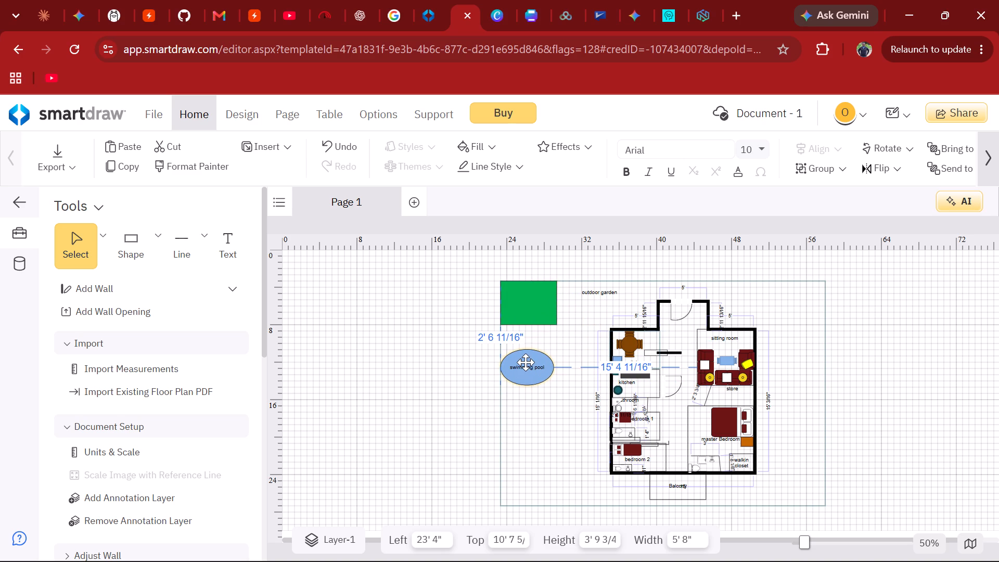
{"action": "left_click_drag", "start_coordinate": [526, 362], "coordinate": [529, 362]}
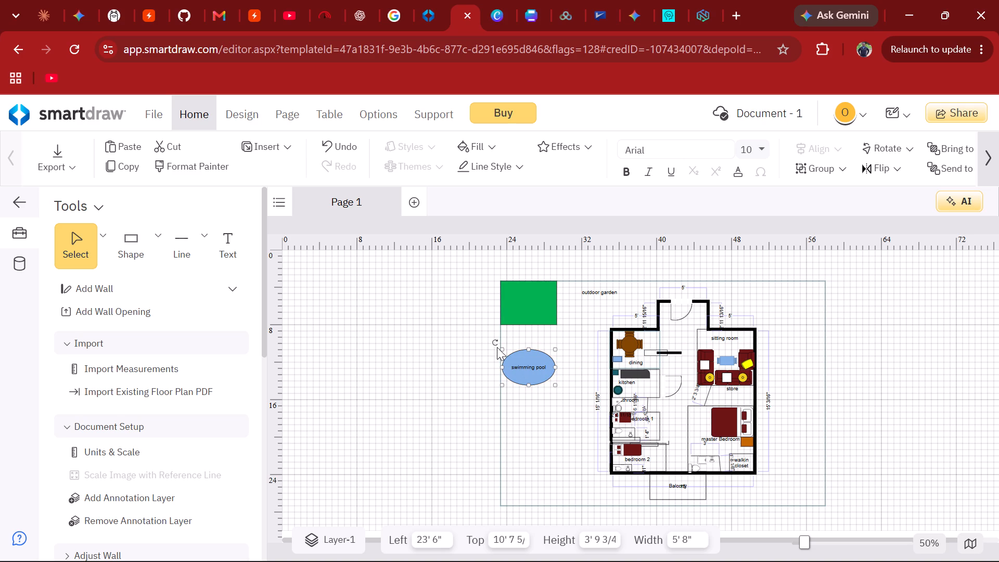
{"action": "left_click_drag", "start_coordinate": [495, 339], "coordinate": [535, 330]}
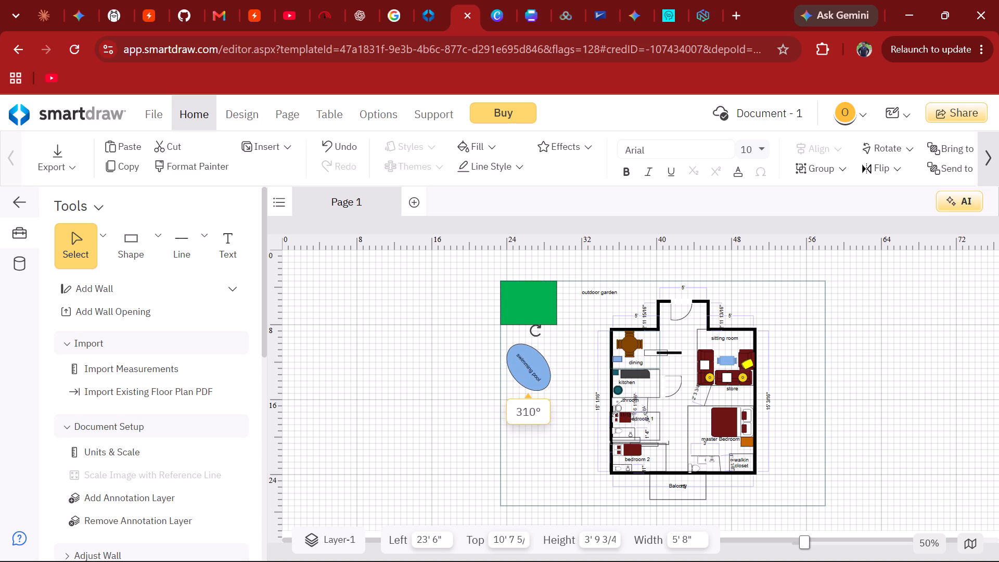
{"action": "left_click_drag", "start_coordinate": [535, 330], "coordinate": [562, 335]}
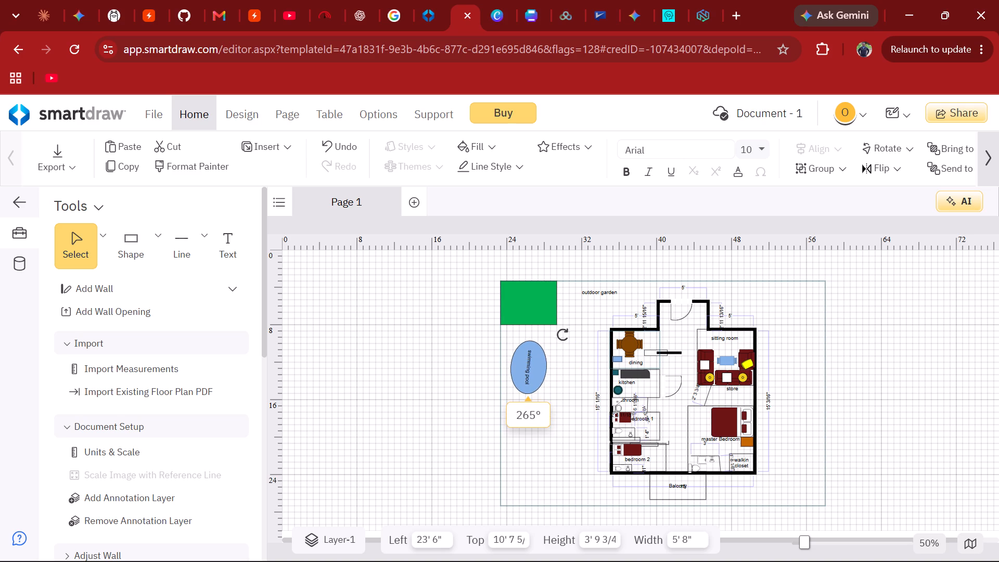
{"action": "left_click_drag", "start_coordinate": [562, 335], "coordinate": [556, 338]}
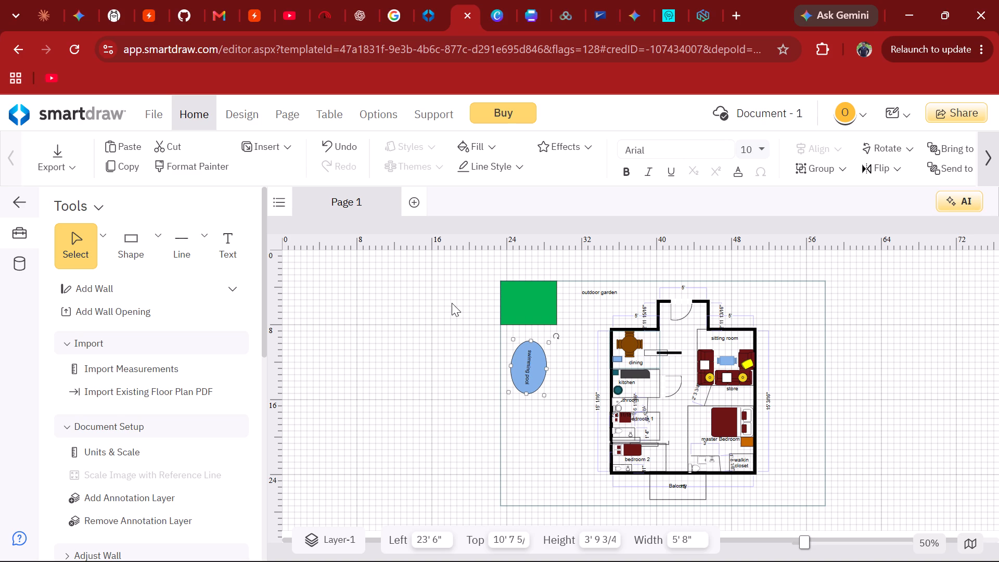
Place a new rectangle in the enclosure's lower-left corner and stretch it upward, making it 6' wide and 4' 8" high.
{"action": "left_click", "coordinate": [133, 234]}
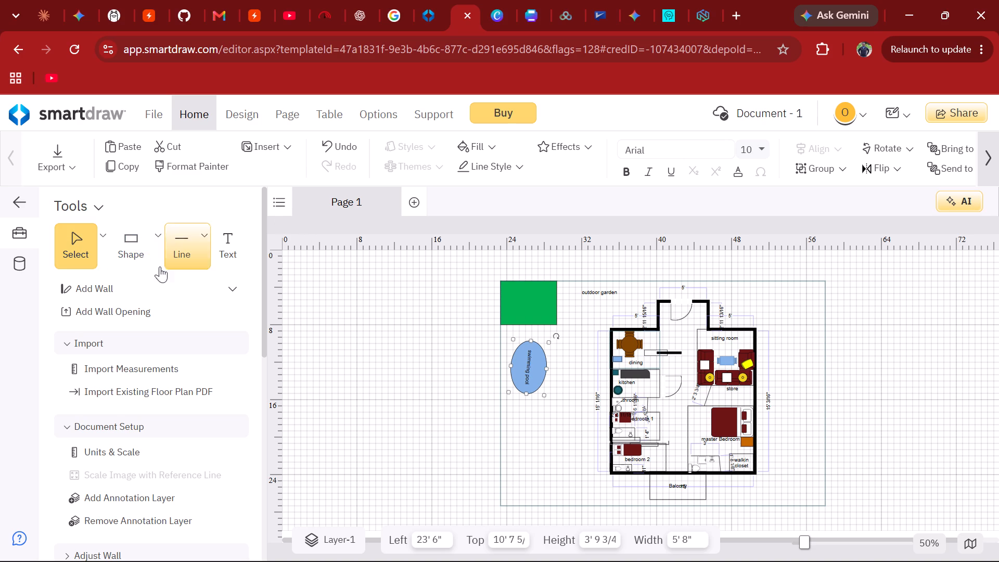
{"action": "left_click_drag", "start_coordinate": [127, 256], "coordinate": [533, 471]}
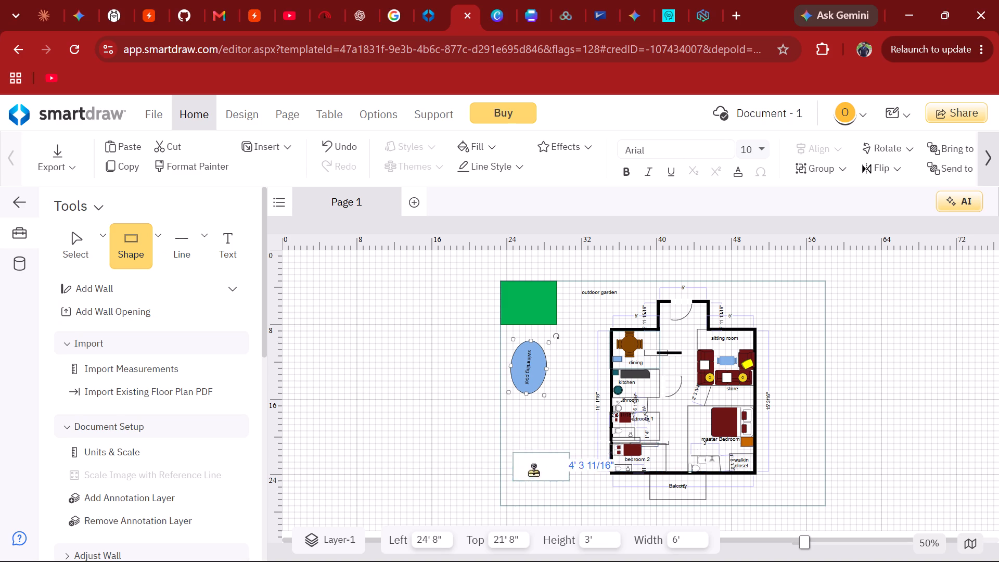
{"action": "left_click_drag", "start_coordinate": [533, 471], "coordinate": [529, 491]}
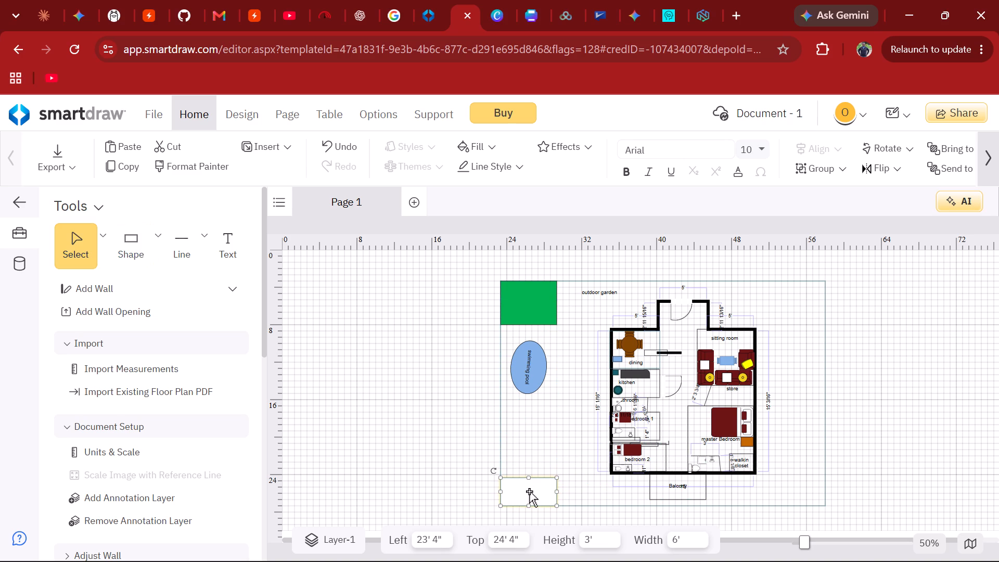
{"action": "left_click_drag", "start_coordinate": [529, 477], "coordinate": [529, 475]}
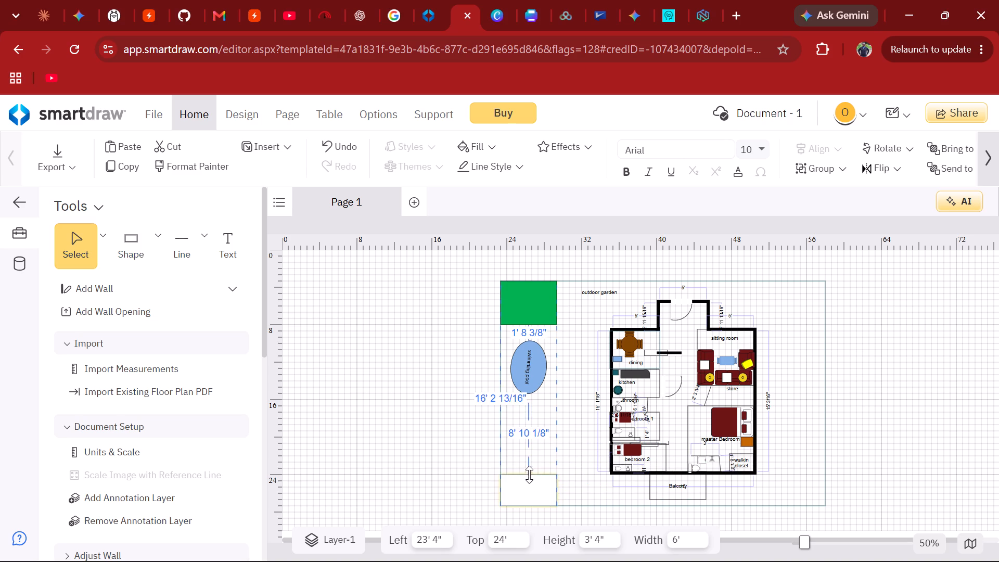
{"action": "left_click_drag", "start_coordinate": [529, 475], "coordinate": [529, 461]}
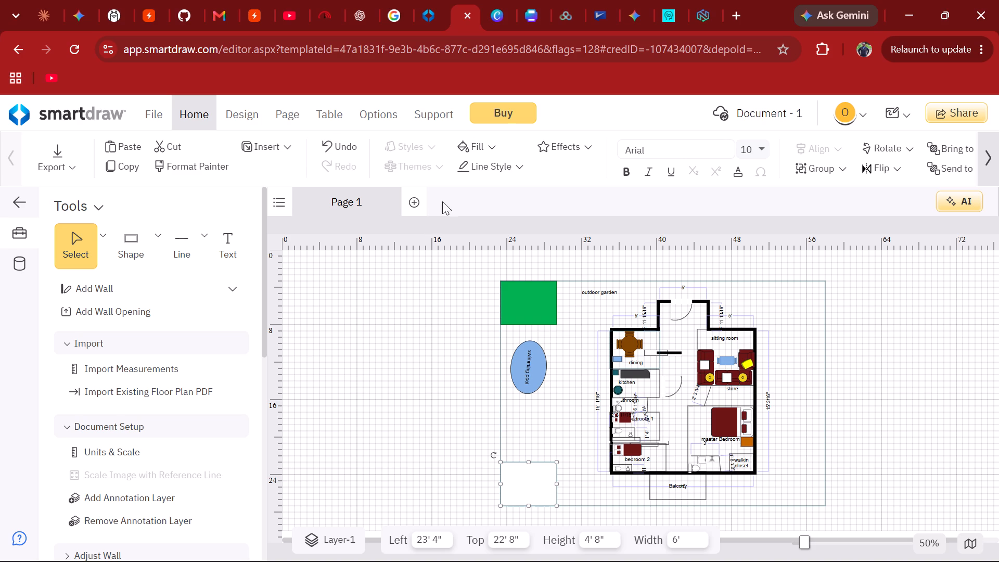
Set the new corner rectangle to No Fill.
{"action": "left_click", "coordinate": [494, 140]}
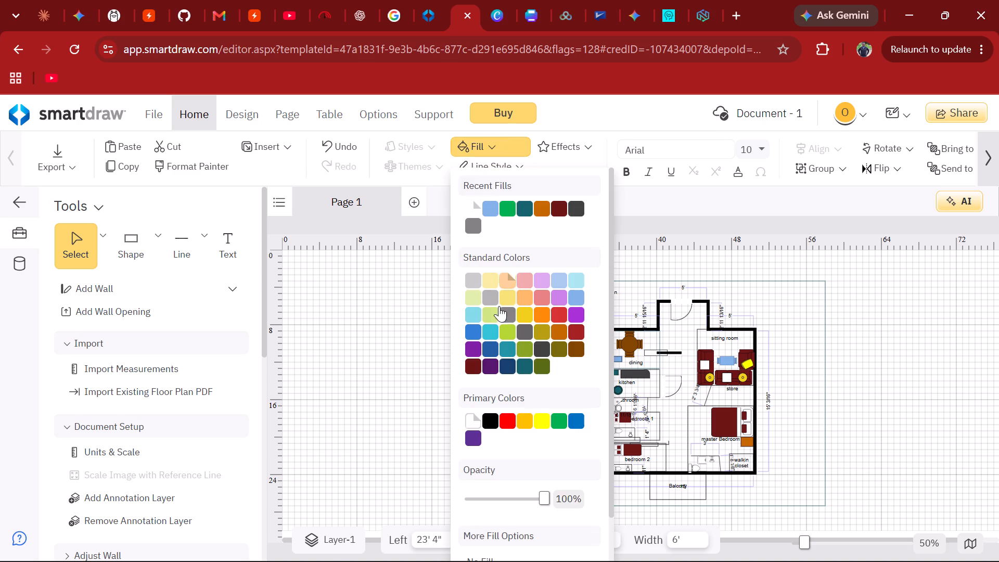
{"action": "scroll", "coordinate": [495, 347], "scroll_direction": "down", "scroll_amount": 1}
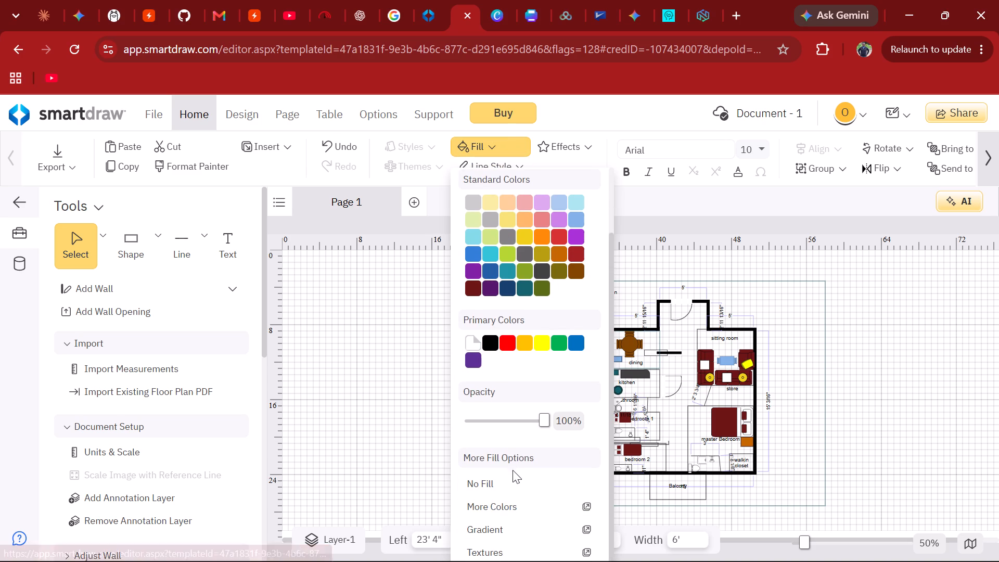
{"action": "left_click", "coordinate": [513, 476]}
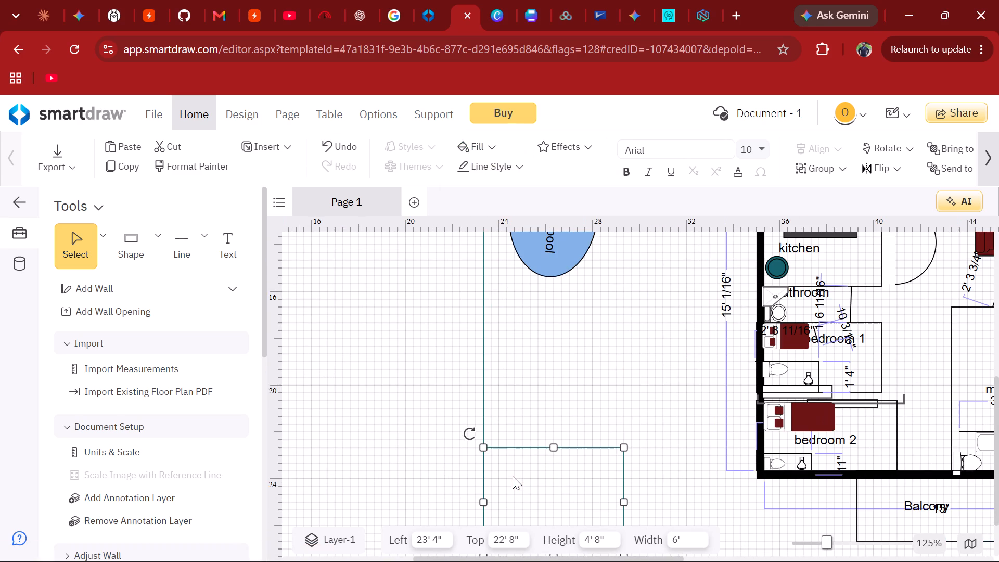
Label the unfilled corner rectangle "SQ".
{"action": "scroll", "coordinate": [513, 476], "scroll_direction": "down", "scroll_amount": 2}
{"action": "scroll", "coordinate": [513, 476], "scroll_direction": "left", "scroll_amount": 1}
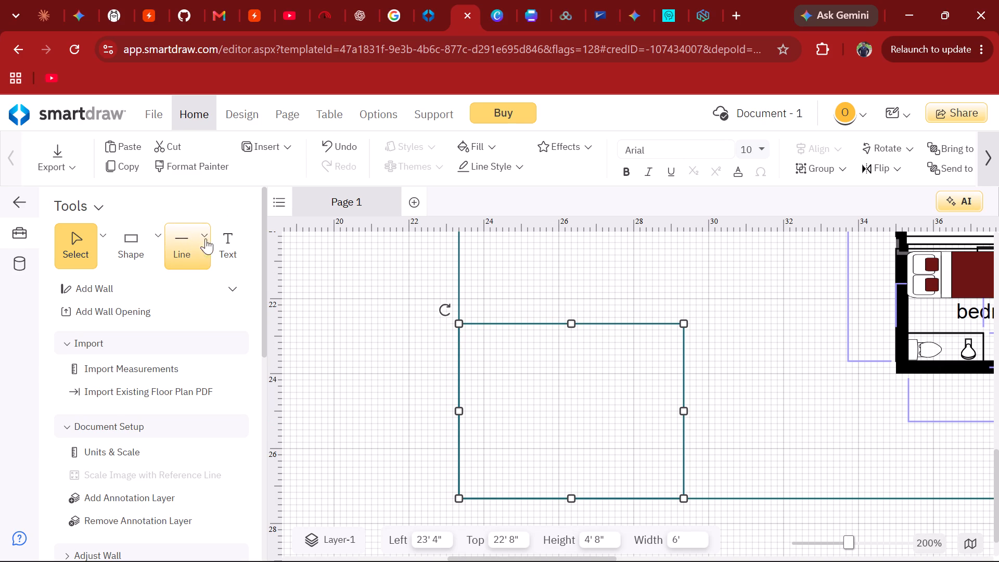
{"action": "left_click", "coordinate": [221, 241]}
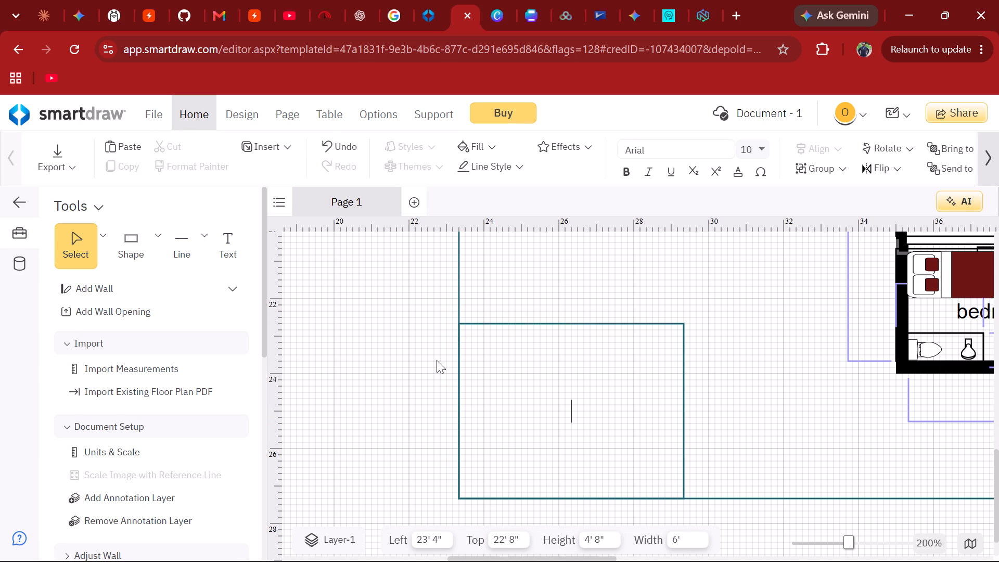
{"action": "type", "text": "sq"}
{"action": "key", "text": "BackSpace"}
{"action": "key", "text": "BackSpace"}
{"action": "type", "text": "SQ"}
{"action": "left_click", "coordinate": [633, 393]}
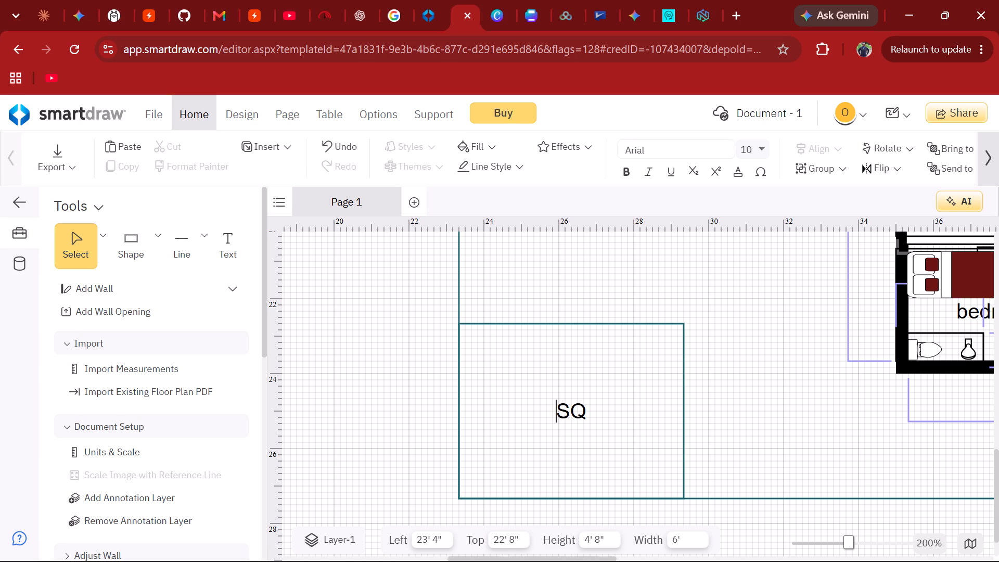
Place another rectangle, 6' wide and 3' high, overlapping the left side of the SQ rectangle.
{"action": "scroll", "coordinate": [142, 418], "scroll_direction": "down", "scroll_amount": 2}
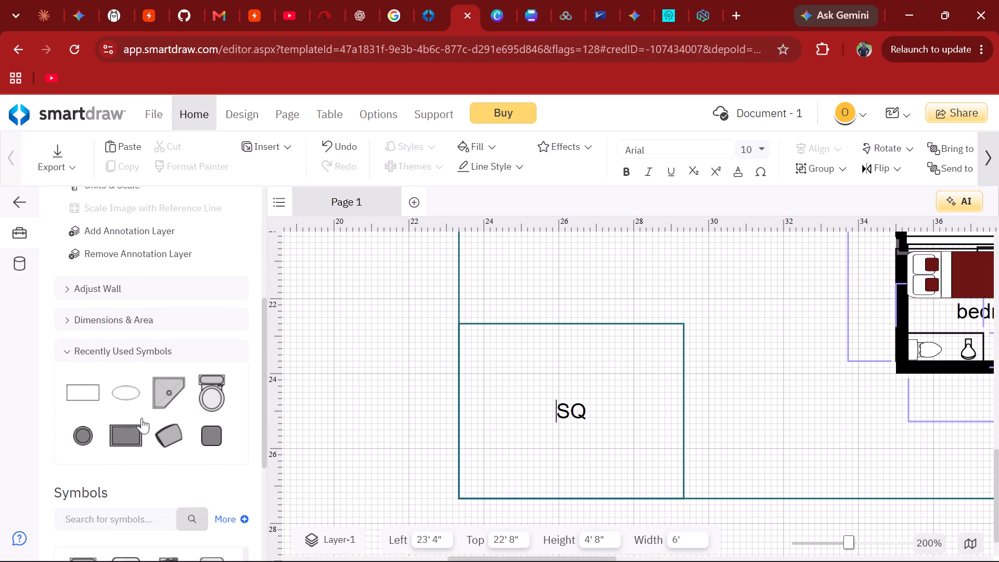
{"action": "scroll", "coordinate": [142, 418], "scroll_direction": "down", "scroll_amount": 3}
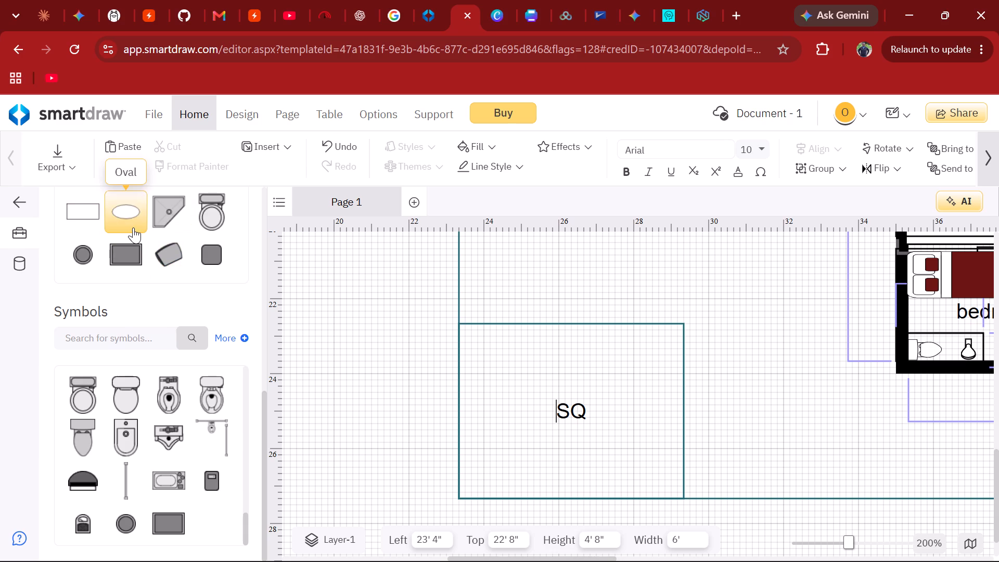
{"action": "scroll", "coordinate": [133, 227], "scroll_direction": "up", "scroll_amount": 5}
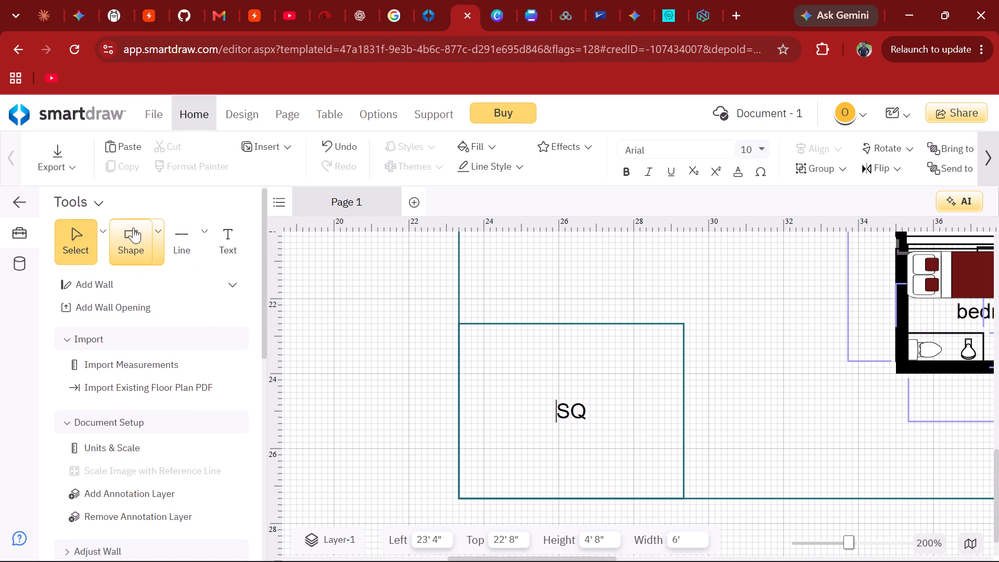
{"action": "left_click_drag", "start_coordinate": [133, 227], "coordinate": [465, 452]}
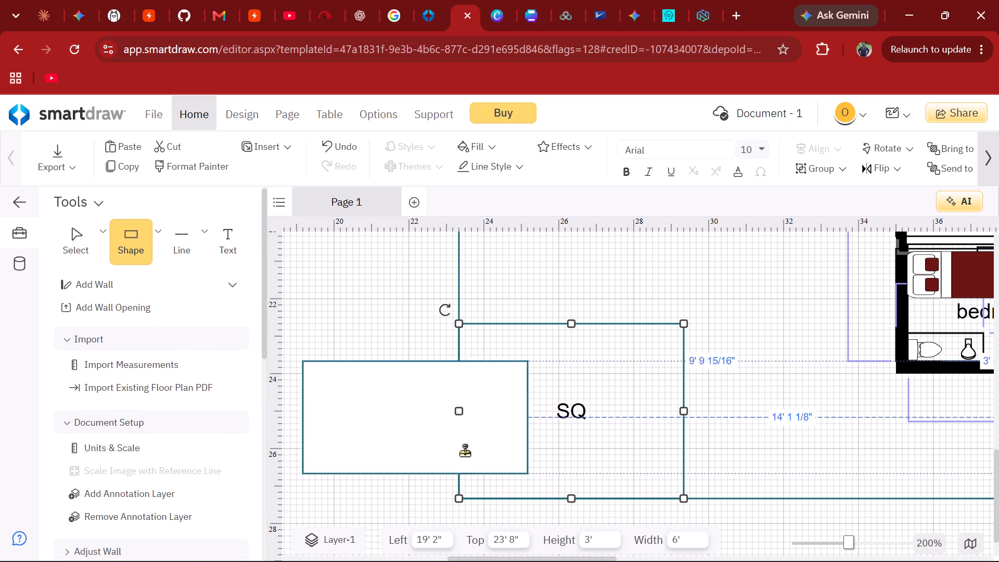
{"action": "left_click_drag", "start_coordinate": [465, 452], "coordinate": [495, 423]}
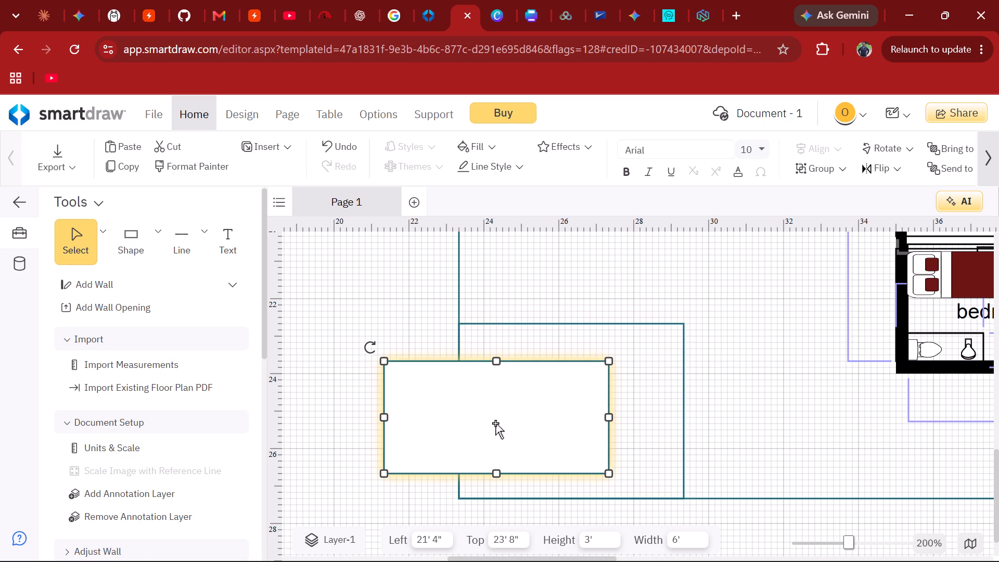
Set the new overlapping rectangle to No Fill.
{"action": "left_click", "coordinate": [492, 144]}
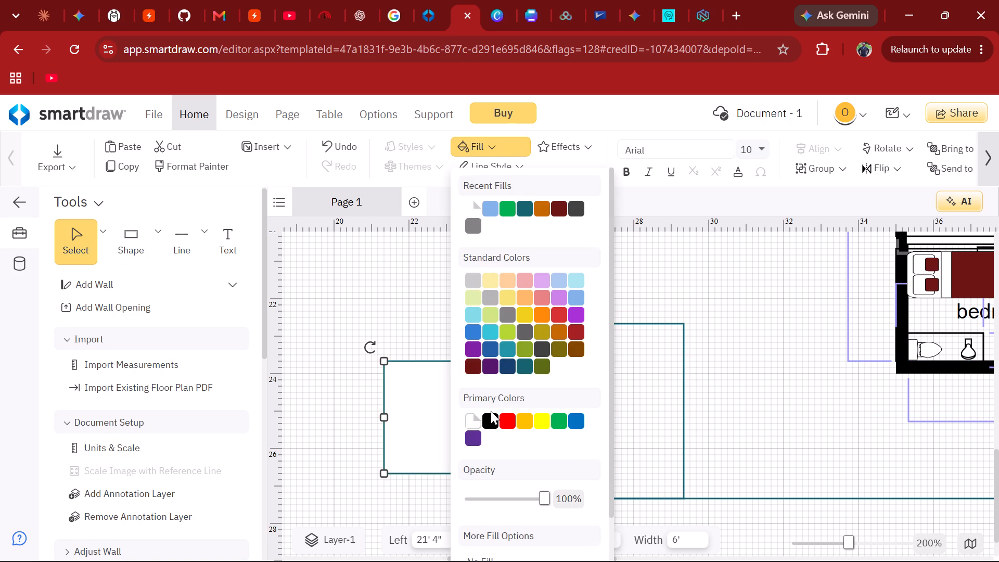
{"action": "scroll", "coordinate": [544, 540], "scroll_direction": "down", "scroll_amount": 1}
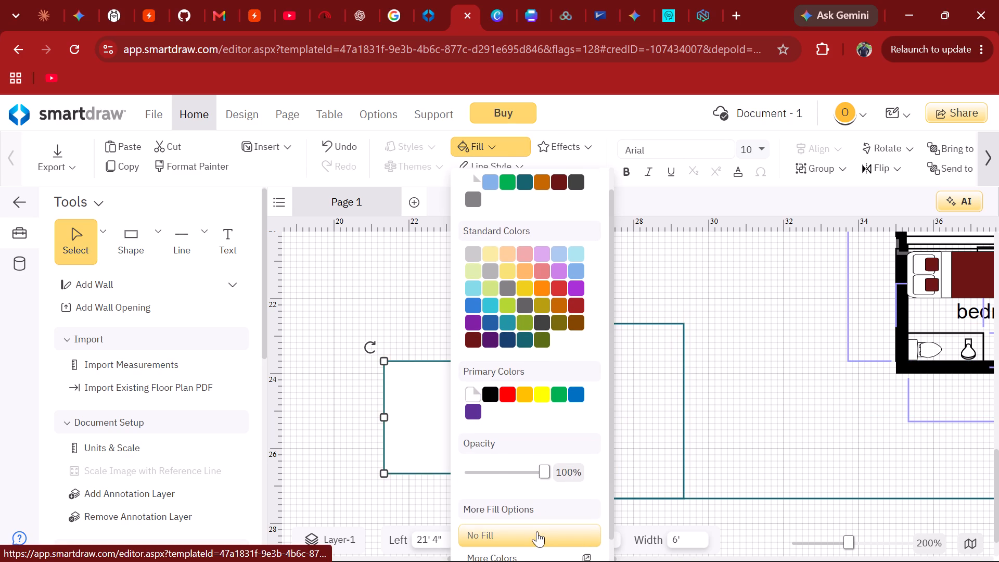
{"action": "left_click", "coordinate": [537, 531]}
Fit the unfilled rectangle into the SQ's lower-left corner, making it 3' 4" wide and 1' 8" high.
{"action": "right_click_drag", "start_coordinate": [383, 362], "coordinate": [411, 401]}
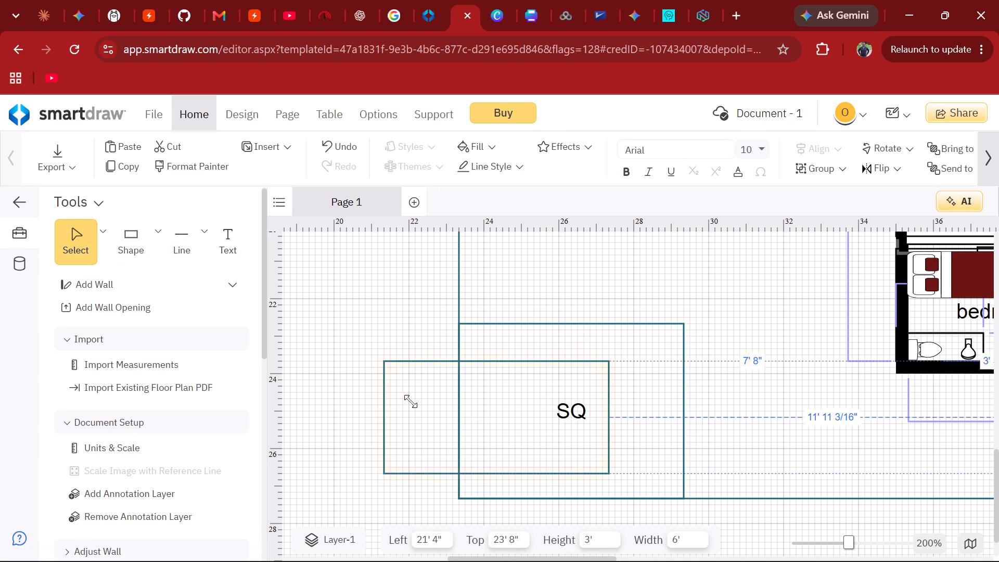
{"action": "right_click_drag", "start_coordinate": [411, 401], "coordinate": [459, 436]}
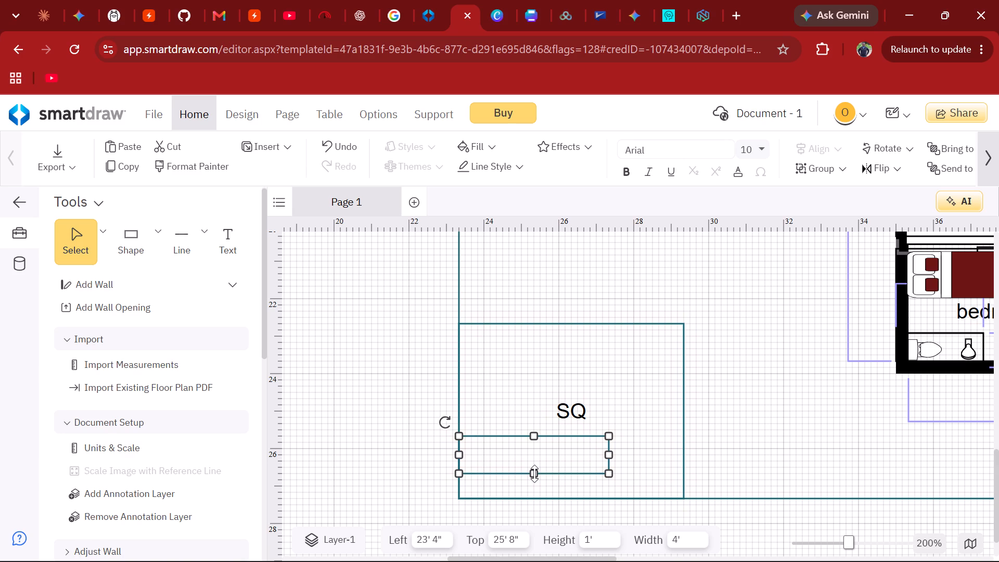
{"action": "right_click_drag", "start_coordinate": [534, 474], "coordinate": [542, 499]}
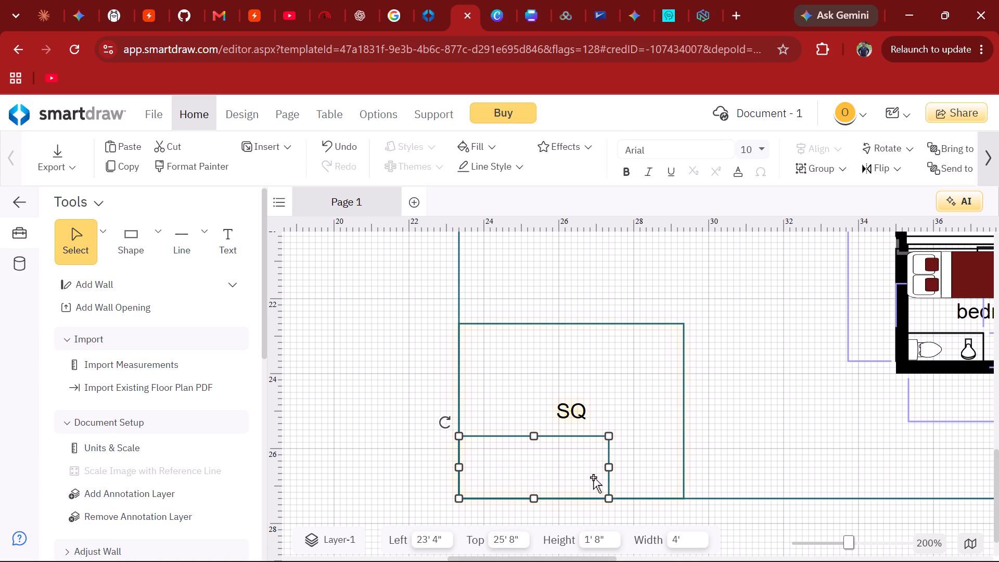
{"action": "right_click_drag", "start_coordinate": [611, 468], "coordinate": [592, 468]}
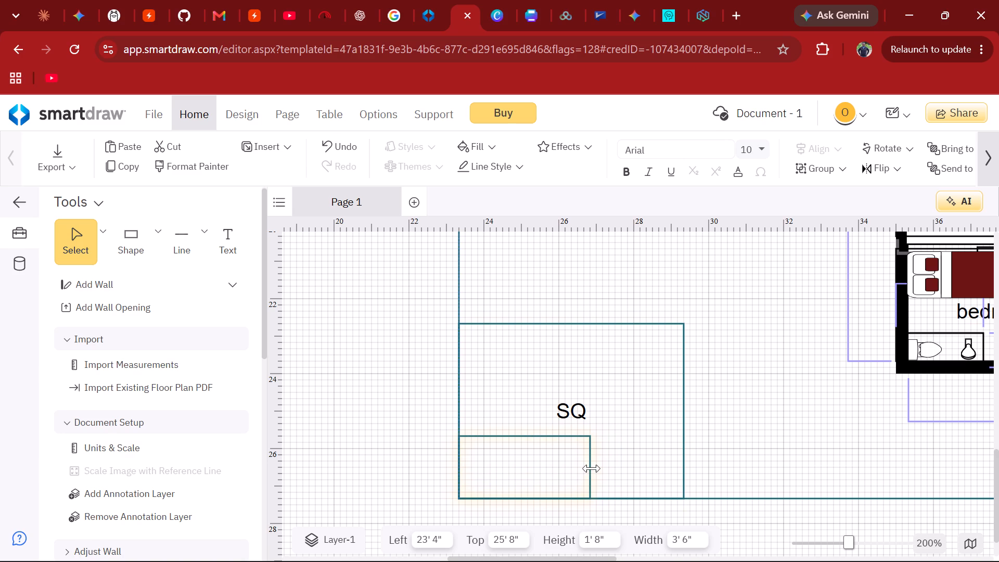
{"action": "right_click_drag", "start_coordinate": [592, 468], "coordinate": [585, 468]}
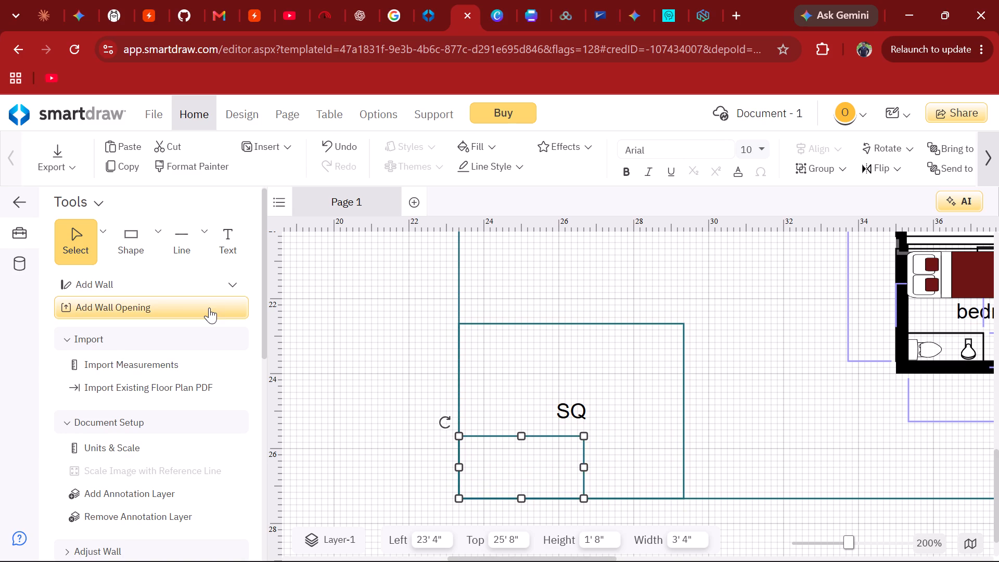
Place the recently used toilet symbol over the small rectangle in the SQ's lower-left corner.
{"action": "scroll", "coordinate": [209, 308], "scroll_direction": "down", "scroll_amount": 4}
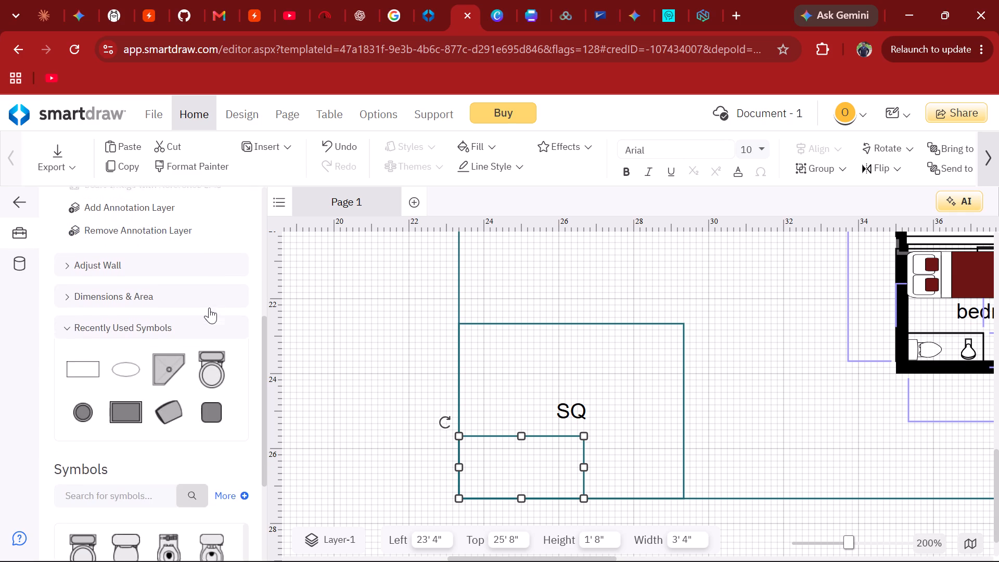
{"action": "scroll", "coordinate": [209, 308], "scroll_direction": "down", "scroll_amount": 1}
{"action": "right_click_drag", "start_coordinate": [216, 362], "coordinate": [358, 427]}
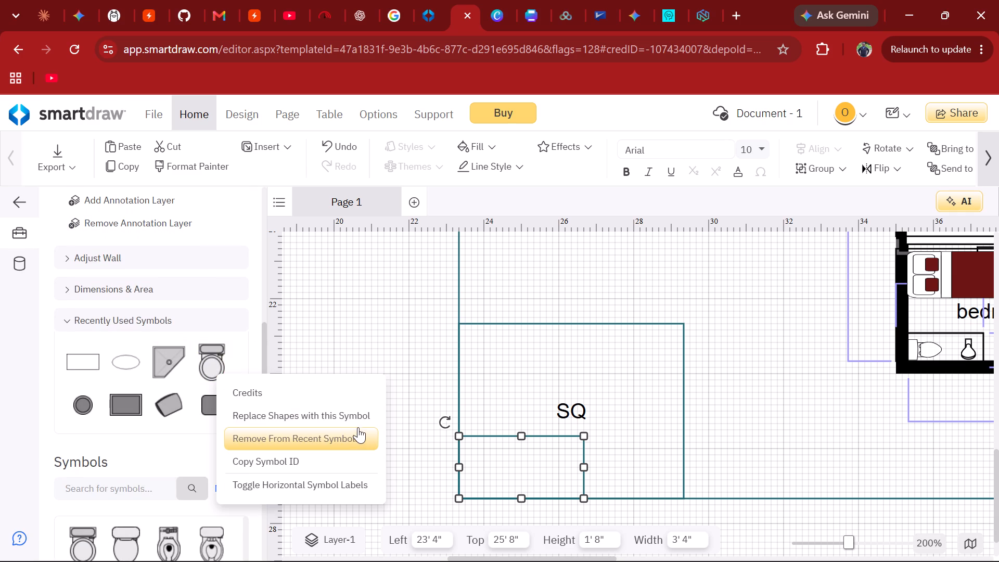
{"action": "right_click_drag", "start_coordinate": [358, 427], "coordinate": [355, 425]}
{"action": "left_click_drag", "start_coordinate": [222, 359], "coordinate": [434, 391]}
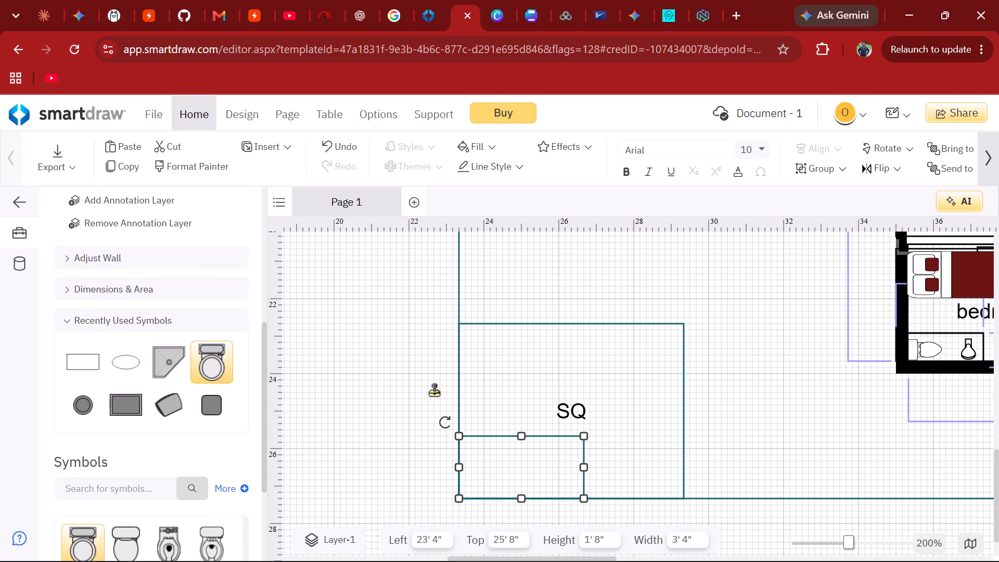
{"action": "left_click_drag", "start_coordinate": [434, 391], "coordinate": [498, 459]}
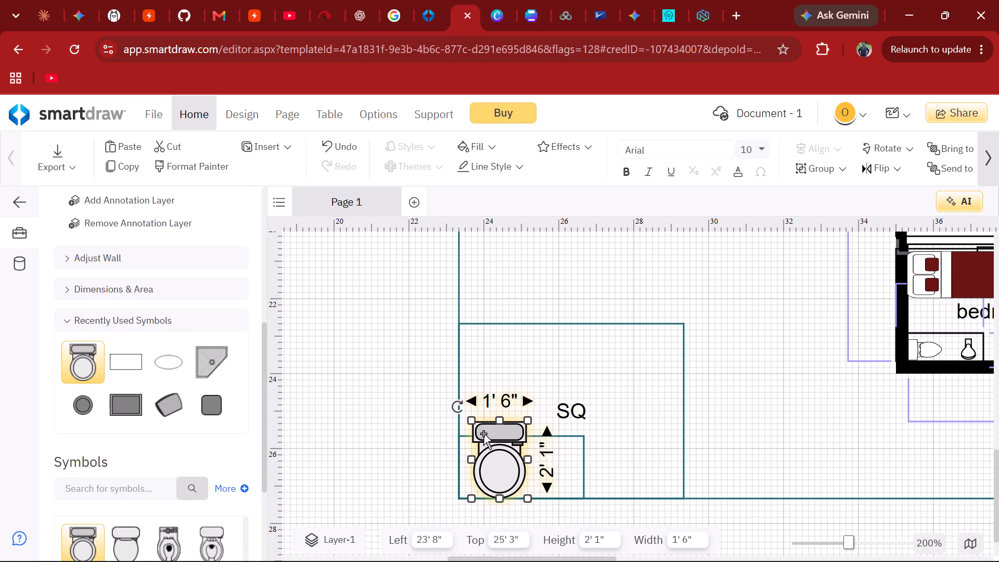
Rotate the toilet a quarter turn so its tank lies against the boundary's left side.
{"action": "right_click_drag", "start_coordinate": [461, 411], "coordinate": [452, 487]}
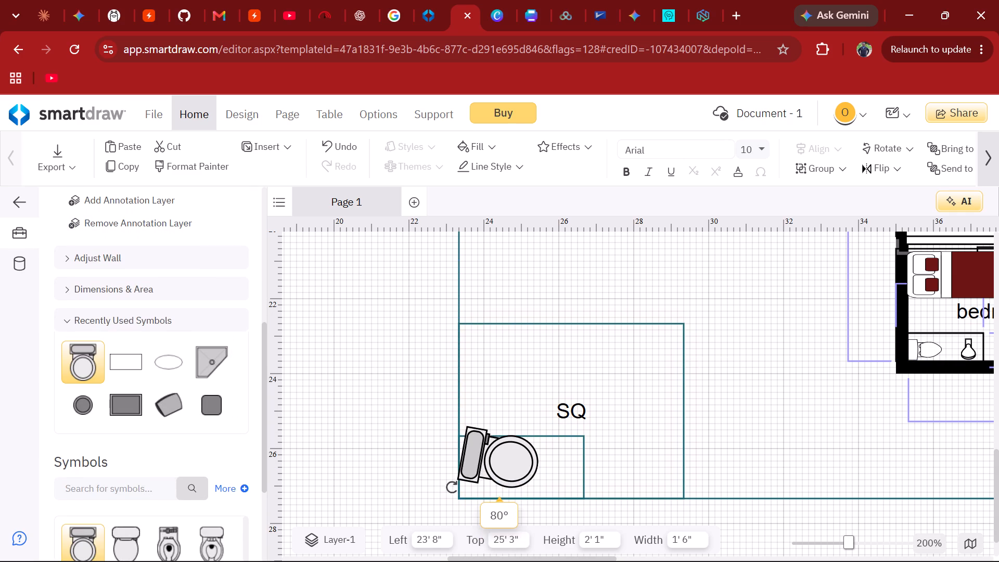
{"action": "right_click_drag", "start_coordinate": [452, 487], "coordinate": [451, 493]}
{"action": "right_click", "coordinate": [451, 493]}
{"action": "left_click", "coordinate": [449, 495]}
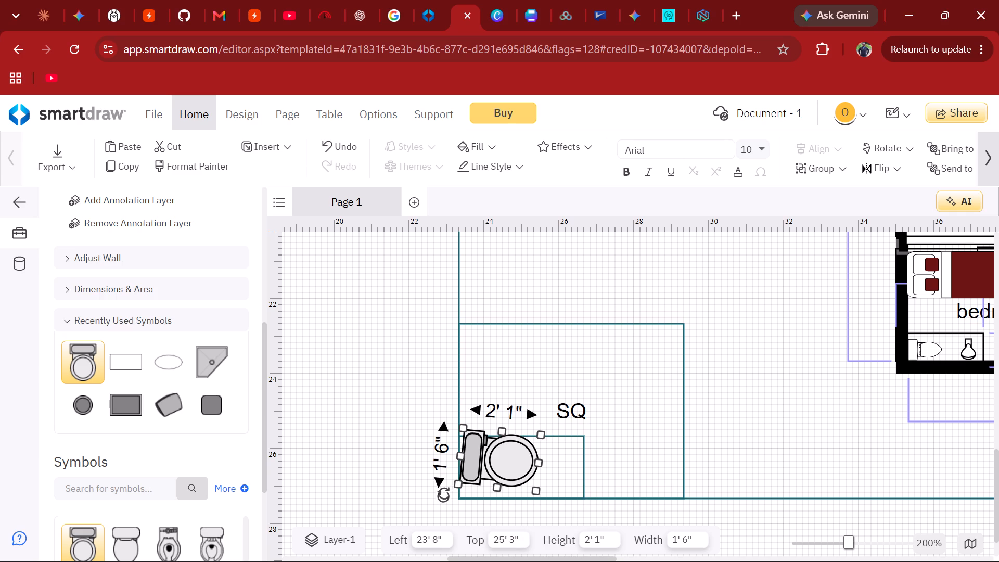
{"action": "right_click", "coordinate": [444, 493]}
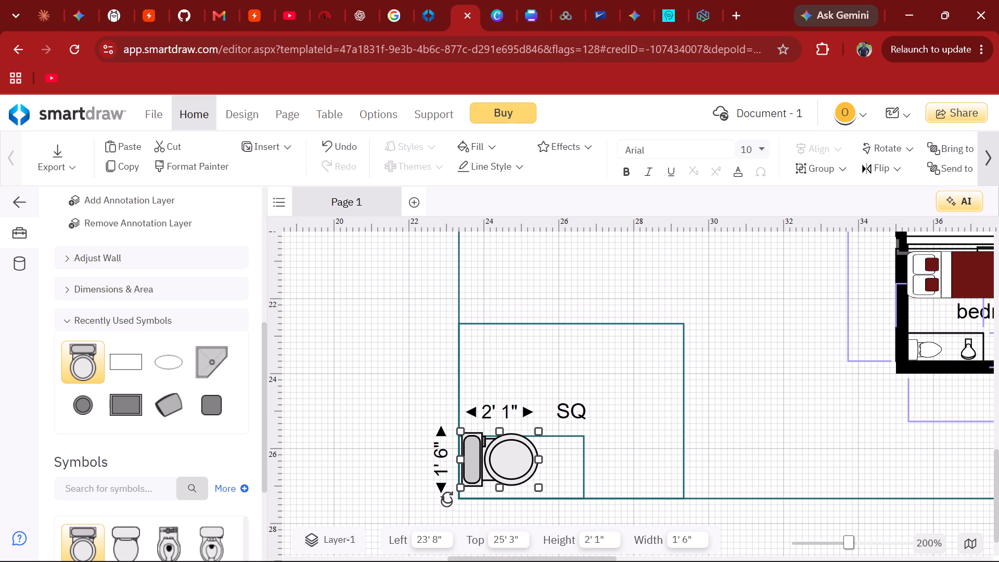
Shrink the toilet to fit inside the small corner rectangle, setting its height to 1' and its width to 10".
{"action": "right_click_drag", "start_coordinate": [463, 428], "coordinate": [466, 430]}
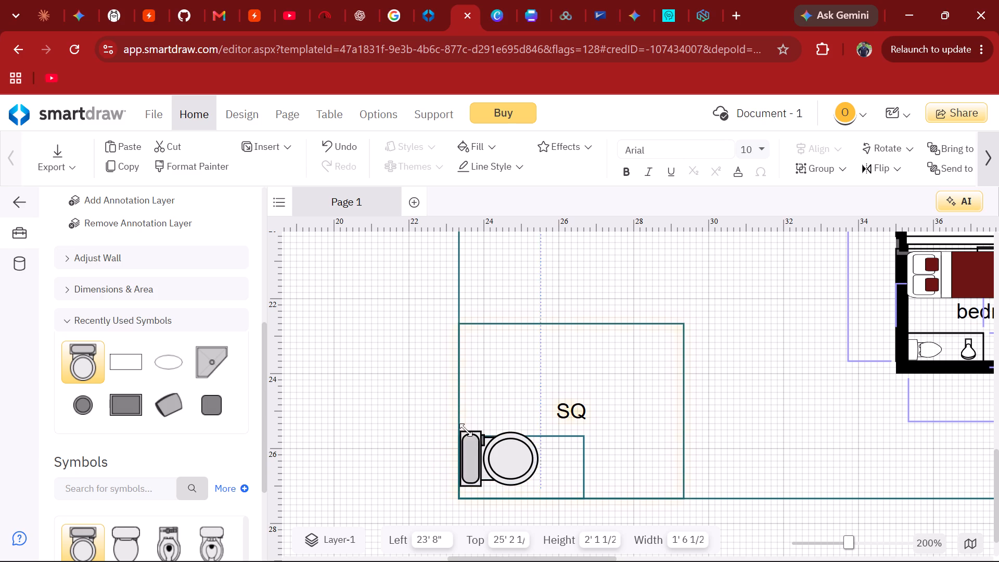
{"action": "right_click_drag", "start_coordinate": [466, 430], "coordinate": [491, 456]}
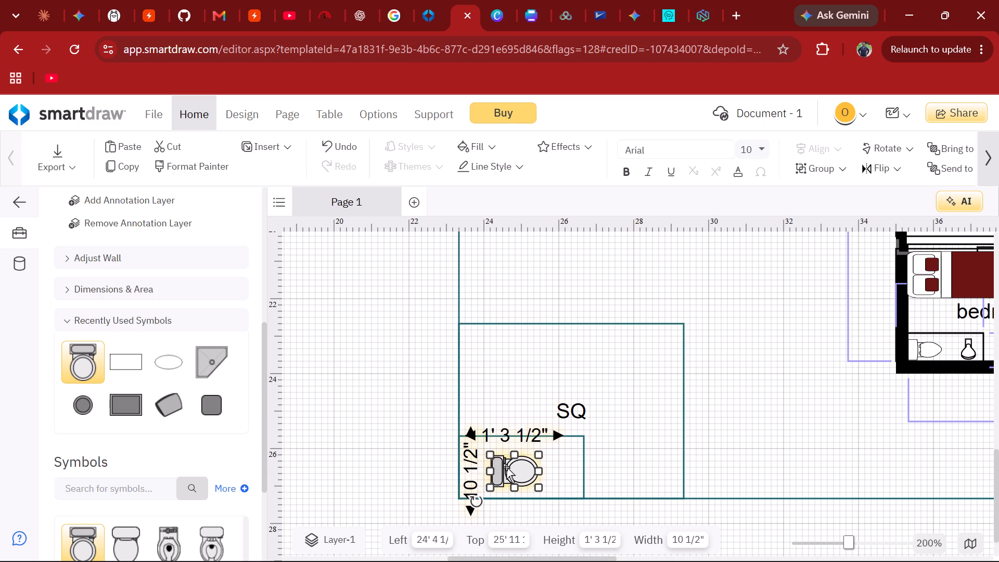
{"action": "right_click_drag", "start_coordinate": [507, 468], "coordinate": [482, 479]}
{"action": "right_click_drag", "start_coordinate": [508, 471], "coordinate": [473, 483]}
{"action": "right_click_drag", "start_coordinate": [473, 483], "coordinate": [469, 488]}
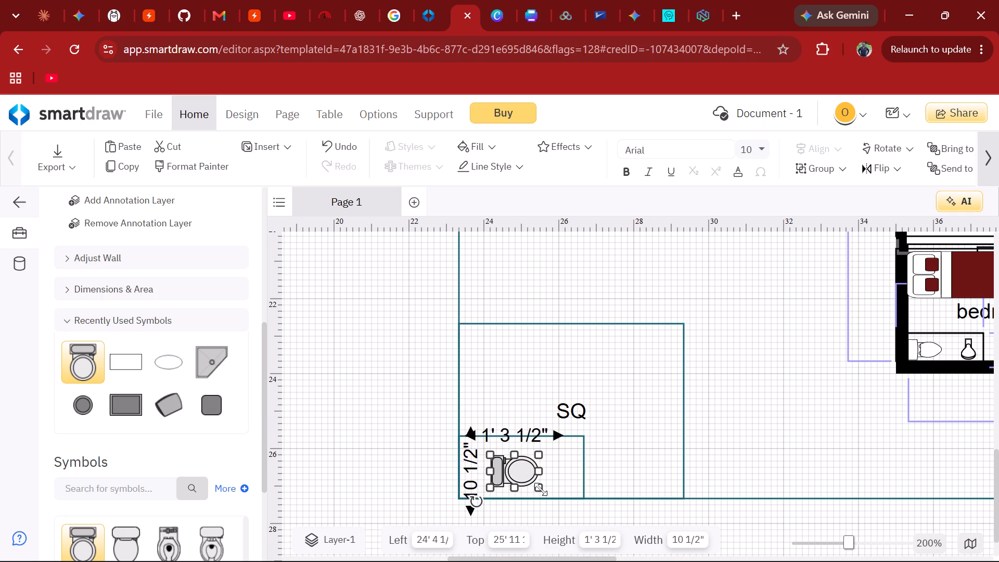
{"action": "right_click_drag", "start_coordinate": [541, 489], "coordinate": [529, 485]}
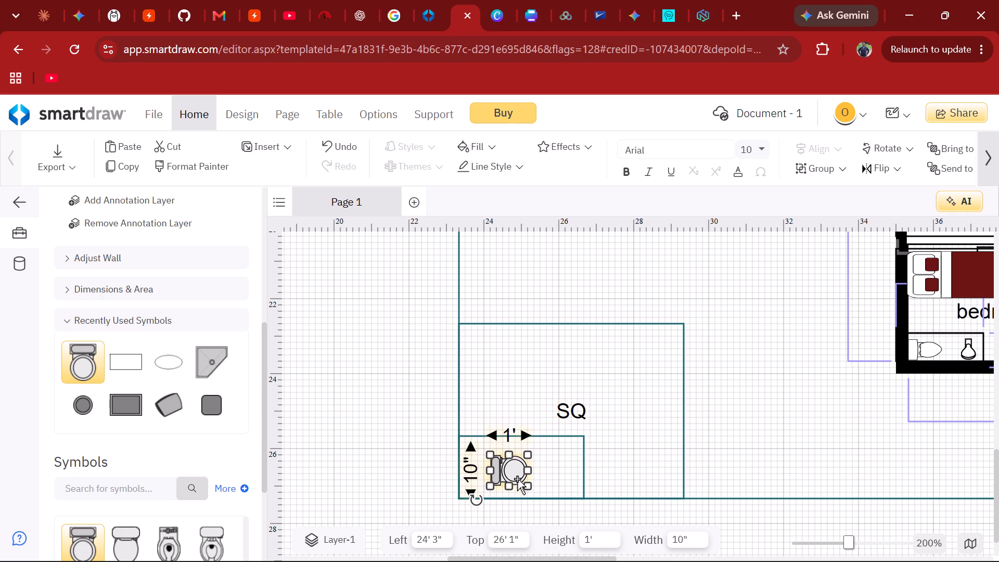
Move the toilet into the lower-left corner of the small rectangle, against the boundary's left side.
{"action": "right_click_drag", "start_coordinate": [513, 473], "coordinate": [464, 493]}
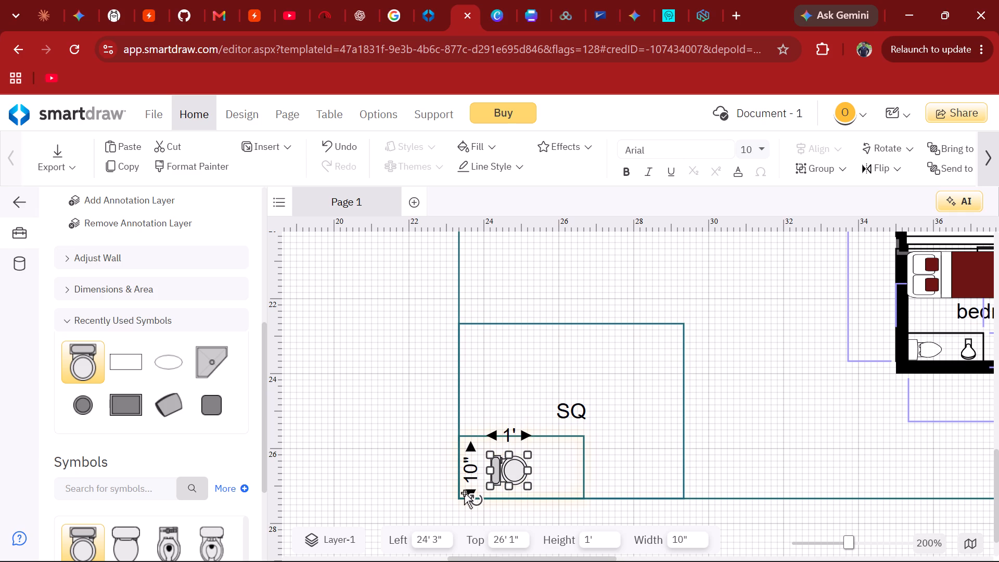
{"action": "right_click_drag", "start_coordinate": [464, 493], "coordinate": [463, 495]}
{"action": "left_click_drag", "start_coordinate": [510, 479], "coordinate": [481, 488]}
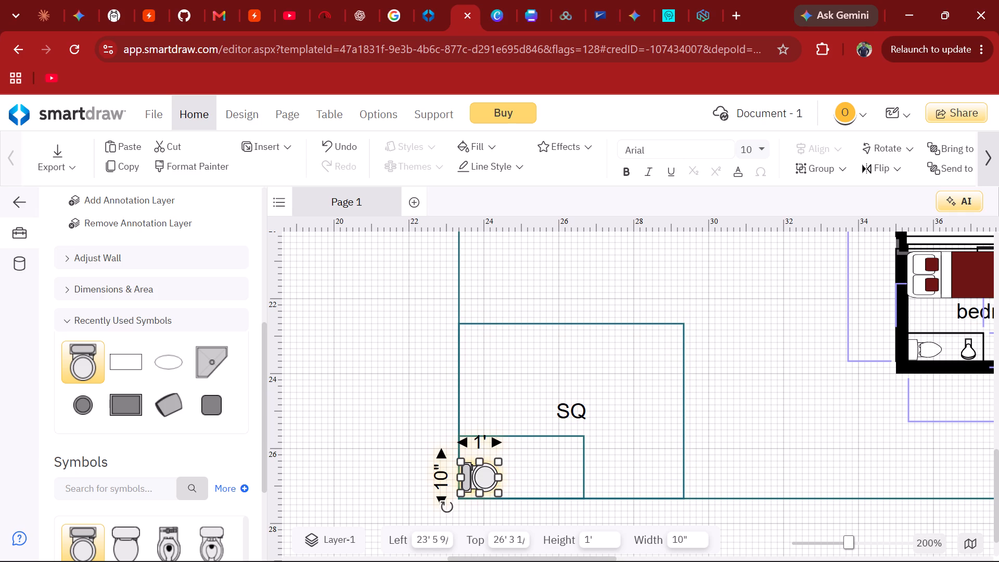
Place the Shower Head - 4 symbol beside the toilet inside the SQ's small bathroom rectangle.
{"action": "scroll", "coordinate": [215, 339], "scroll_direction": "down", "scroll_amount": 3}
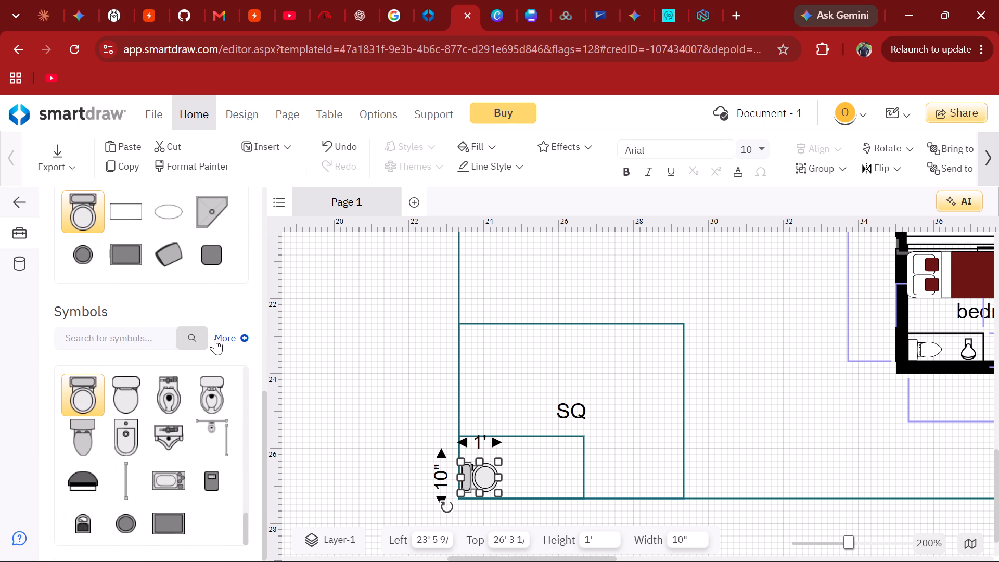
{"action": "scroll", "coordinate": [213, 430], "scroll_direction": "down", "scroll_amount": 1}
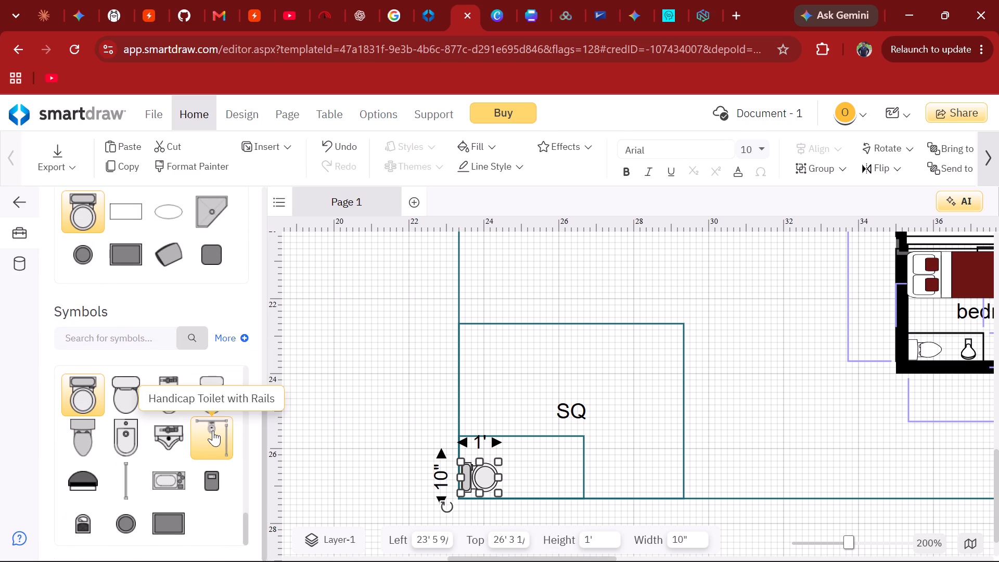
{"action": "scroll", "coordinate": [206, 472], "scroll_direction": "down", "scroll_amount": 1}
{"action": "scroll", "coordinate": [143, 507], "scroll_direction": "down", "scroll_amount": 1}
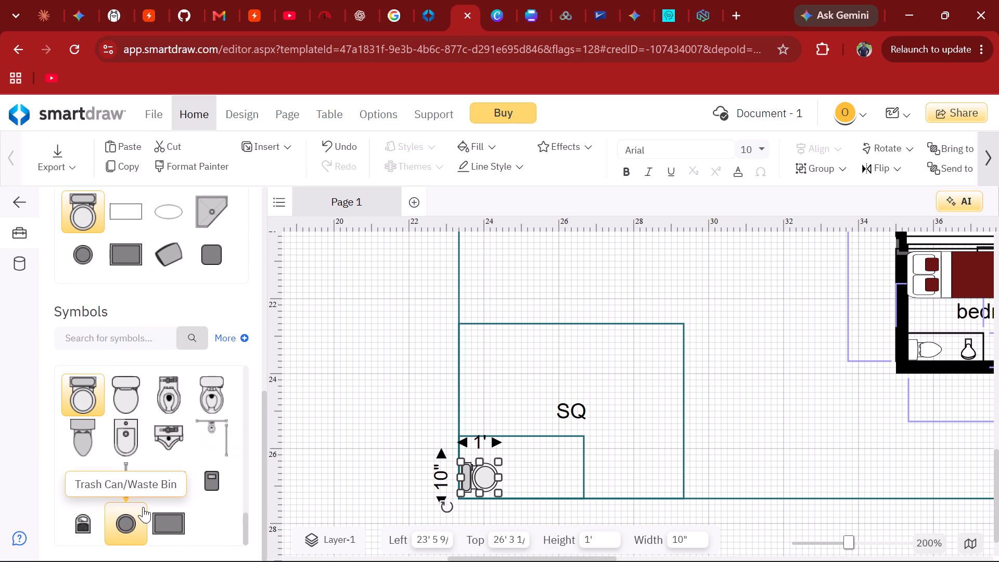
{"action": "scroll", "coordinate": [143, 507], "scroll_direction": "down", "scroll_amount": 1}
{"action": "scroll", "coordinate": [176, 415], "scroll_direction": "down", "scroll_amount": 1}
{"action": "scroll", "coordinate": [176, 415], "scroll_direction": "up", "scroll_amount": 1}
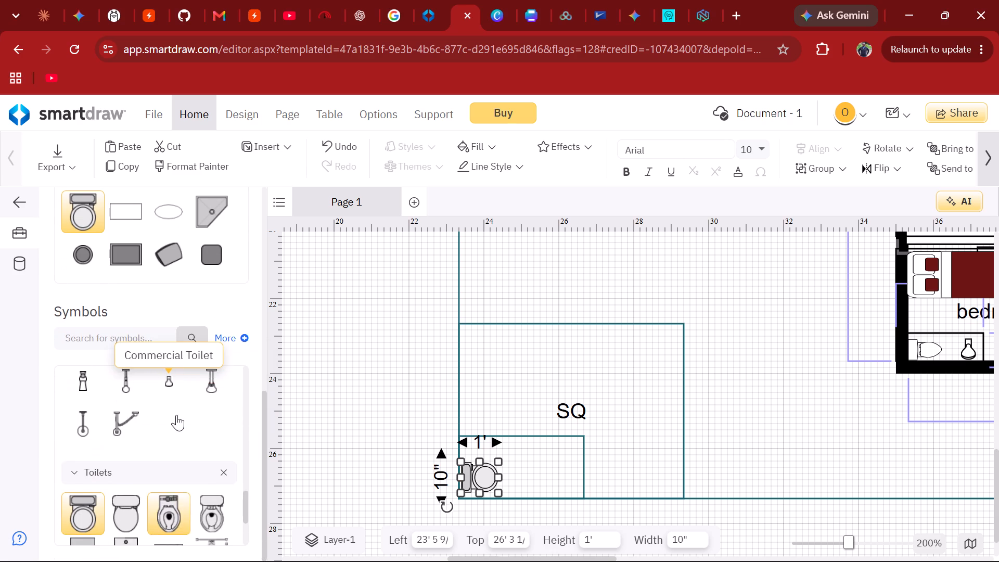
{"action": "scroll", "coordinate": [176, 415], "scroll_direction": "up", "scroll_amount": 1}
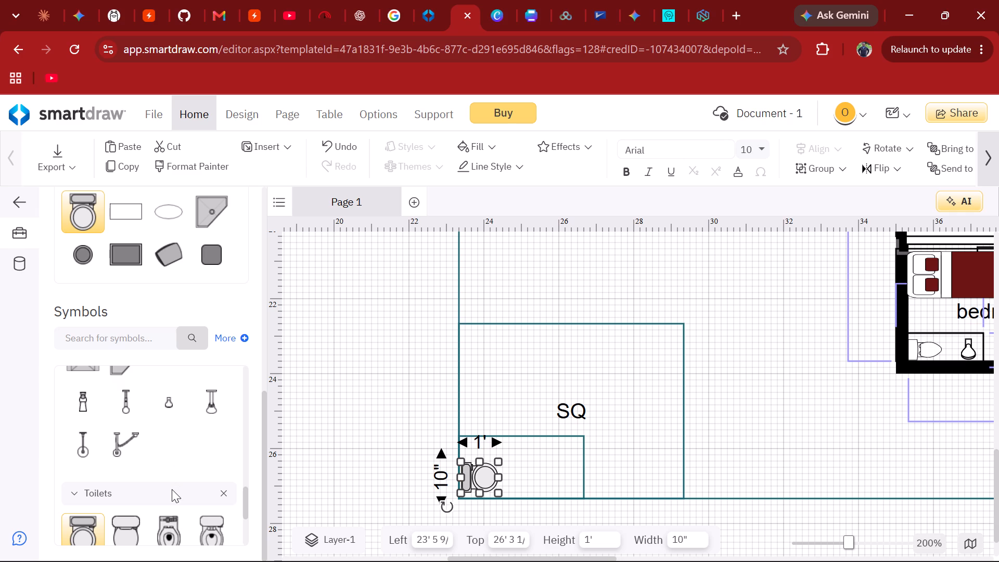
{"action": "left_click", "coordinate": [172, 489]}
{"action": "left_click", "coordinate": [88, 499]}
{"action": "scroll", "coordinate": [88, 499], "scroll_direction": "up", "scroll_amount": 1}
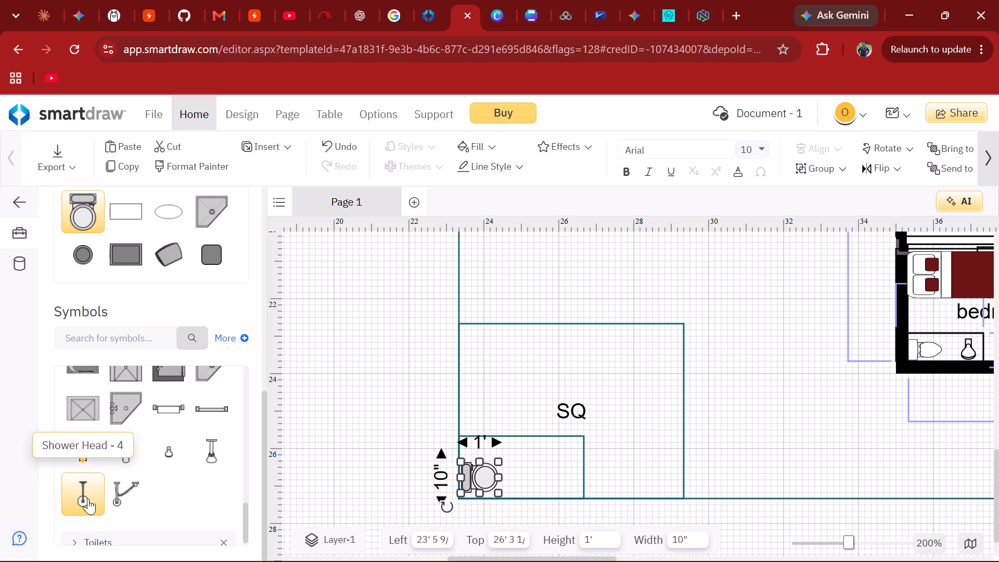
{"action": "scroll", "coordinate": [88, 499], "scroll_direction": "up", "scroll_amount": 1}
{"action": "left_click_drag", "start_coordinate": [88, 499], "coordinate": [192, 507]}
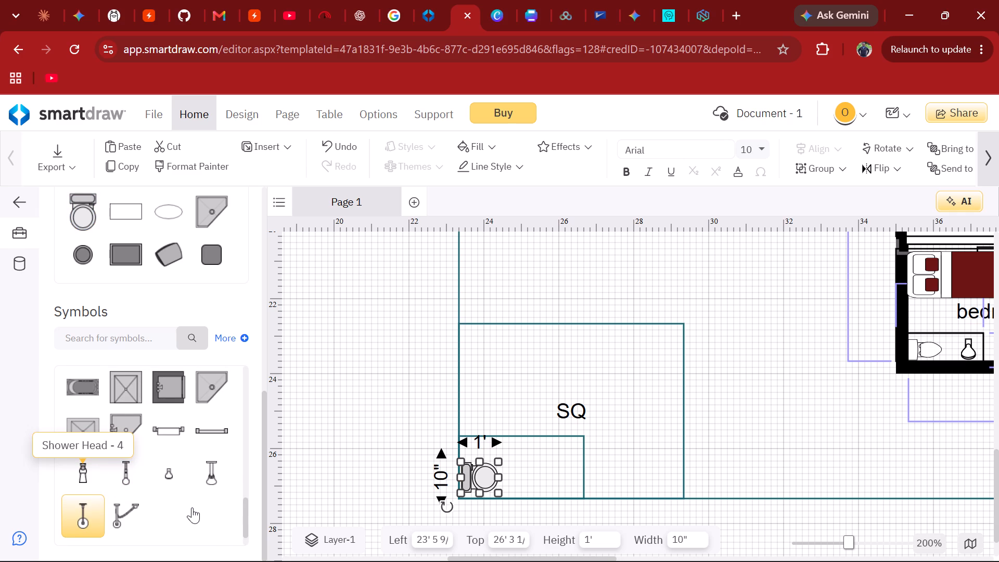
{"action": "left_click_drag", "start_coordinate": [192, 507], "coordinate": [539, 462]}
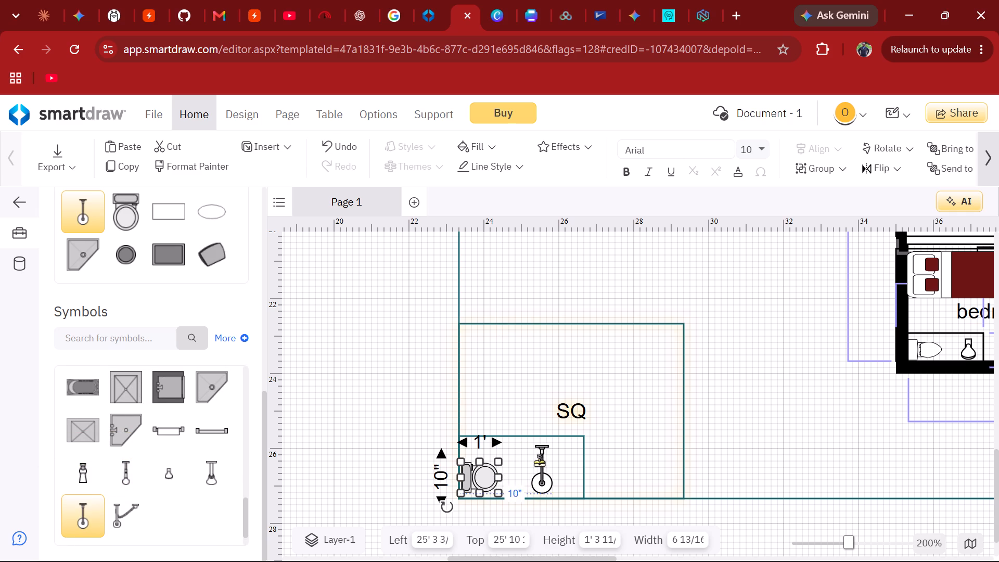
Rotate the shower head a quarter turn counterclockwise so its wall mount points toward the toilet.
{"action": "left_click_drag", "start_coordinate": [520, 436], "coordinate": [516, 443]}
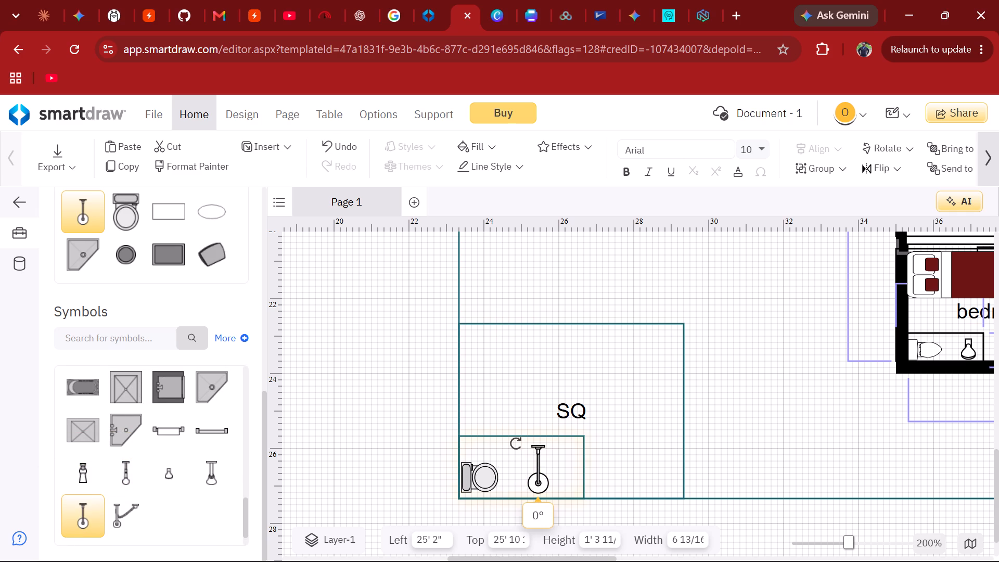
{"action": "left_click_drag", "start_coordinate": [516, 443], "coordinate": [505, 509]}
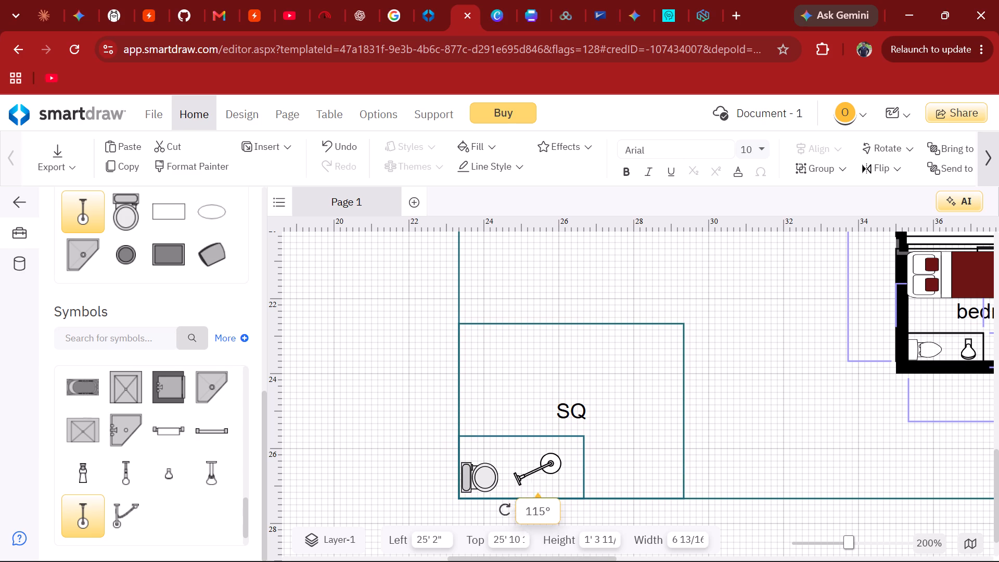
{"action": "left_click_drag", "start_coordinate": [505, 509], "coordinate": [502, 487]}
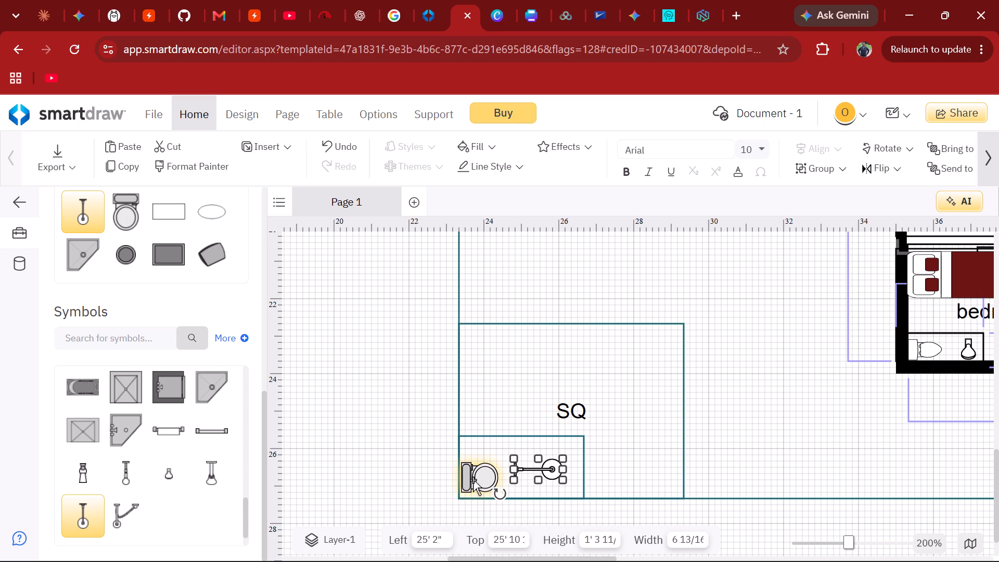
Fill the SQ bathroom's toilet with white from the recent fills.
{"action": "left_click", "coordinate": [473, 480]}
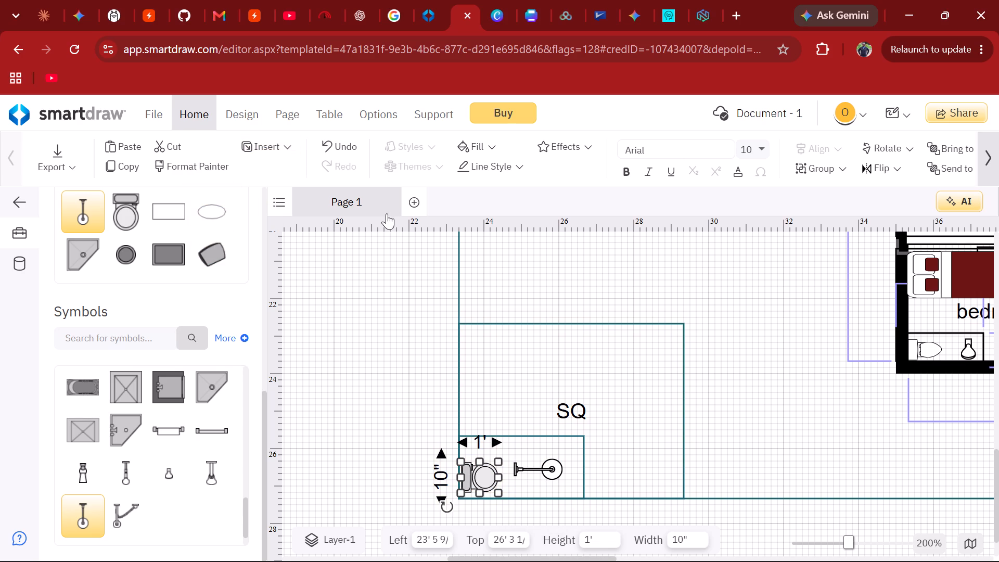
{"action": "scroll", "coordinate": [165, 215], "scroll_direction": "up", "scroll_amount": 1}
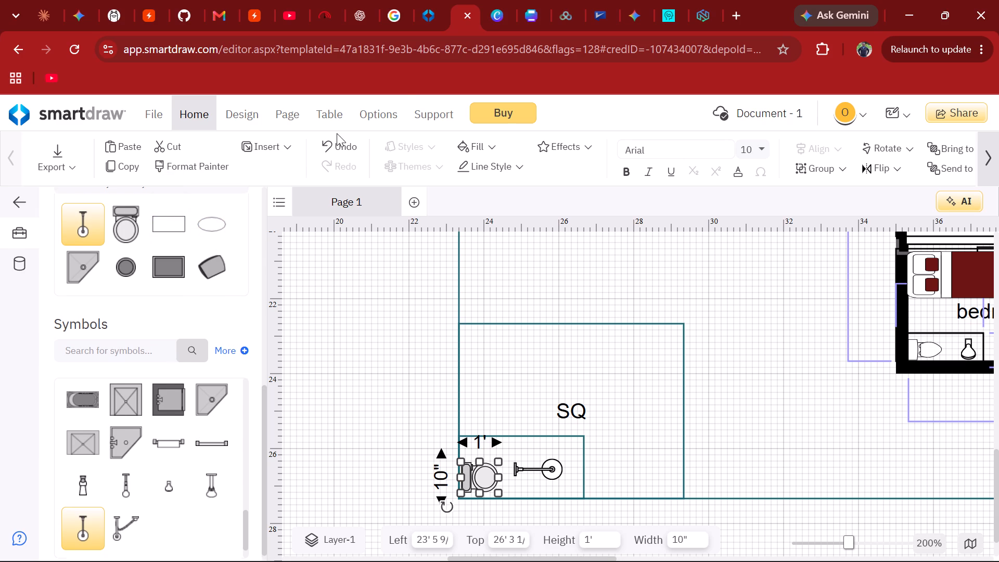
{"action": "left_click", "coordinate": [491, 140]}
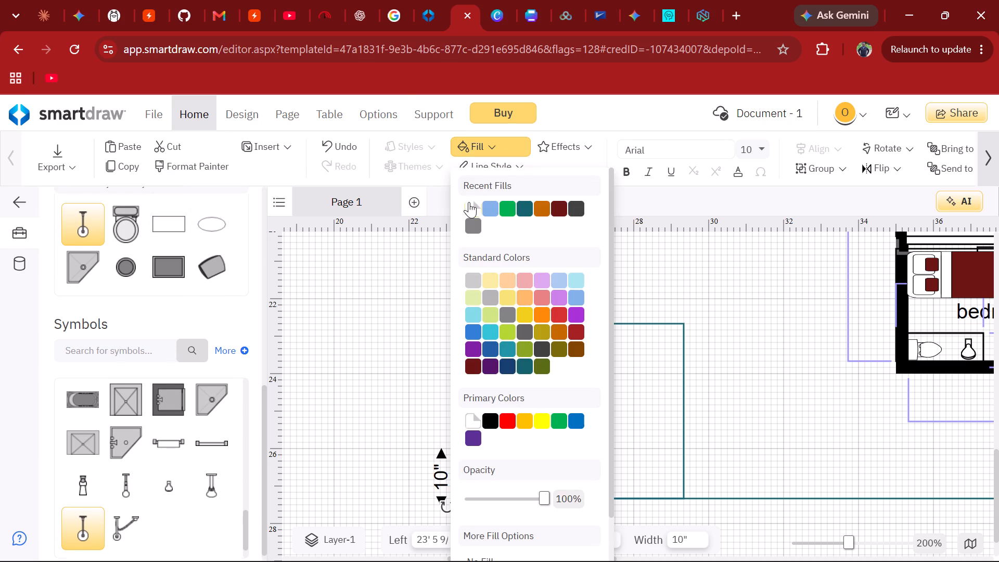
{"action": "left_click", "coordinate": [469, 202]}
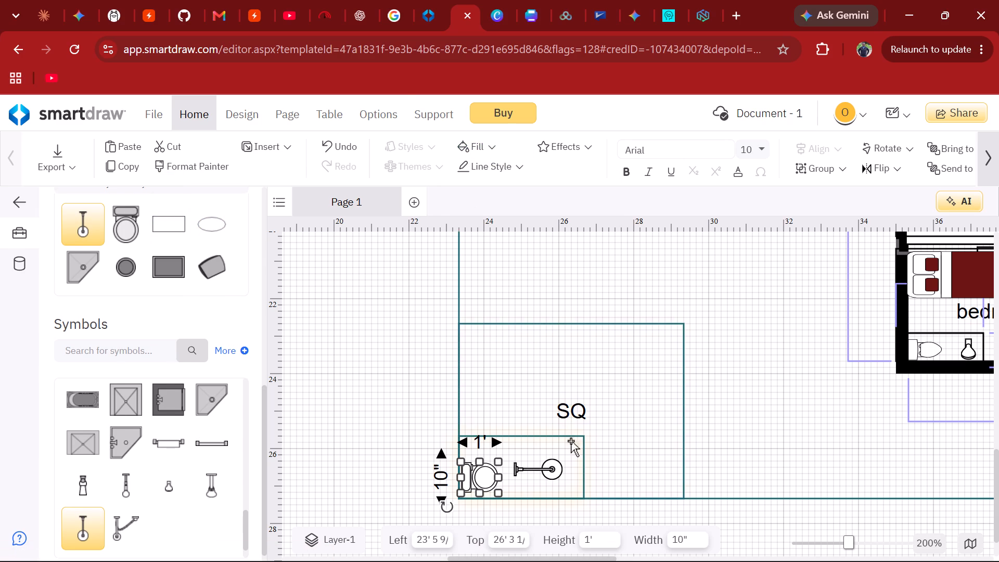
{"action": "left_click", "coordinate": [617, 449]}
Collapse the recently used symbols and expand the Beds symbol category.
{"action": "scroll", "coordinate": [183, 290], "scroll_direction": "up", "scroll_amount": 1}
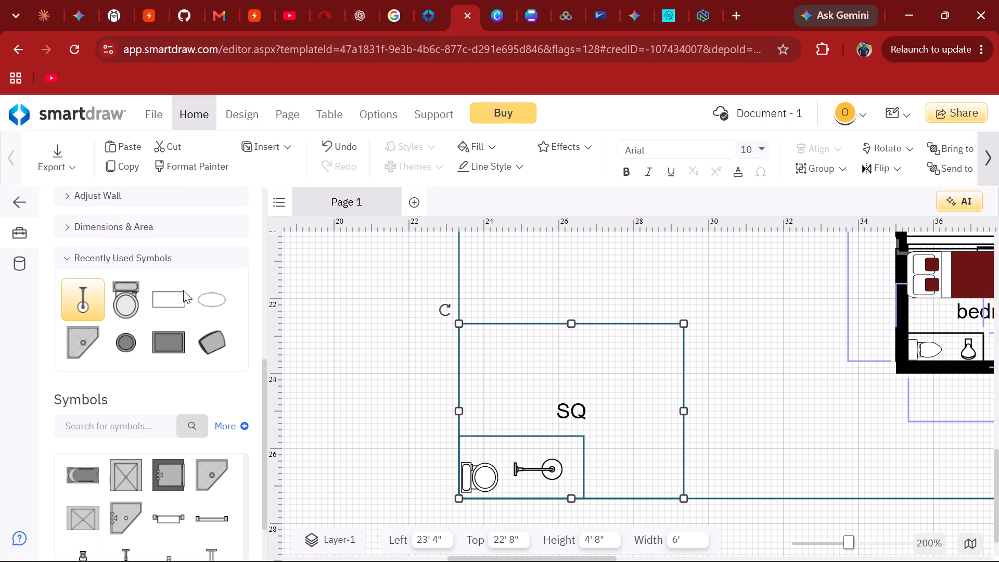
{"action": "scroll", "coordinate": [183, 290], "scroll_direction": "up", "scroll_amount": 4}
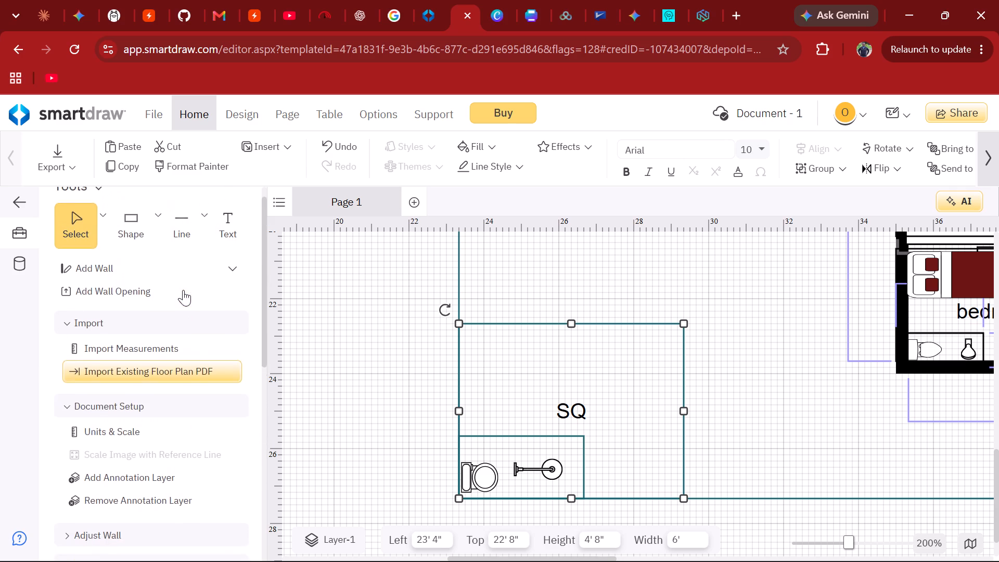
{"action": "scroll", "coordinate": [183, 290], "scroll_direction": "up", "scroll_amount": 1}
{"action": "scroll", "coordinate": [183, 290], "scroll_direction": "down", "scroll_amount": 3}
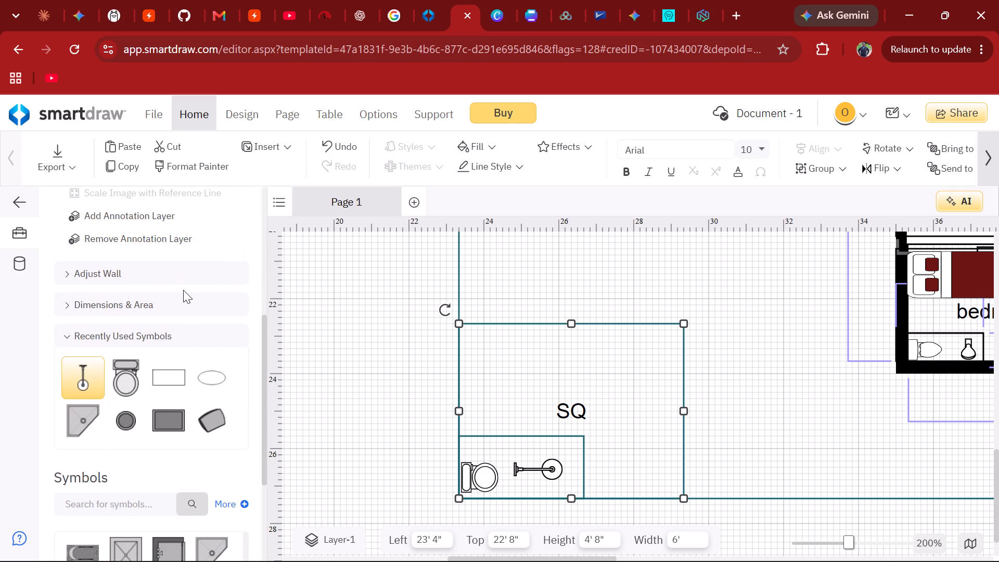
{"action": "left_click", "coordinate": [171, 331]}
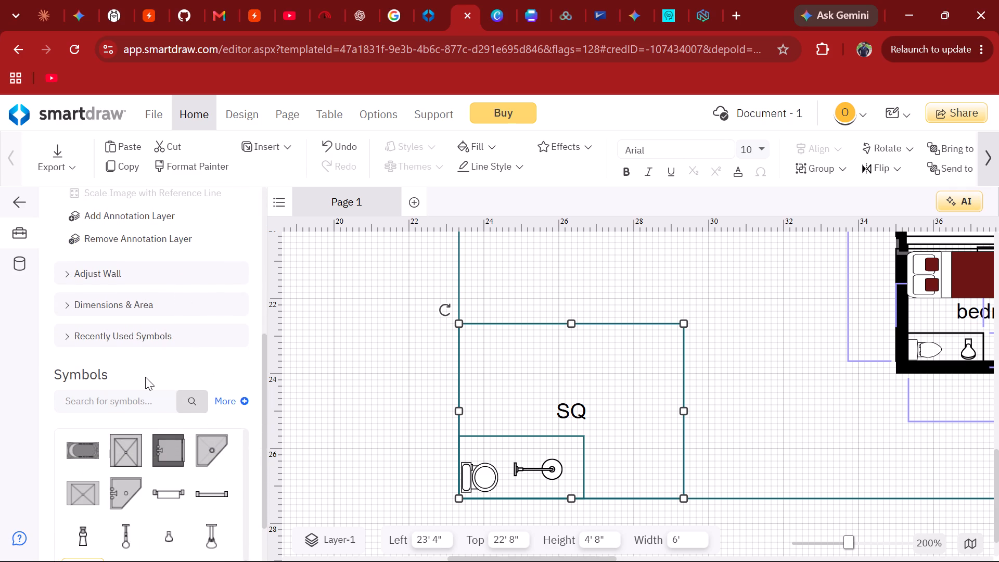
{"action": "scroll", "coordinate": [145, 377], "scroll_direction": "down", "scroll_amount": 2}
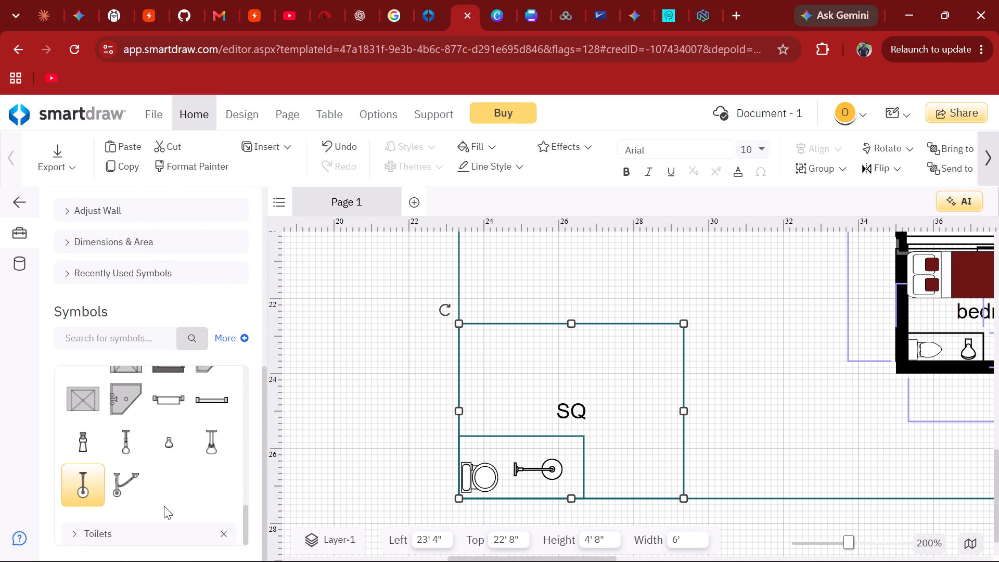
{"action": "scroll", "coordinate": [164, 506], "scroll_direction": "down", "scroll_amount": 1}
{"action": "scroll", "coordinate": [174, 449], "scroll_direction": "up", "scroll_amount": 2}
{"action": "scroll", "coordinate": [174, 449], "scroll_direction": "down", "scroll_amount": 1}
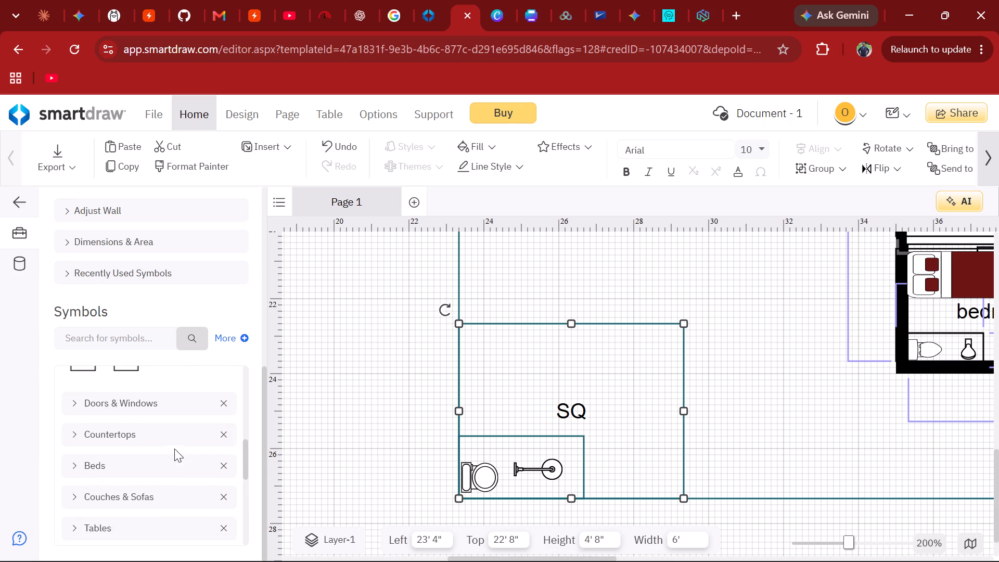
{"action": "scroll", "coordinate": [174, 449], "scroll_direction": "down", "scroll_amount": 1}
{"action": "scroll", "coordinate": [162, 492], "scroll_direction": "down", "scroll_amount": 1}
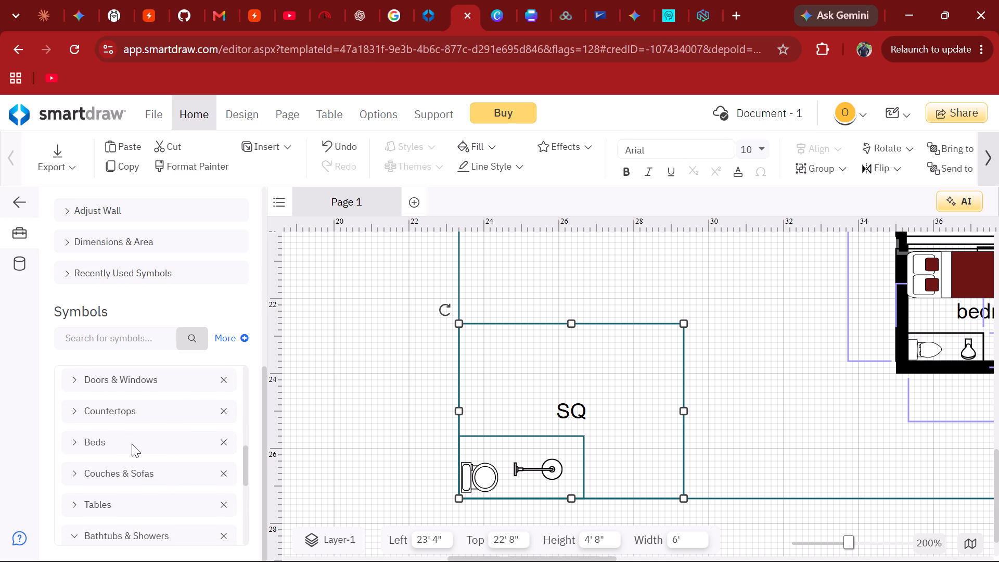
{"action": "left_click", "coordinate": [101, 441]}
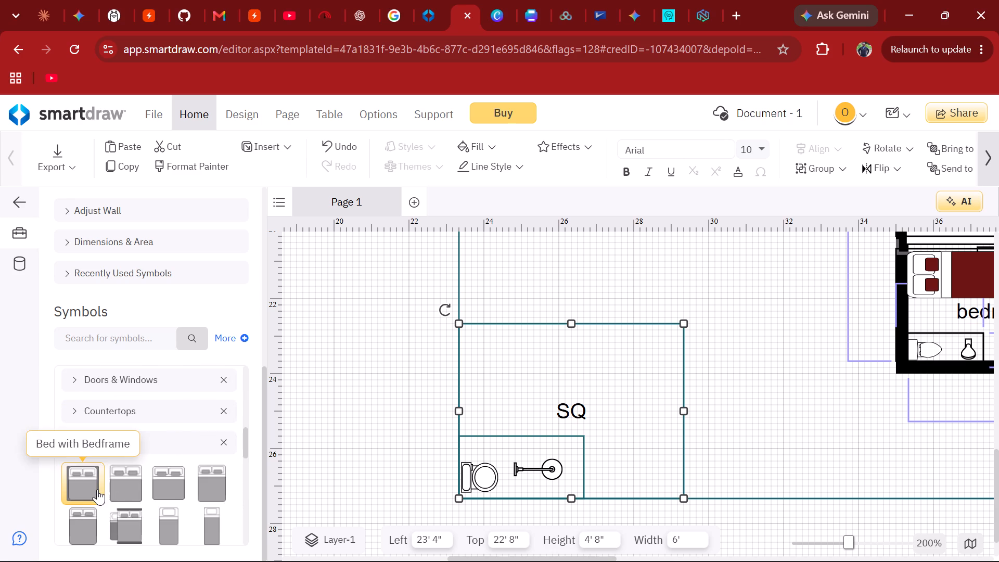
Place the Twin Trundle Bed symbol over the SQ room.
{"action": "scroll", "coordinate": [130, 482], "scroll_direction": "down", "scroll_amount": 1}
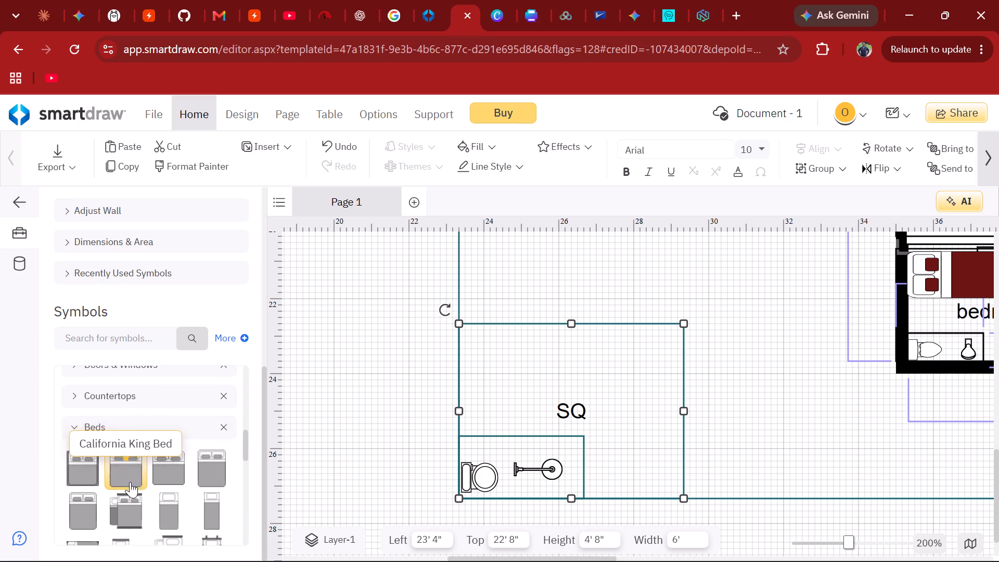
{"action": "scroll", "coordinate": [130, 482], "scroll_direction": "down", "scroll_amount": 1}
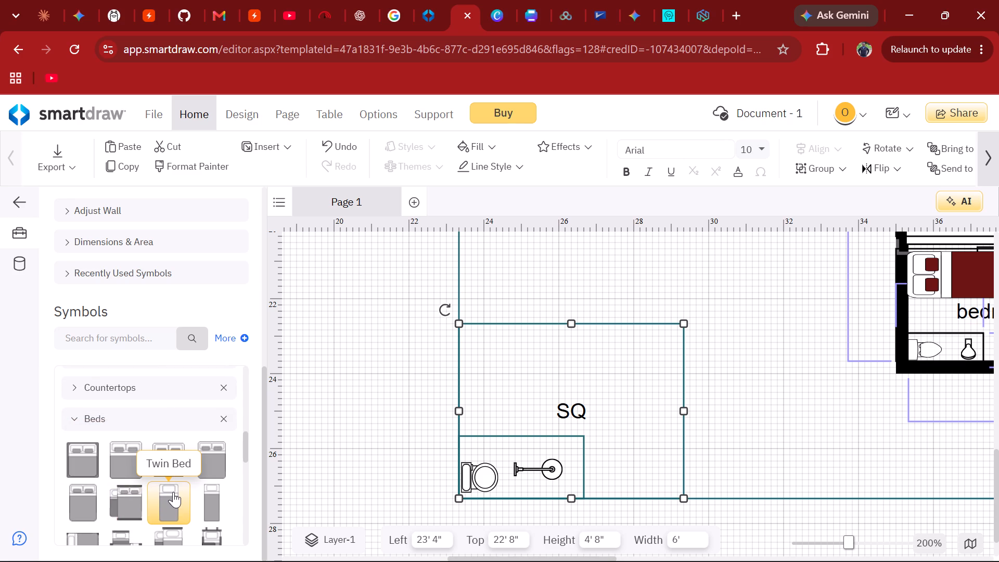
{"action": "scroll", "coordinate": [183, 494], "scroll_direction": "down", "scroll_amount": 1}
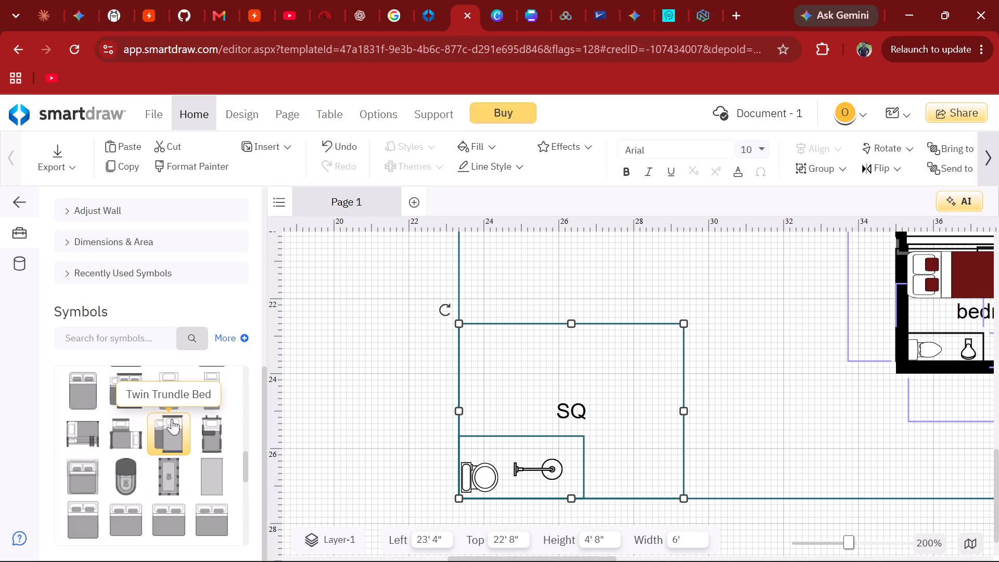
{"action": "left_click_drag", "start_coordinate": [172, 419], "coordinate": [488, 374]}
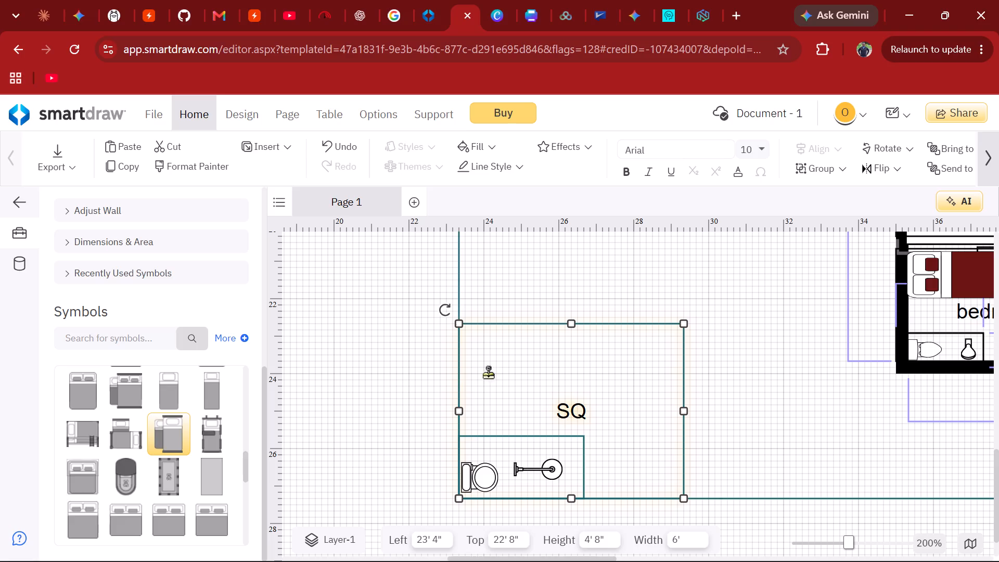
{"action": "left_click_drag", "start_coordinate": [488, 374], "coordinate": [545, 379]}
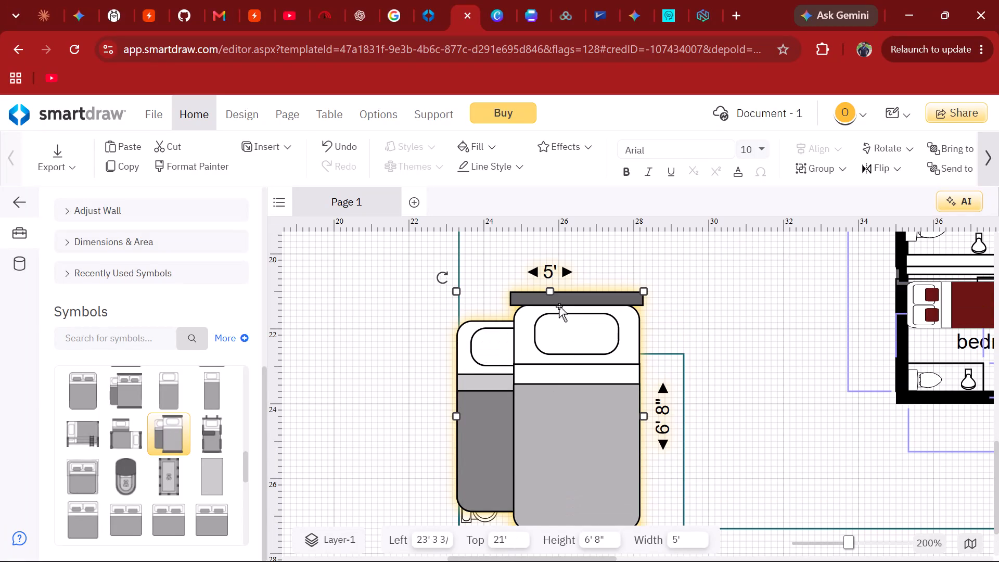
Rotate the twin trundle bed nearly a quarter turn counterclockwise so its pillows face the SQ's left side.
{"action": "left_click_drag", "start_coordinate": [441, 274], "coordinate": [445, 277]}
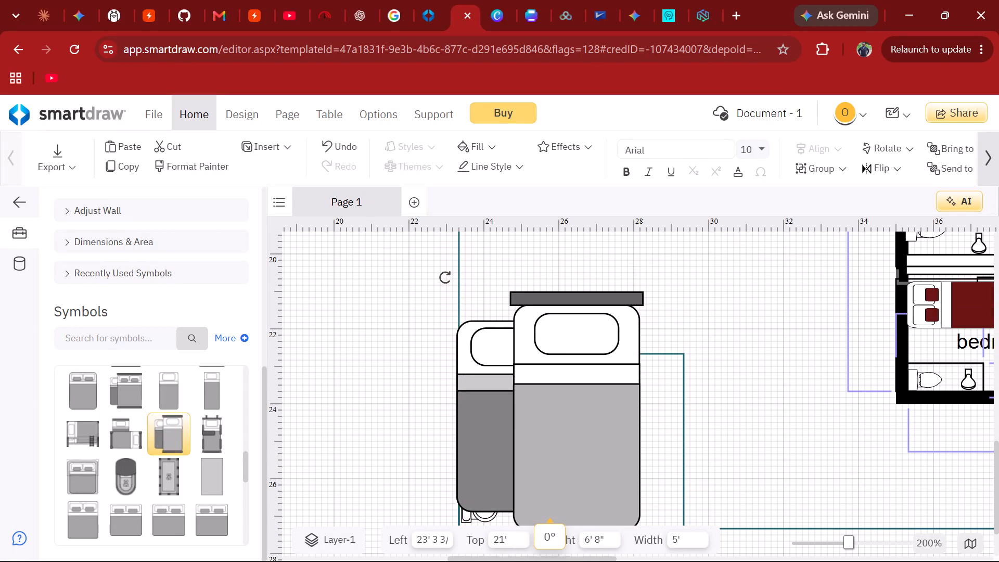
{"action": "left_click_drag", "start_coordinate": [445, 277], "coordinate": [370, 527]}
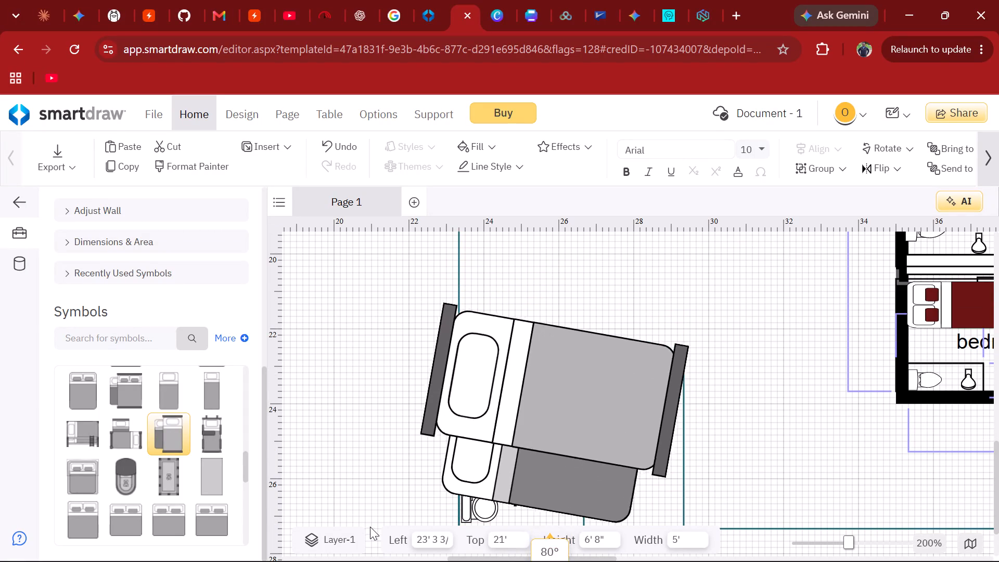
{"action": "left_click_drag", "start_coordinate": [370, 527], "coordinate": [369, 541]}
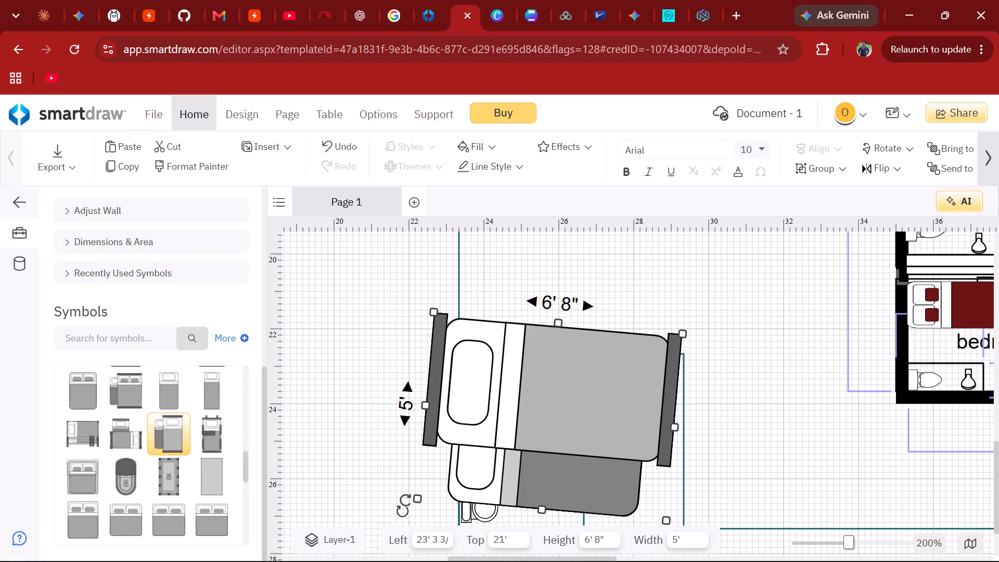
Shrink the twin trundle bed to fit inside the SQ, about 4' 3 13/16" long and 3' 1" wide.
{"action": "left_click_drag", "start_coordinate": [434, 309], "coordinate": [434, 309]}
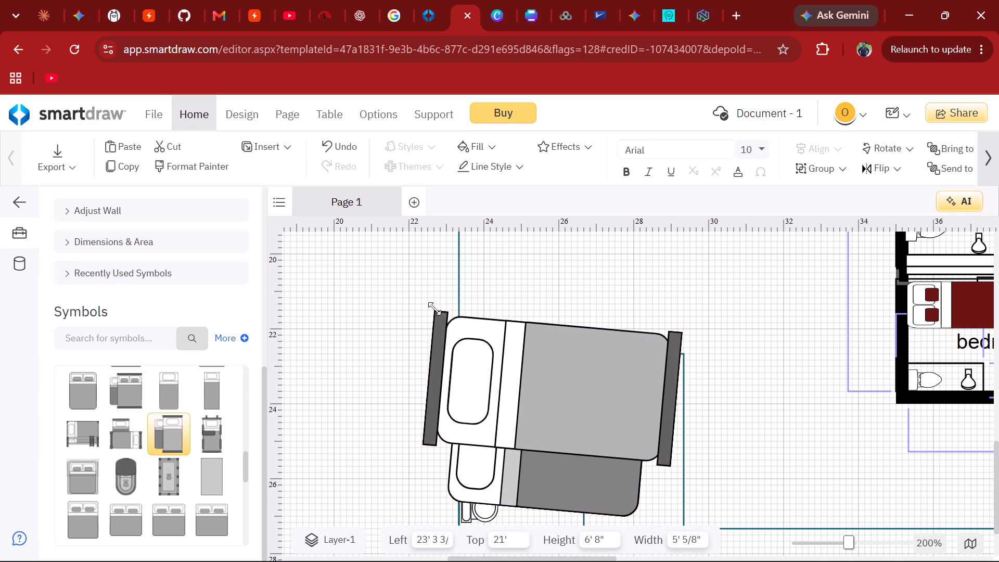
{"action": "left_click_drag", "start_coordinate": [434, 309], "coordinate": [513, 393]}
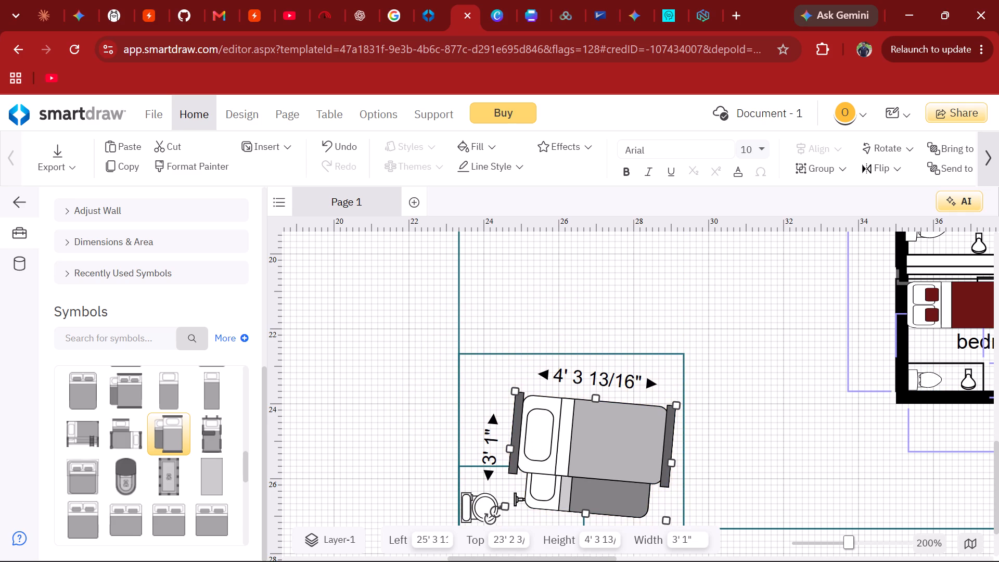
Straighten the twin trundle bed to an exact quarter turn so its edges align with the SQ walls.
{"action": "right_click_drag", "start_coordinate": [495, 512], "coordinate": [500, 525]}
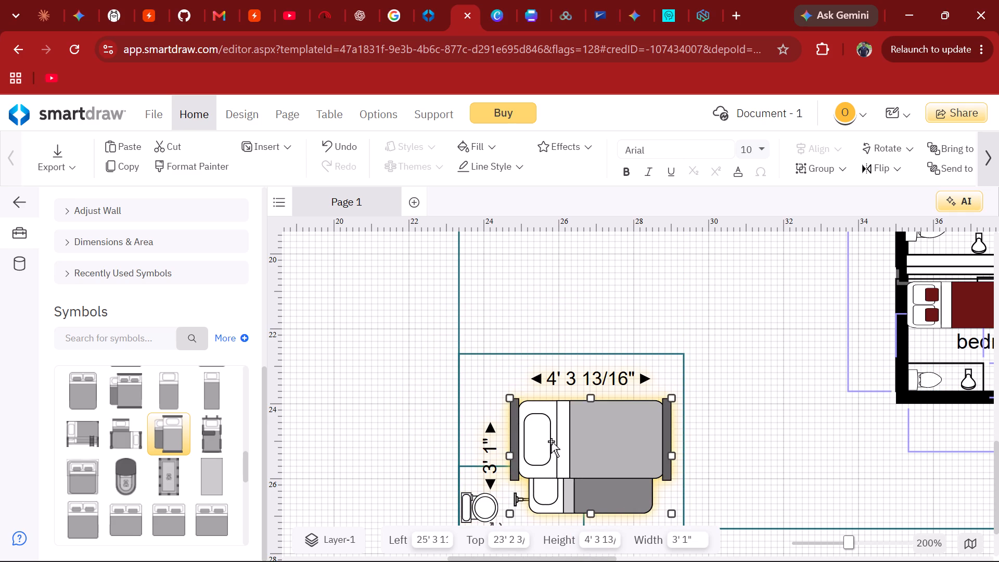
Move the twin trundle bed into the SQ room's upper-left corner.
{"action": "right_click_drag", "start_coordinate": [551, 441], "coordinate": [529, 413]}
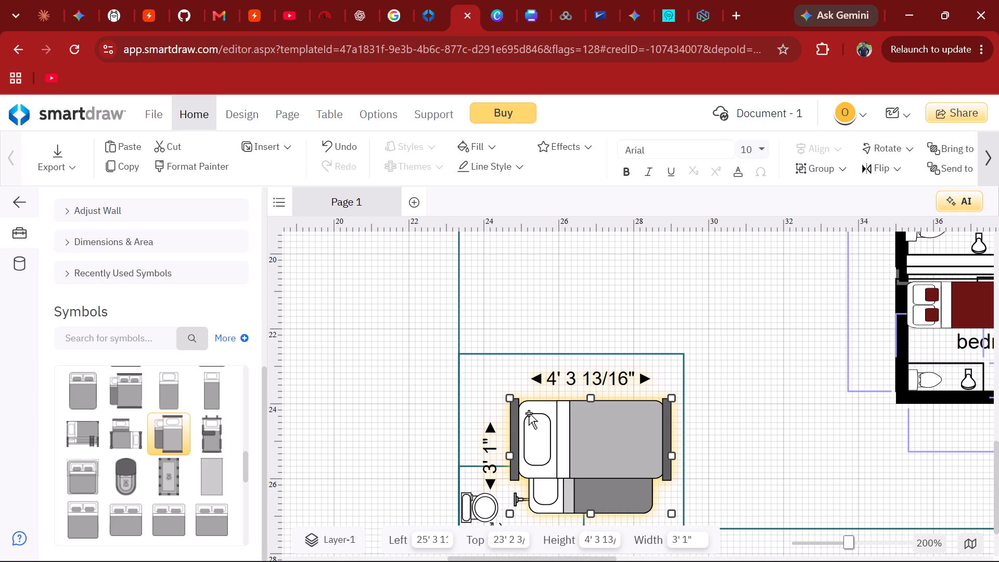
{"action": "left_click", "coordinate": [529, 413]}
{"action": "left_click_drag", "start_coordinate": [529, 413], "coordinate": [487, 374]}
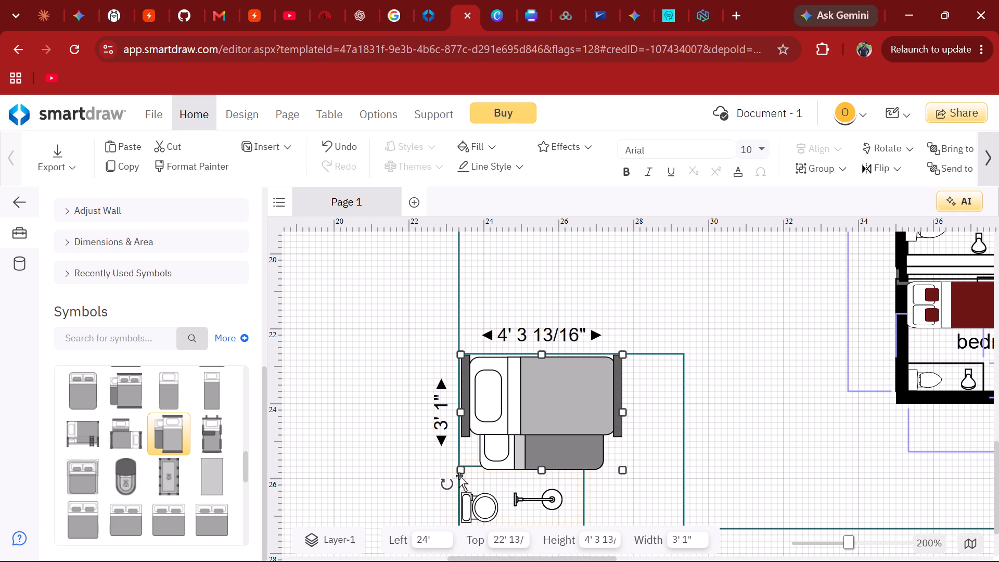
Shrink the twin trundle bed to about 3' 10 7/16" by 1' 11 3/4" and set it back against the SQ's upper-left corner.
{"action": "left_click_drag", "start_coordinate": [462, 470], "coordinate": [475, 444]}
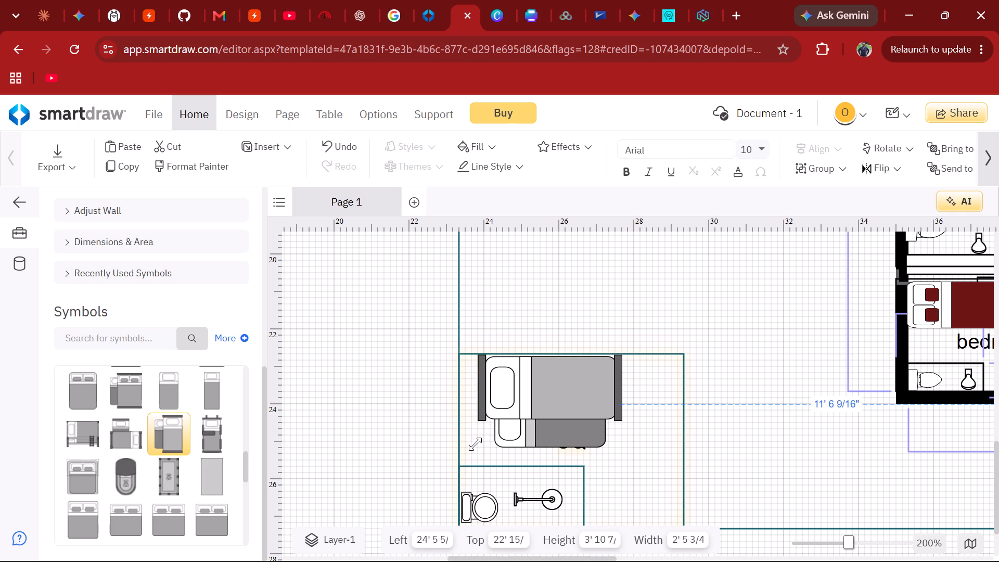
{"action": "left_click_drag", "start_coordinate": [475, 444], "coordinate": [475, 430]}
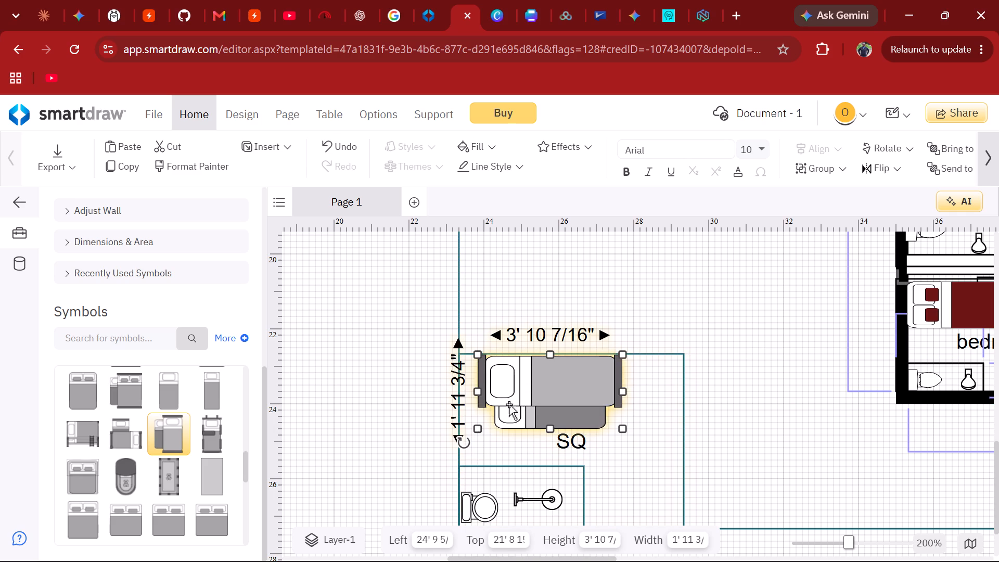
{"action": "left_click_drag", "start_coordinate": [511, 387], "coordinate": [501, 379]}
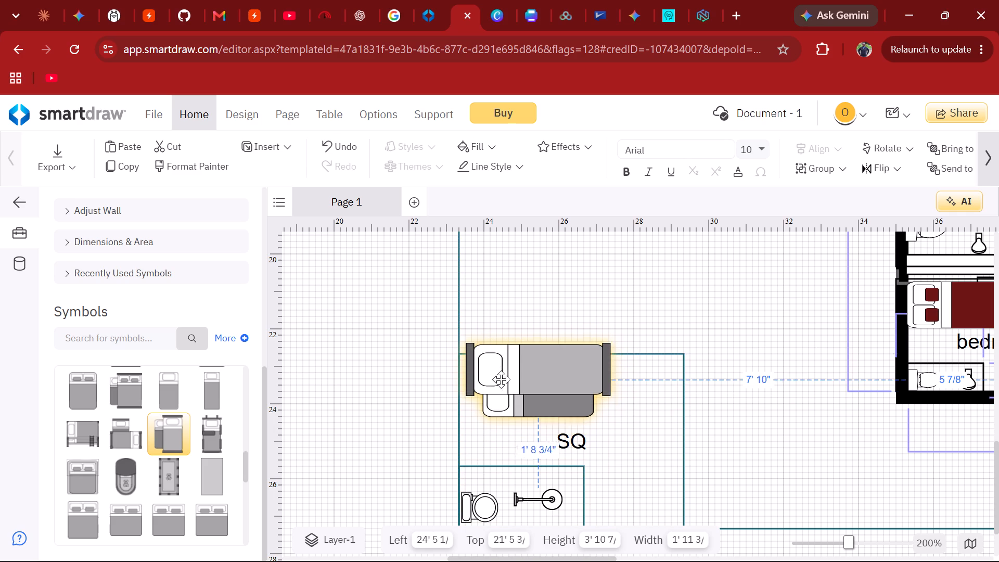
{"action": "left_click_drag", "start_coordinate": [501, 379], "coordinate": [495, 391]}
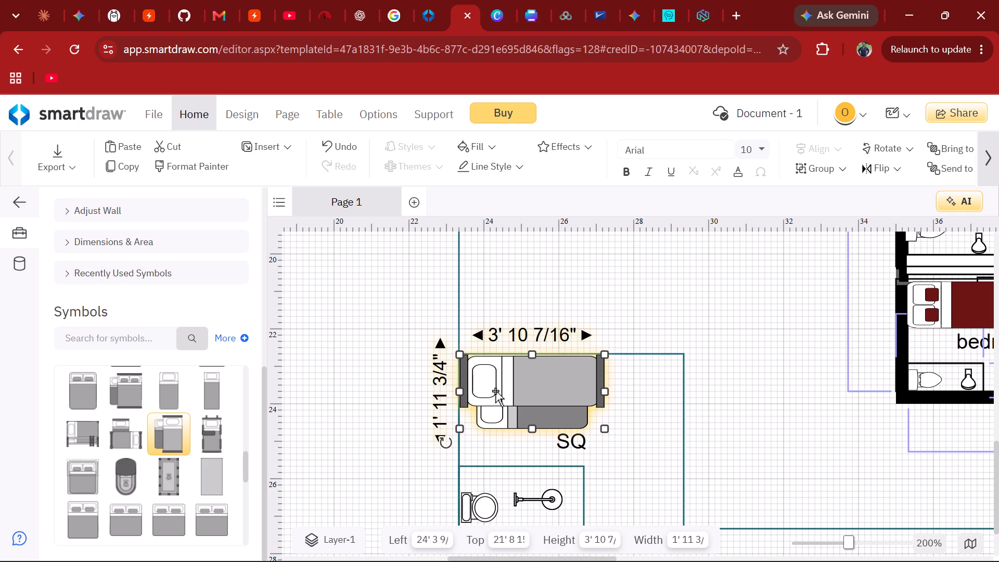
Fill the twin trundle bed's covers with light turquoise.
{"action": "left_click", "coordinate": [495, 391]}
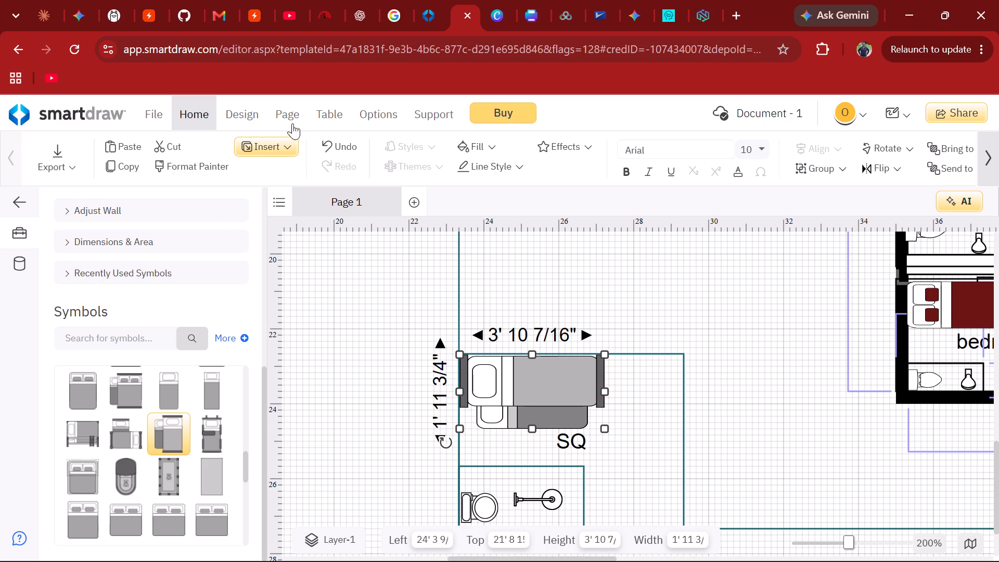
{"action": "left_click", "coordinate": [469, 140]}
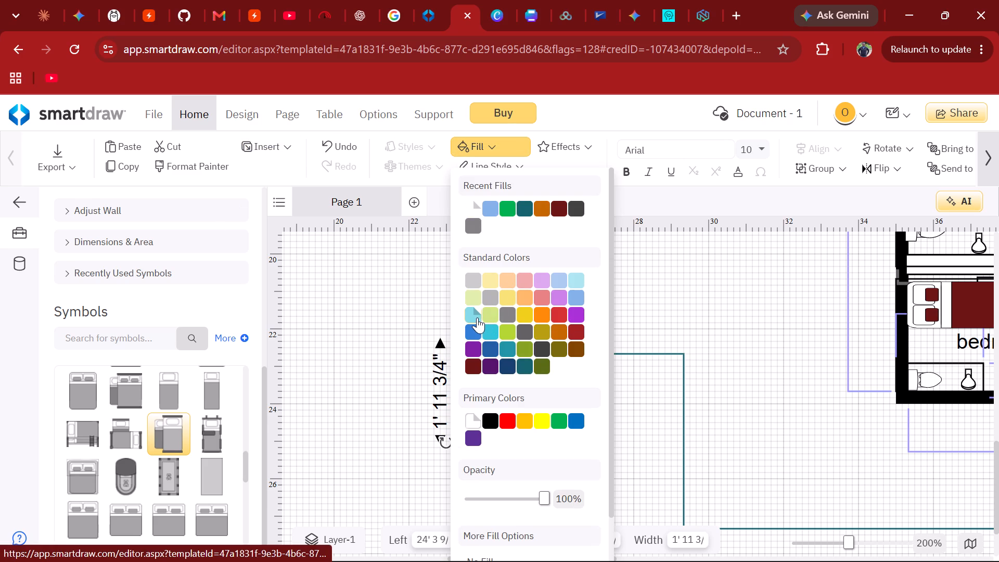
{"action": "left_click", "coordinate": [477, 317]}
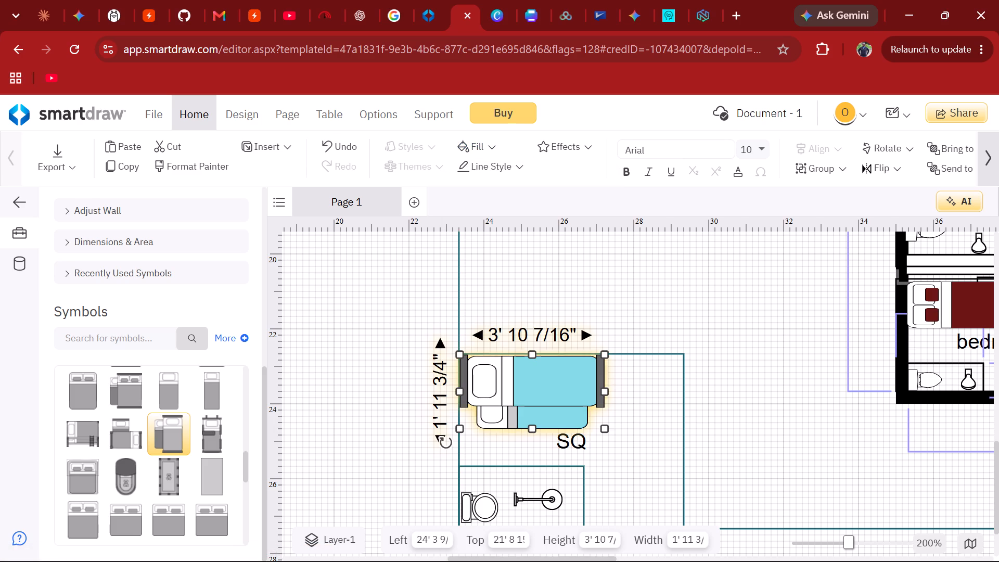
{"action": "left_click", "coordinate": [647, 403]}
Shift the swimming pool closer to the plot's left boundary line and straighten it so it stands exactly upright.
{"action": "scroll", "coordinate": [647, 403], "scroll_direction": "up", "scroll_amount": 1}
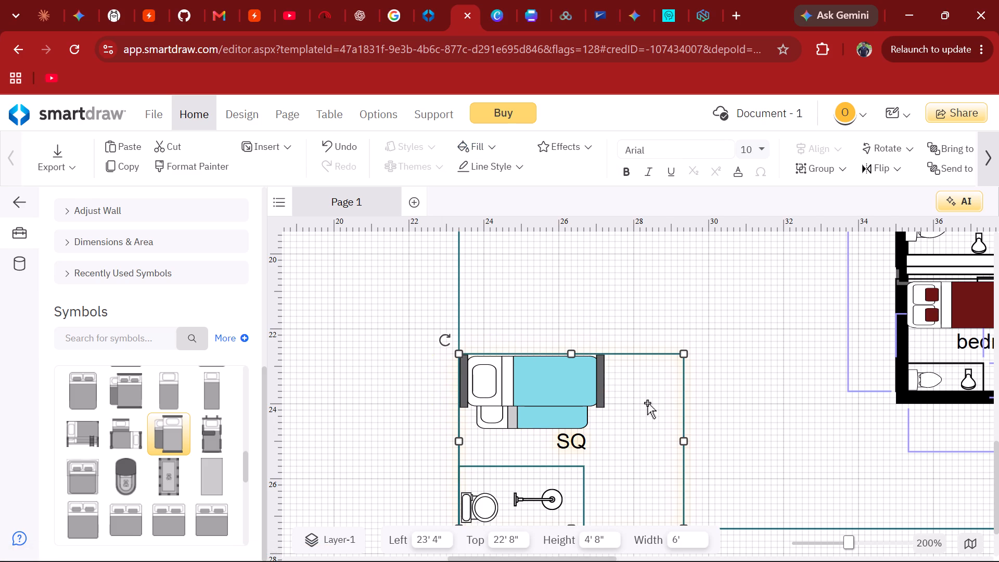
{"action": "scroll", "coordinate": [647, 403], "scroll_direction": "up", "scroll_amount": 1}
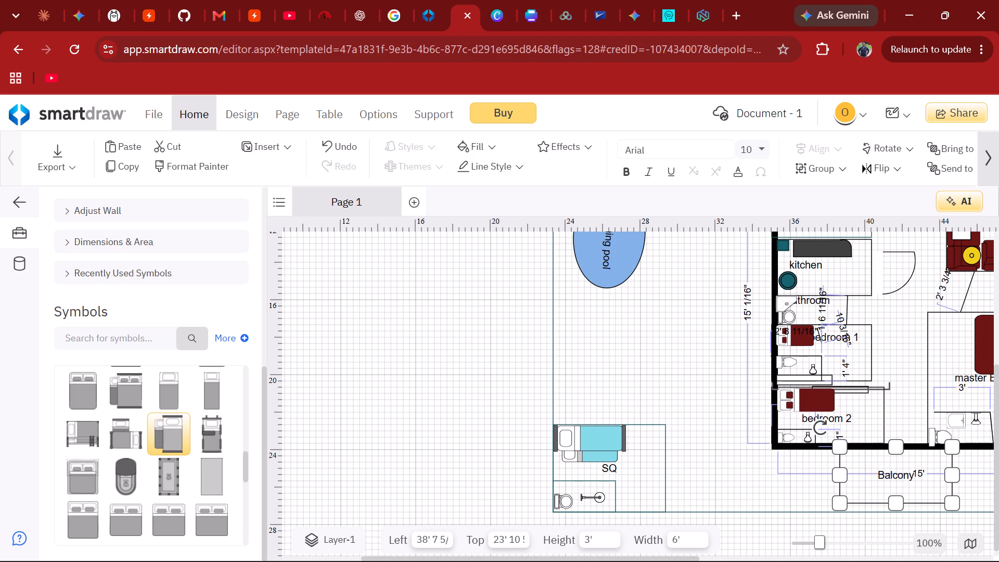
{"action": "left_click", "coordinate": [712, 368]}
{"action": "scroll", "coordinate": [712, 368], "scroll_direction": "up", "scroll_amount": 2}
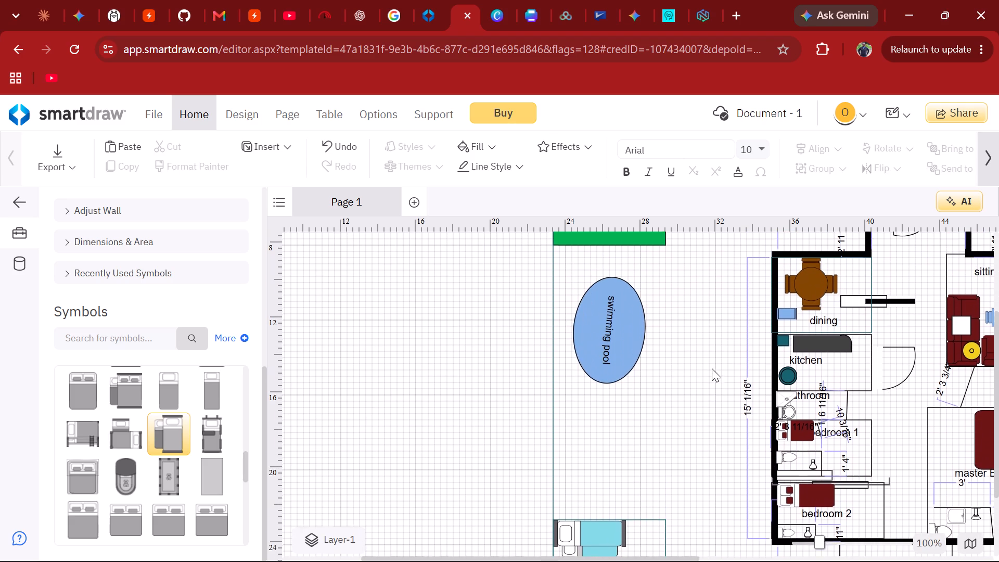
{"action": "left_click_drag", "start_coordinate": [607, 301], "coordinate": [589, 306]}
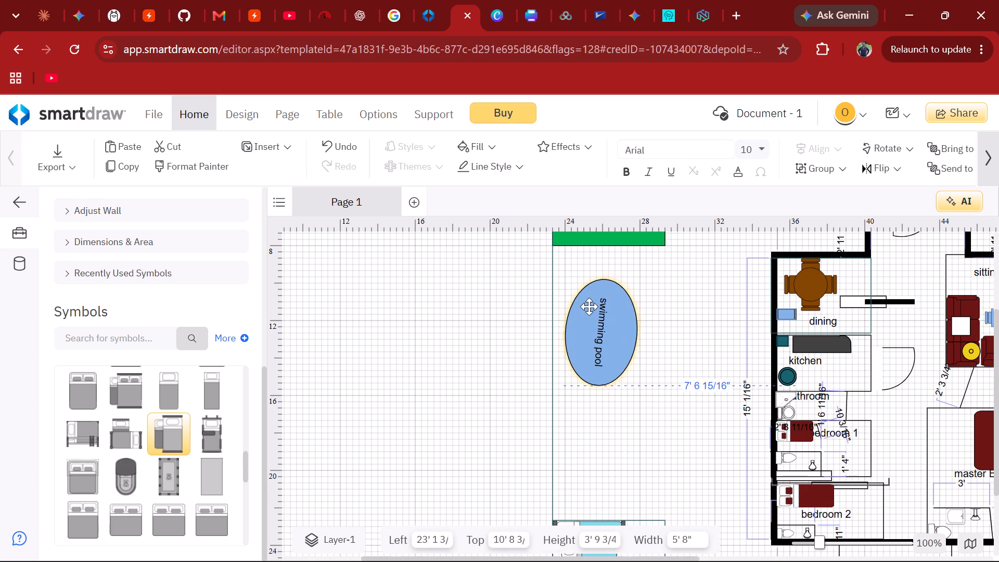
{"action": "left_click_drag", "start_coordinate": [589, 306], "coordinate": [596, 296]}
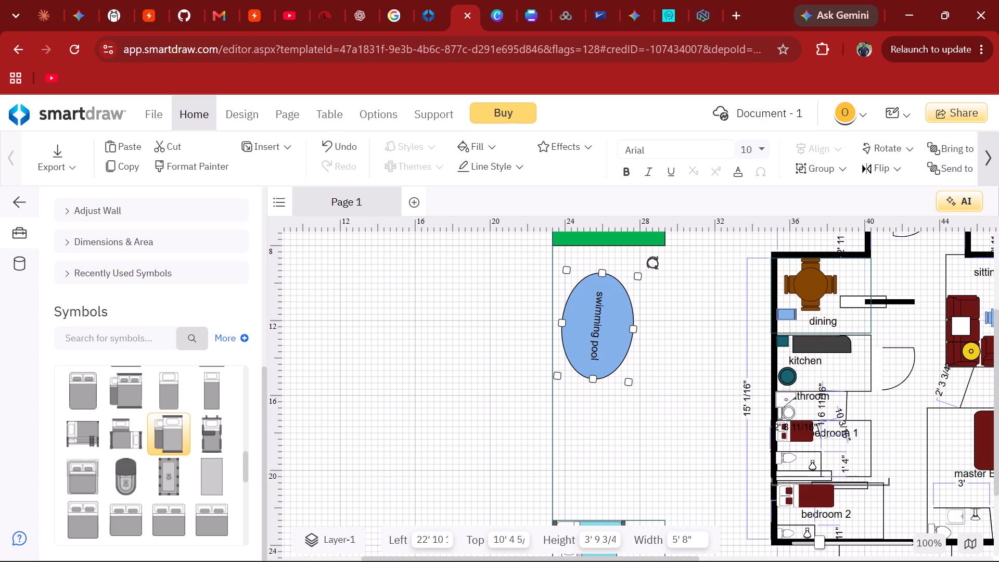
{"action": "left_click_drag", "start_coordinate": [654, 262], "coordinate": [639, 266]}
Place a 6' wide, 3' high rectangle directly above the SQ room, aligned with its side walls.
{"action": "scroll", "coordinate": [647, 371], "scroll_direction": "down", "scroll_amount": 2}
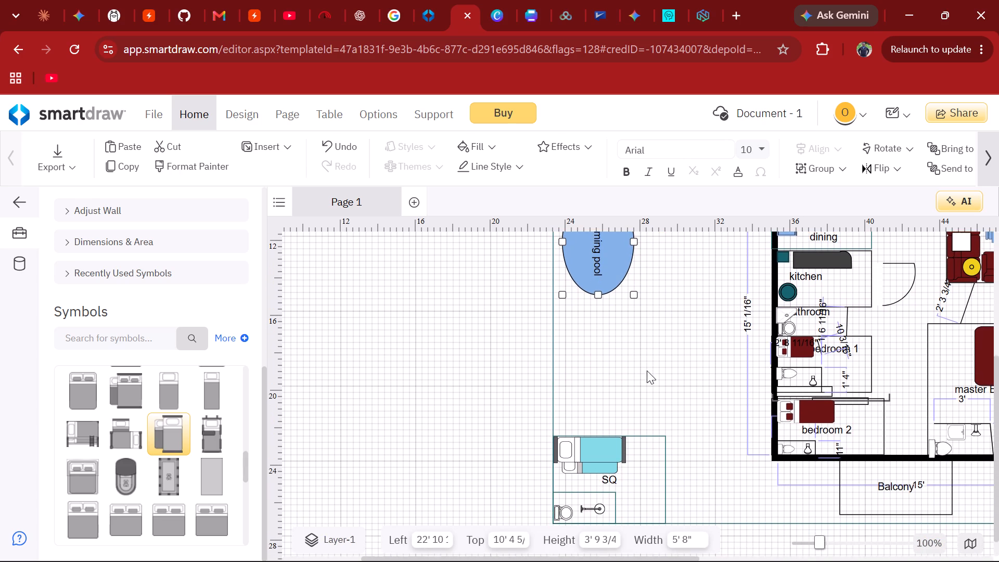
{"action": "scroll", "coordinate": [647, 371], "scroll_direction": "down", "scroll_amount": 1}
{"action": "scroll", "coordinate": [647, 371], "scroll_direction": "up", "scroll_amount": 1}
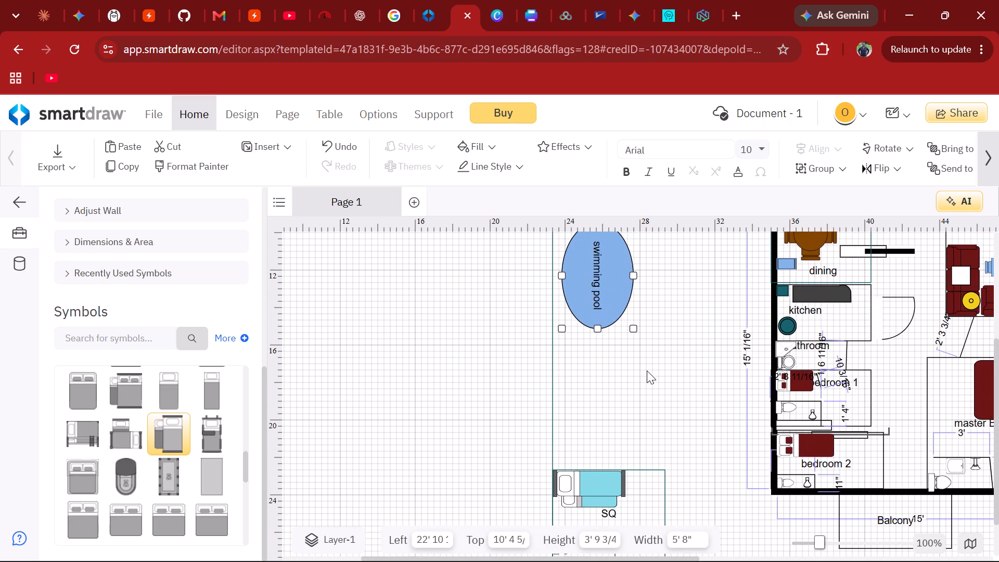
{"action": "scroll", "coordinate": [647, 371], "scroll_direction": "up", "scroll_amount": 1}
{"action": "scroll", "coordinate": [647, 371], "scroll_direction": "down", "scroll_amount": 2}
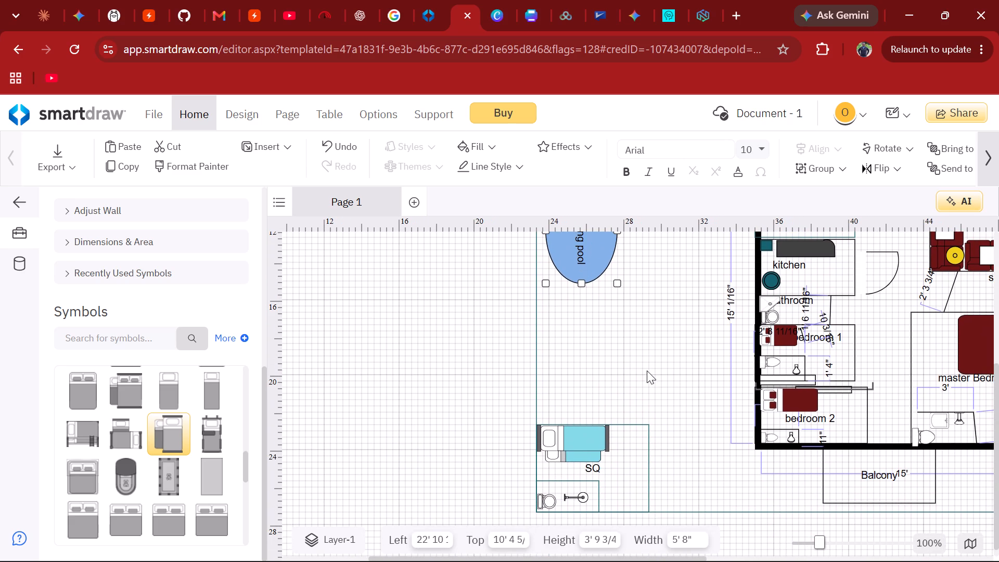
{"action": "scroll", "coordinate": [647, 371], "scroll_direction": "left", "scroll_amount": 1}
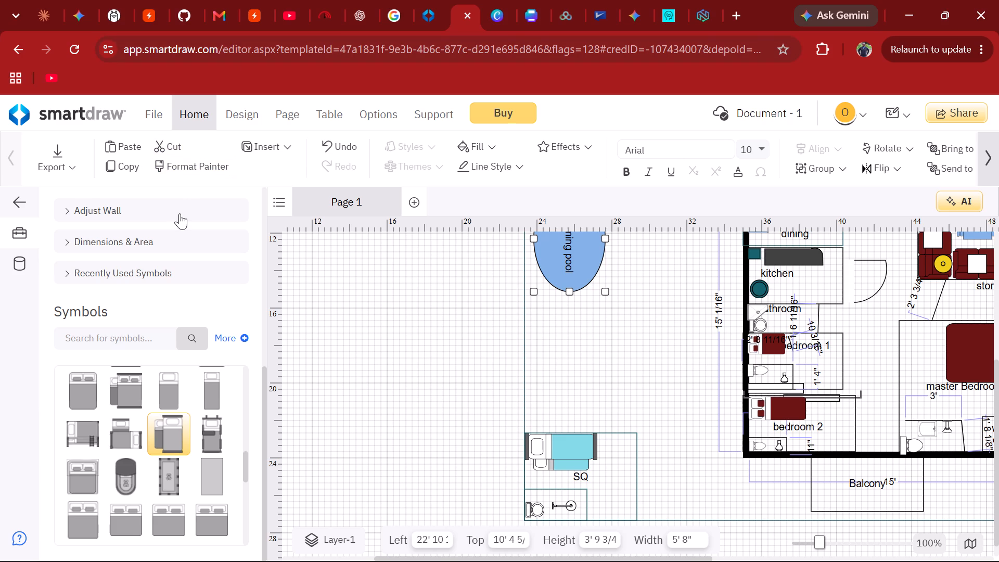
{"action": "scroll", "coordinate": [180, 213], "scroll_direction": "up", "scroll_amount": 4}
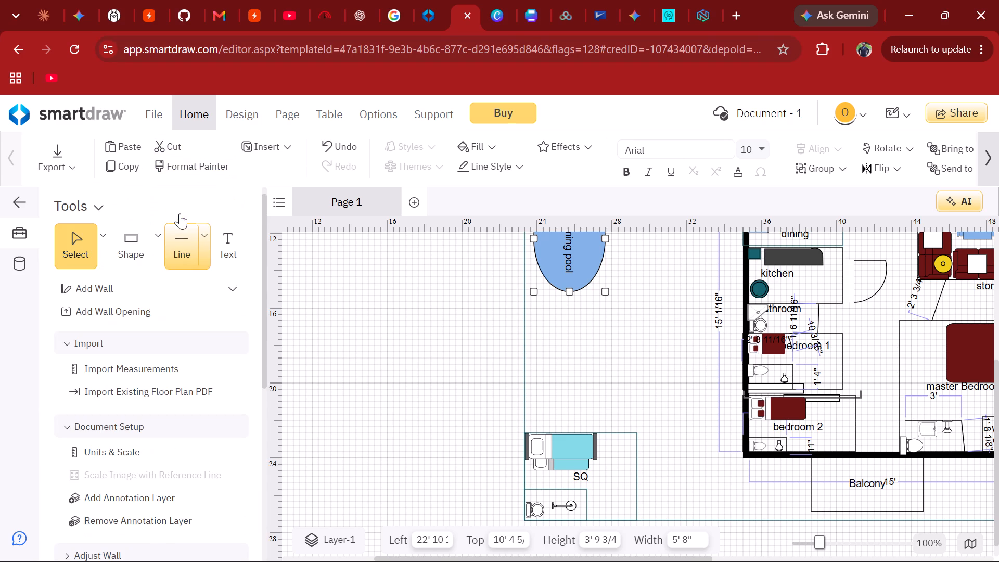
{"action": "left_click_drag", "start_coordinate": [124, 225], "coordinate": [477, 387]}
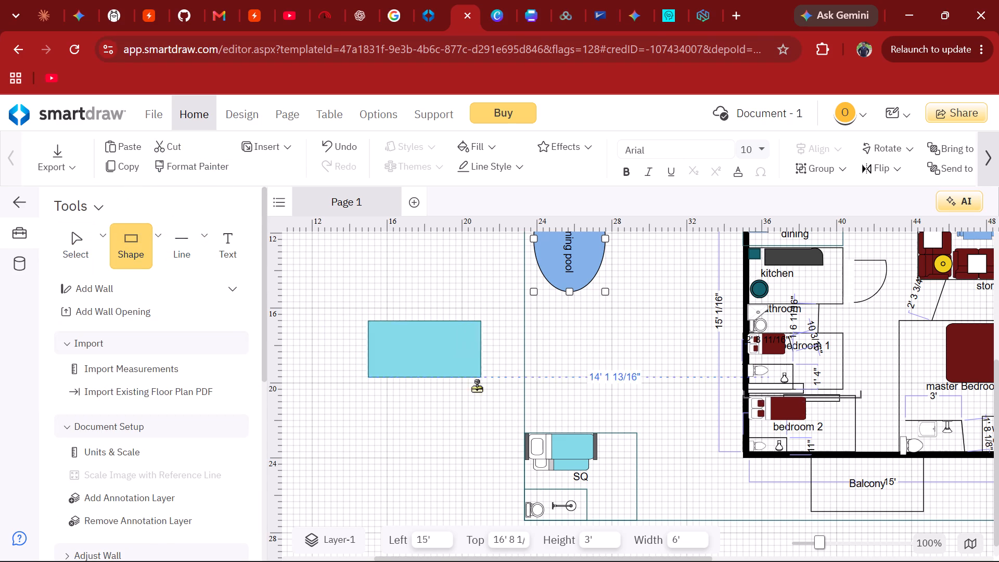
{"action": "left_click_drag", "start_coordinate": [477, 387], "coordinate": [582, 403]}
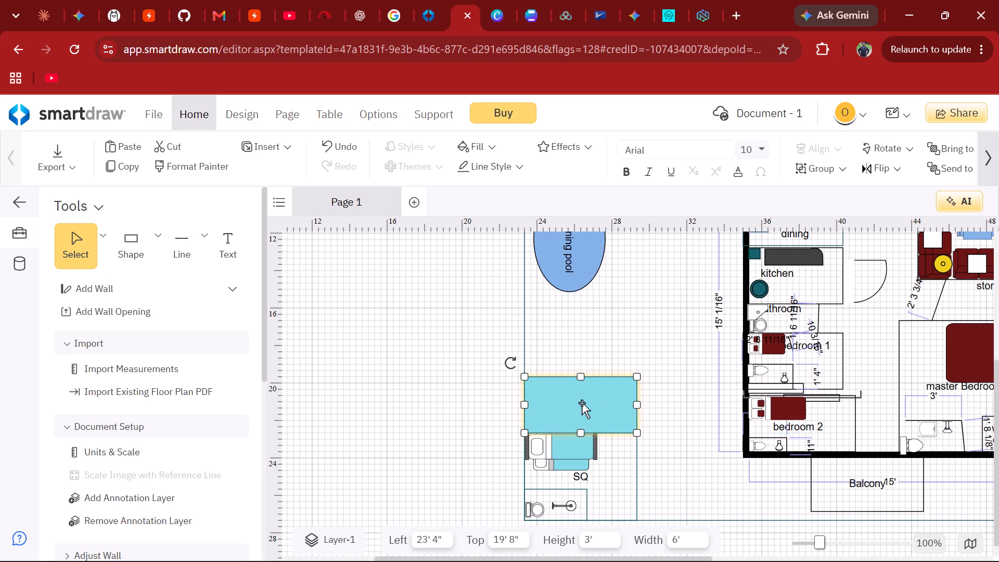
Set the new rectangle above the SQ to no fill.
{"action": "left_click", "coordinate": [490, 144]}
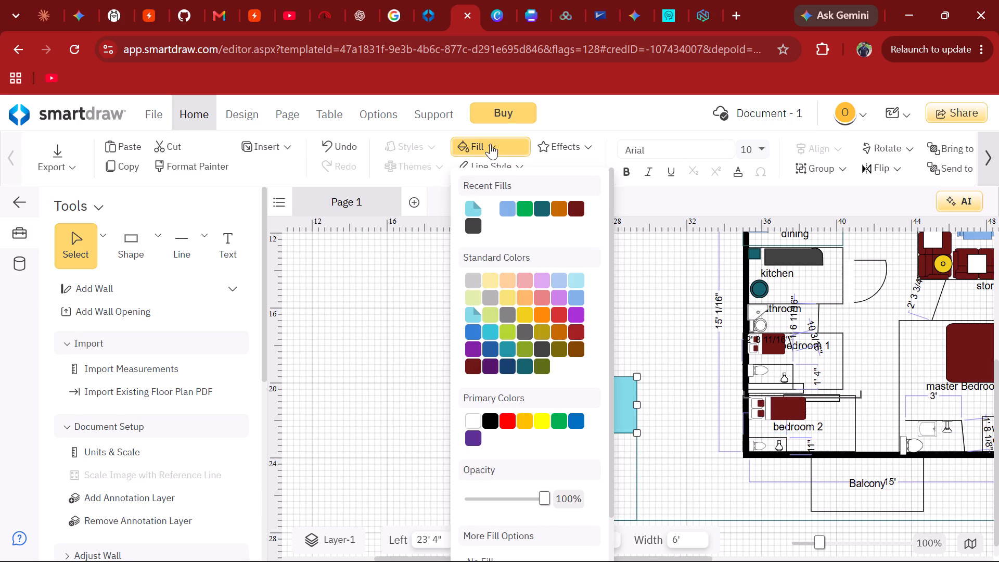
{"action": "scroll", "coordinate": [487, 425], "scroll_direction": "down", "scroll_amount": 2}
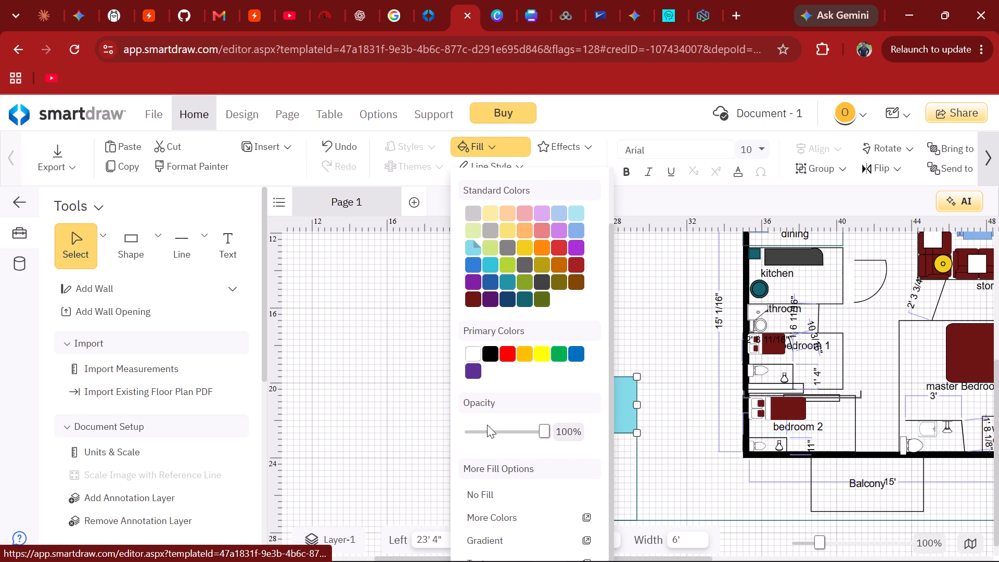
{"action": "left_click", "coordinate": [508, 493]}
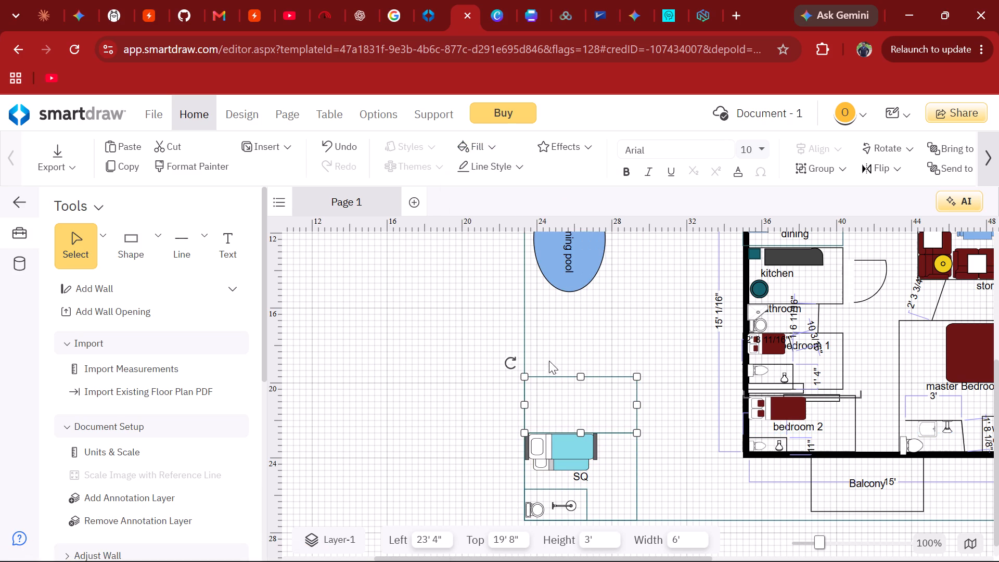
Extend the rectangle's top edge toward the swimming pool, making it about 4' 2 1/8" high.
{"action": "left_click_drag", "start_coordinate": [581, 376], "coordinate": [578, 369]}
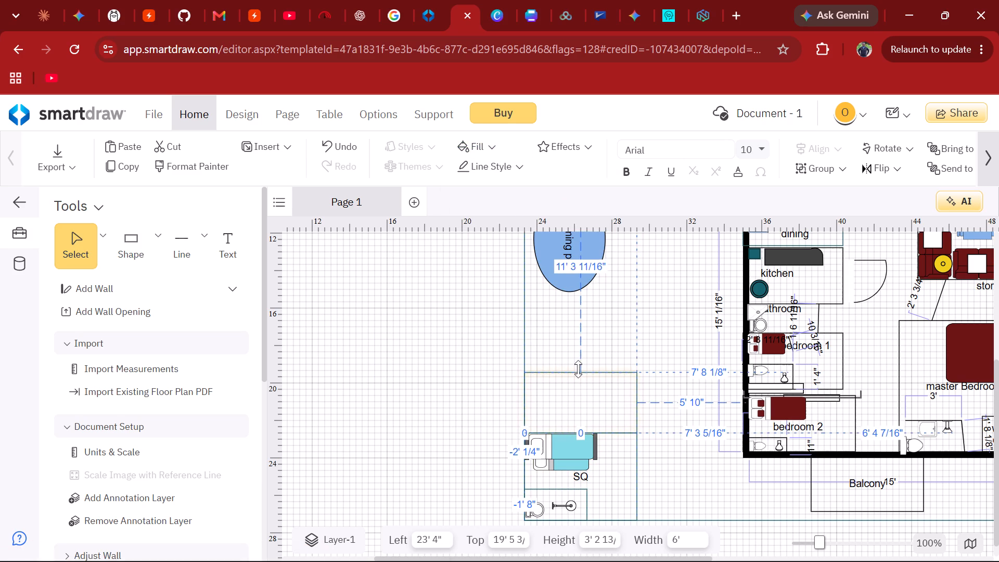
{"action": "left_click_drag", "start_coordinate": [578, 369], "coordinate": [578, 353]}
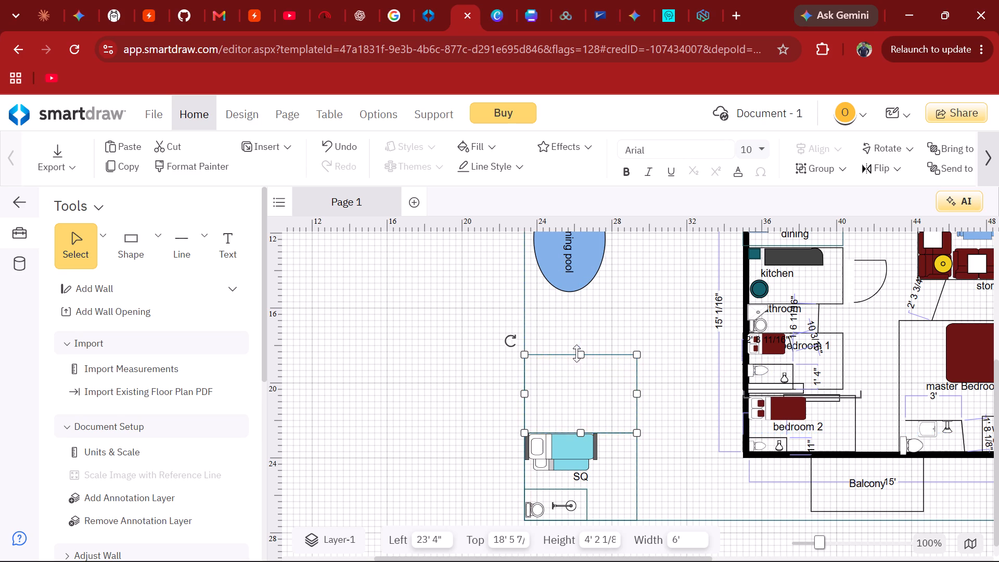
Label the room above the SQ "STORE/SWIMMING SYSTEM" on two lines, with SYSTEM on the second line.
{"action": "left_click", "coordinate": [233, 244]}
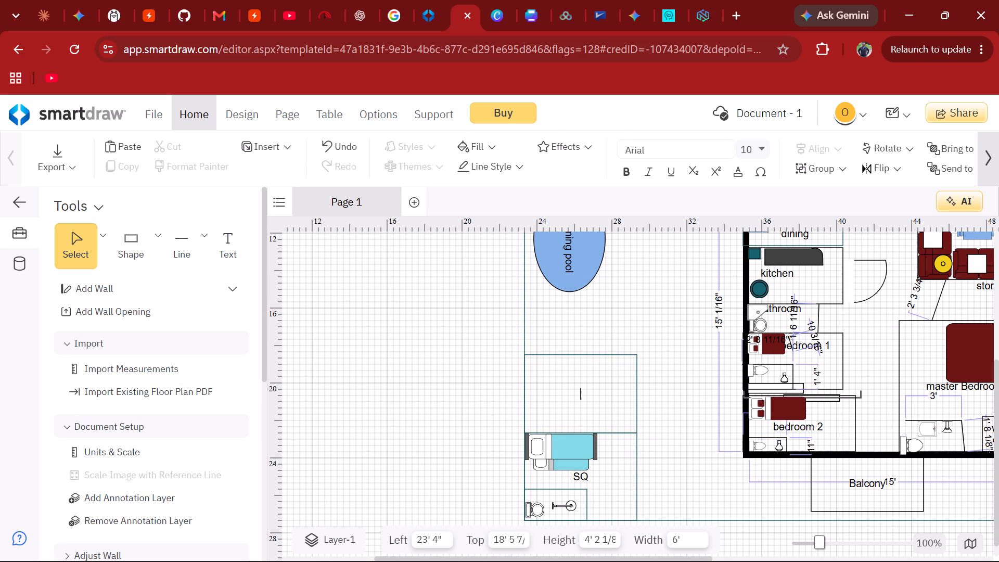
{"action": "key", "text": "s"}
{"action": "key", "text": "t"}
{"action": "type", "text": "ORE"}
{"action": "key", "text": "slash"}
{"action": "type", "text": "SWIMING"}
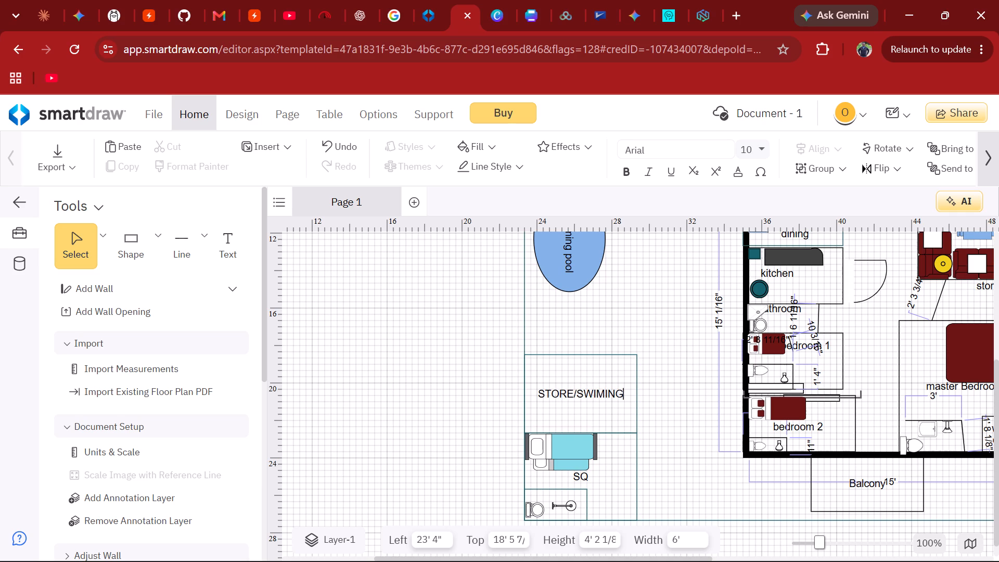
{"action": "key", "text": "Return"}
{"action": "type", "text": "SYSTEM"}
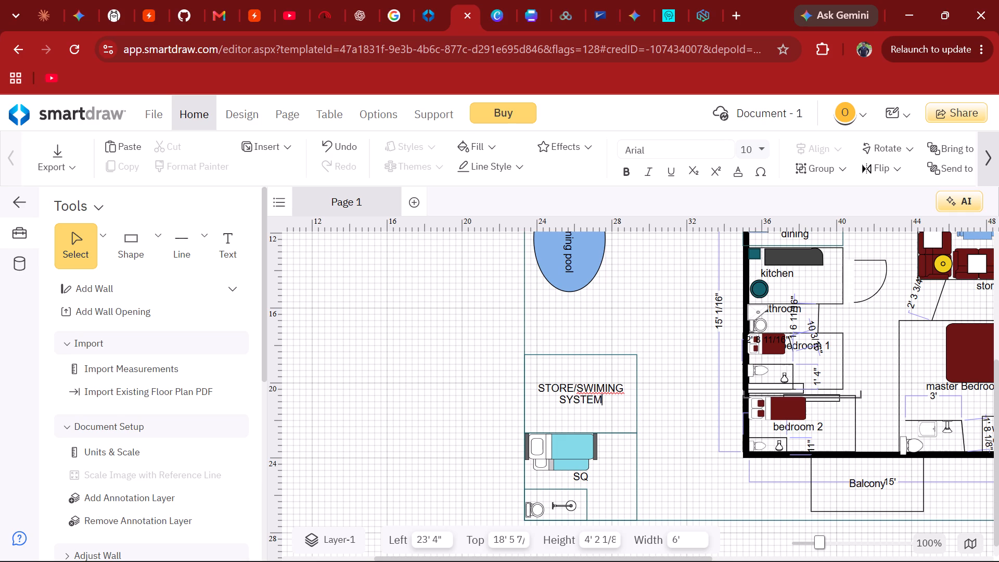
{"action": "left_click", "coordinate": [597, 386]}
{"action": "key", "text": "m"}
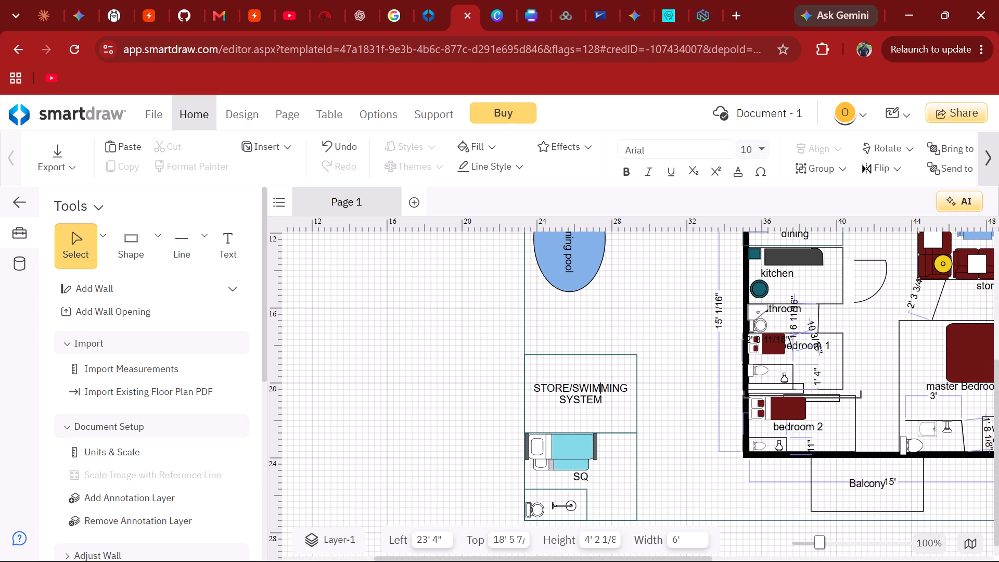
{"action": "left_click", "coordinate": [667, 324]}
{"action": "scroll", "coordinate": [667, 324], "scroll_direction": "down", "scroll_amount": 1}
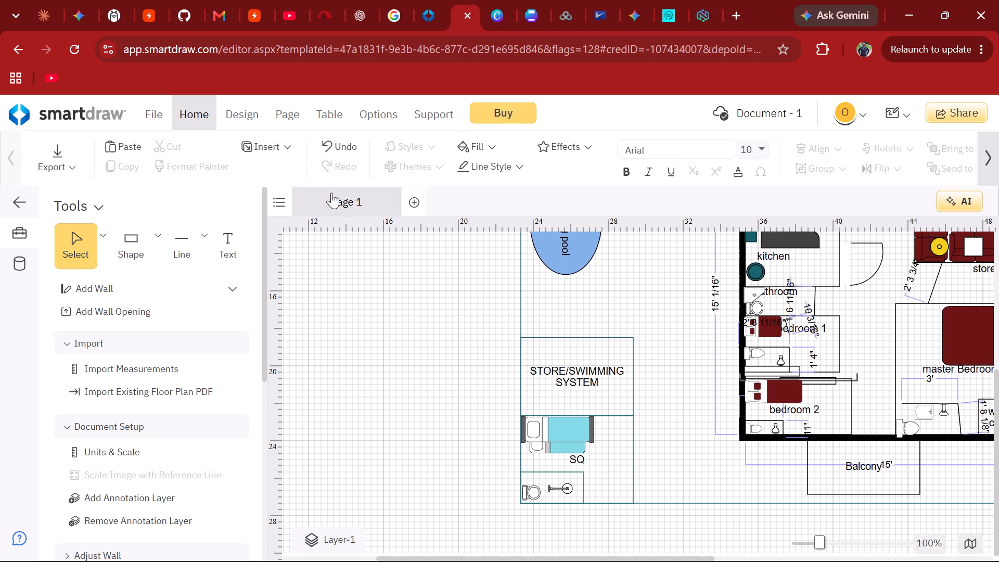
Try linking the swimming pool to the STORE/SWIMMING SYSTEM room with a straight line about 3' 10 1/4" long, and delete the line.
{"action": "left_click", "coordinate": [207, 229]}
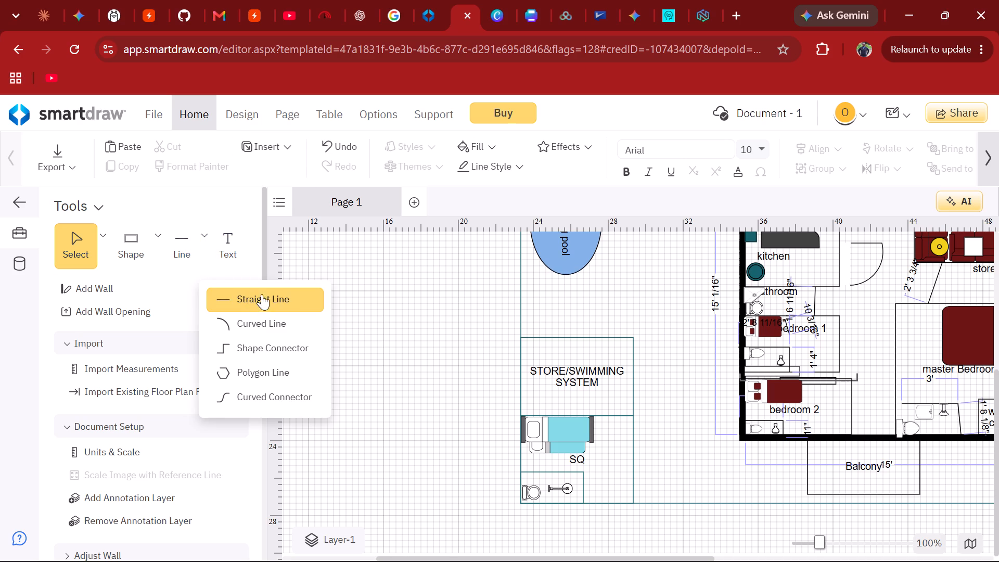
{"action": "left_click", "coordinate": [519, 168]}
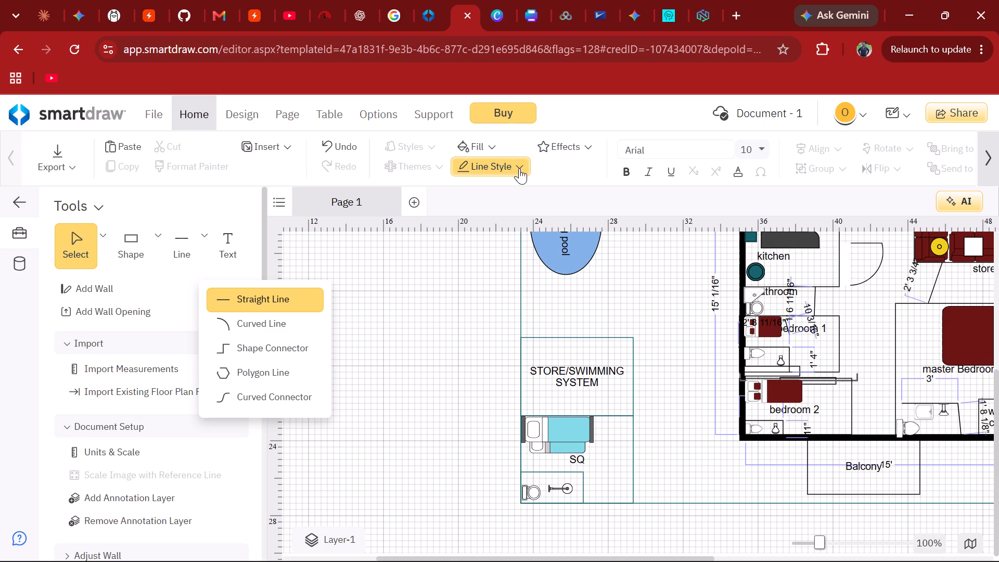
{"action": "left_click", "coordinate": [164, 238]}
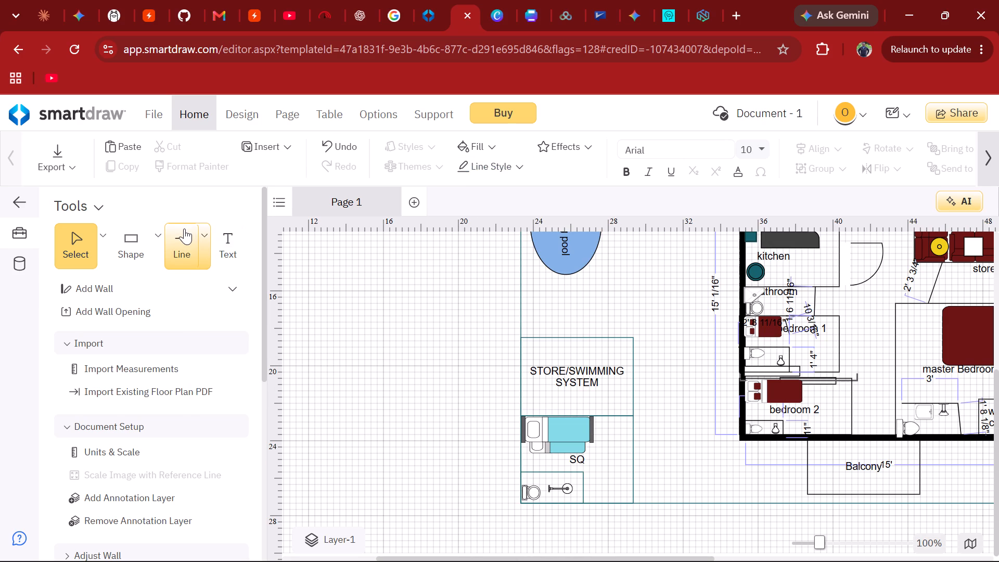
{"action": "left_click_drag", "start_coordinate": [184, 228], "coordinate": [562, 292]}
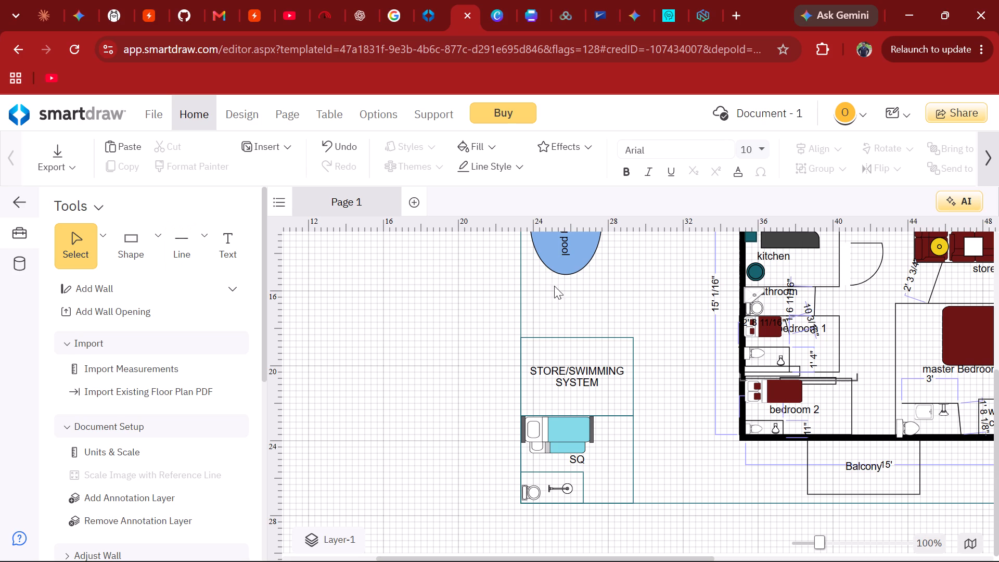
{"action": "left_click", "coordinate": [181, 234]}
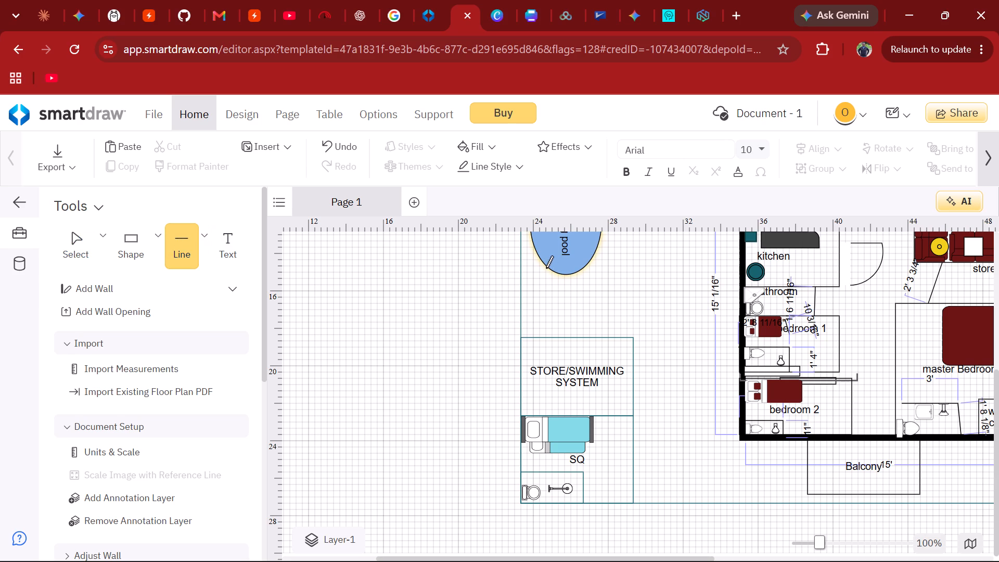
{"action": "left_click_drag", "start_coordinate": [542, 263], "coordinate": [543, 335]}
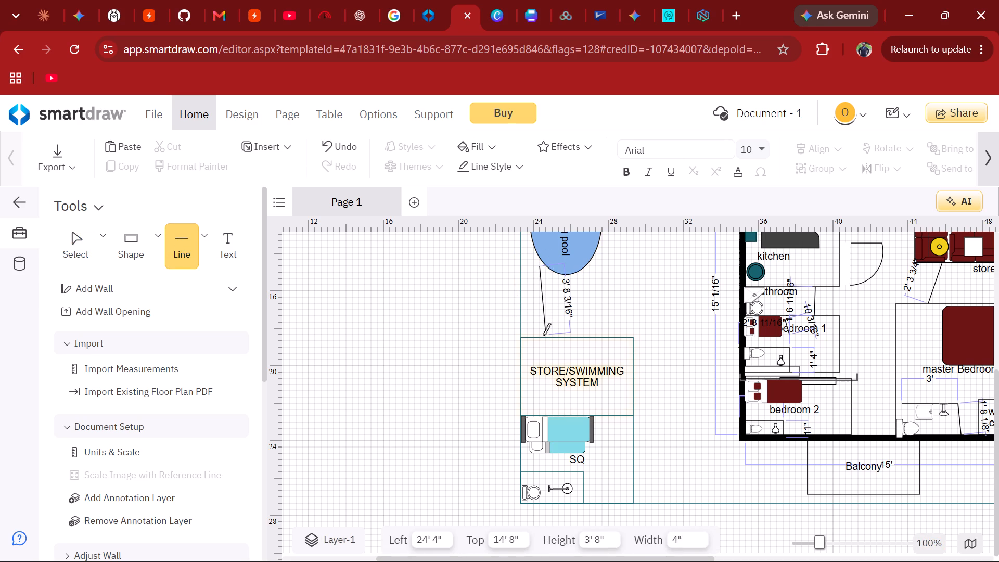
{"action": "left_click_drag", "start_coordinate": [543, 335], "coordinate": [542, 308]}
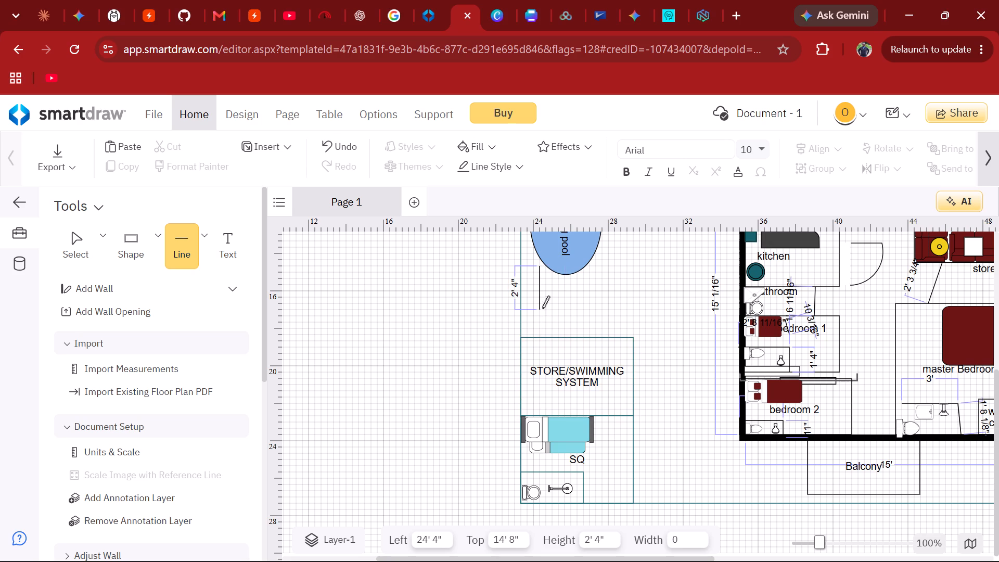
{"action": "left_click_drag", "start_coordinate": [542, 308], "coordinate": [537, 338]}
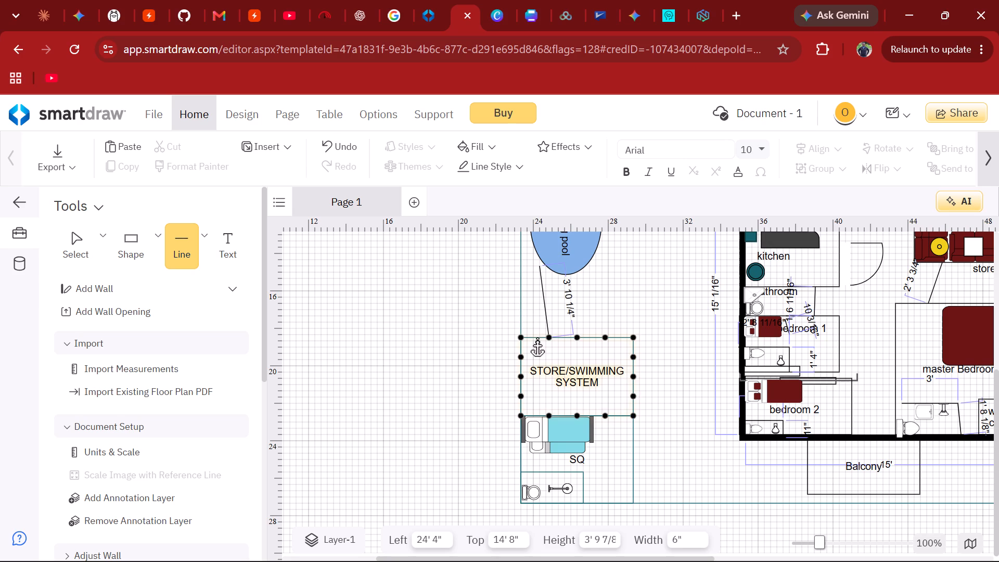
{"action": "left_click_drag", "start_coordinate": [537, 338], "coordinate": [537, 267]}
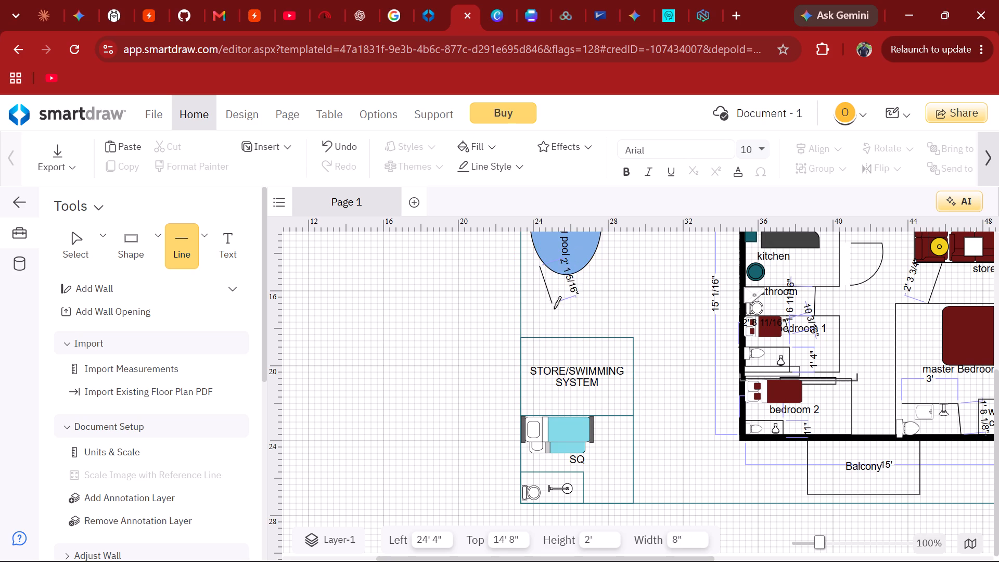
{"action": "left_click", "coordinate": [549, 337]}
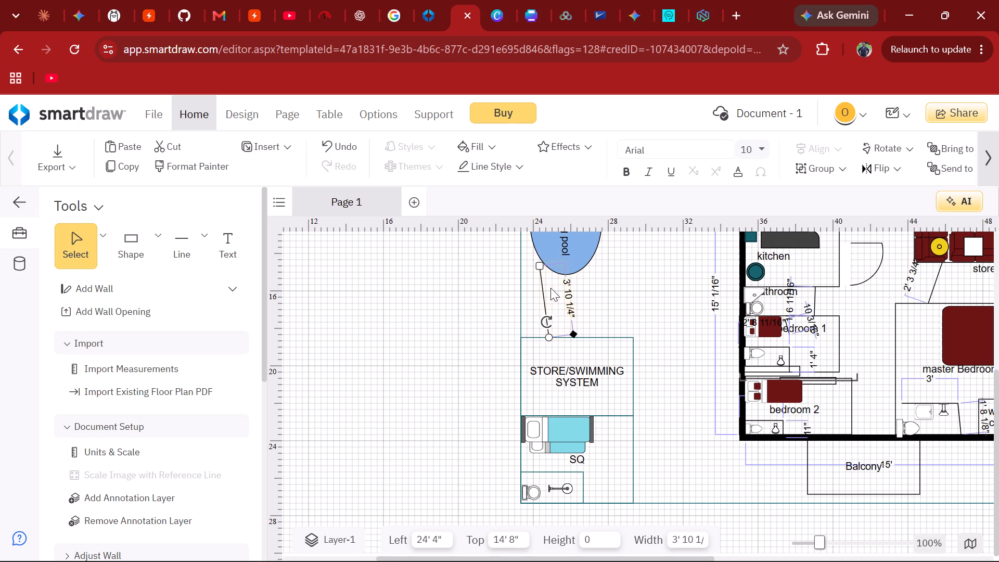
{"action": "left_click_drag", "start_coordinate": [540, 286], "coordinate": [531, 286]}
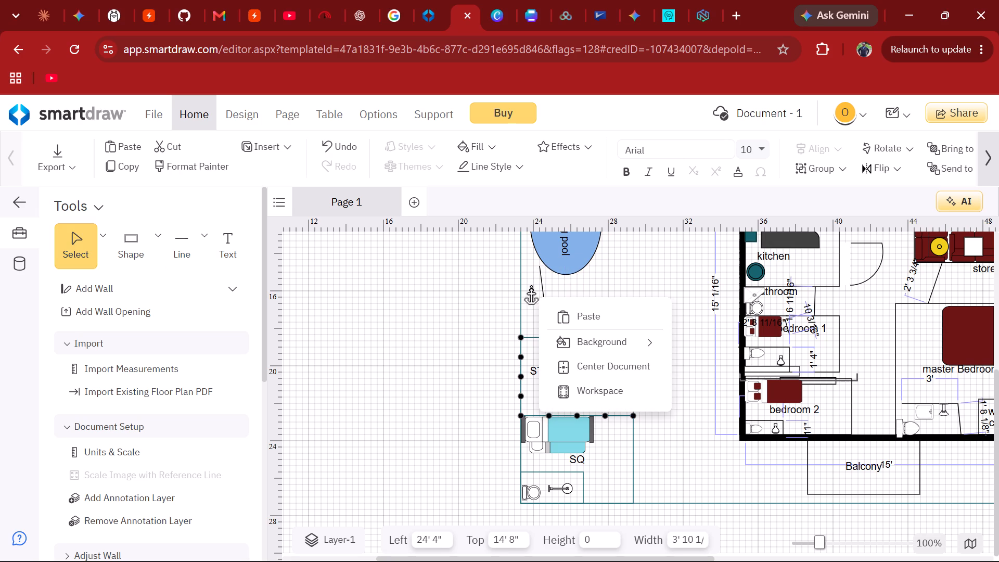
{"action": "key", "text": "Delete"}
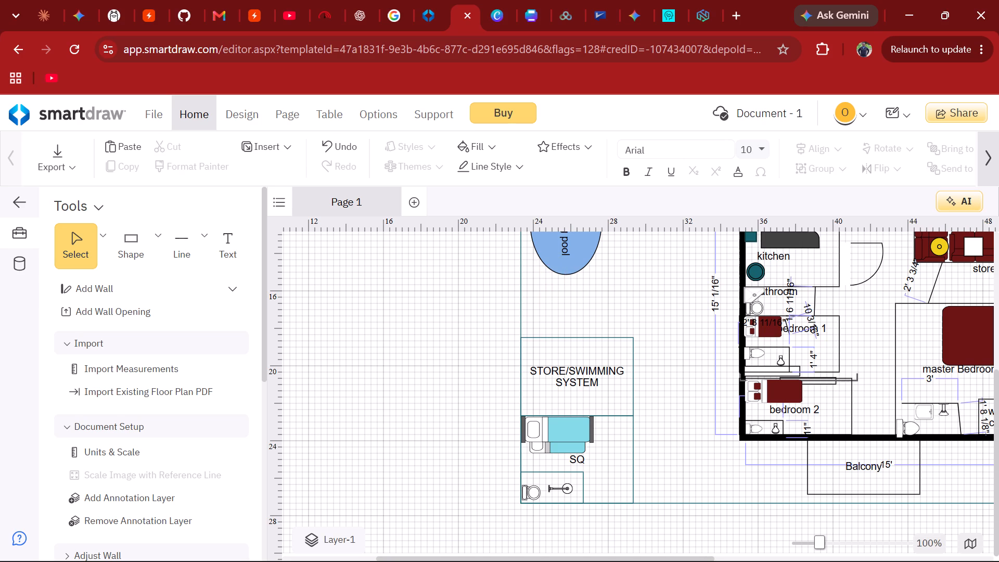
Review the layout of the outdoor garden, swimming pool, store and house rooms inside the boundary.
{"action": "scroll", "coordinate": [673, 321], "scroll_direction": "up", "scroll_amount": 1}
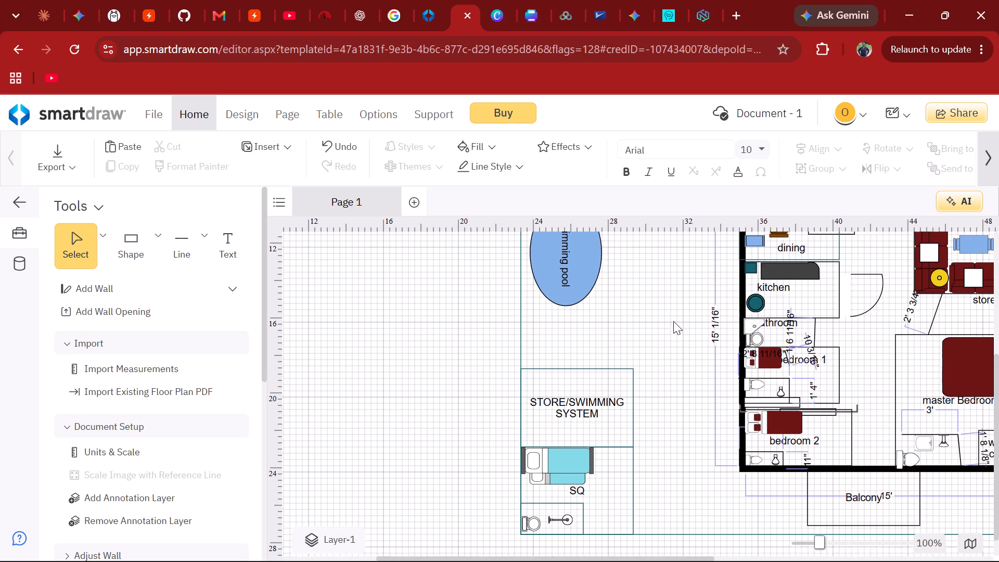
{"action": "scroll", "coordinate": [673, 321], "scroll_direction": "up", "scroll_amount": 4}
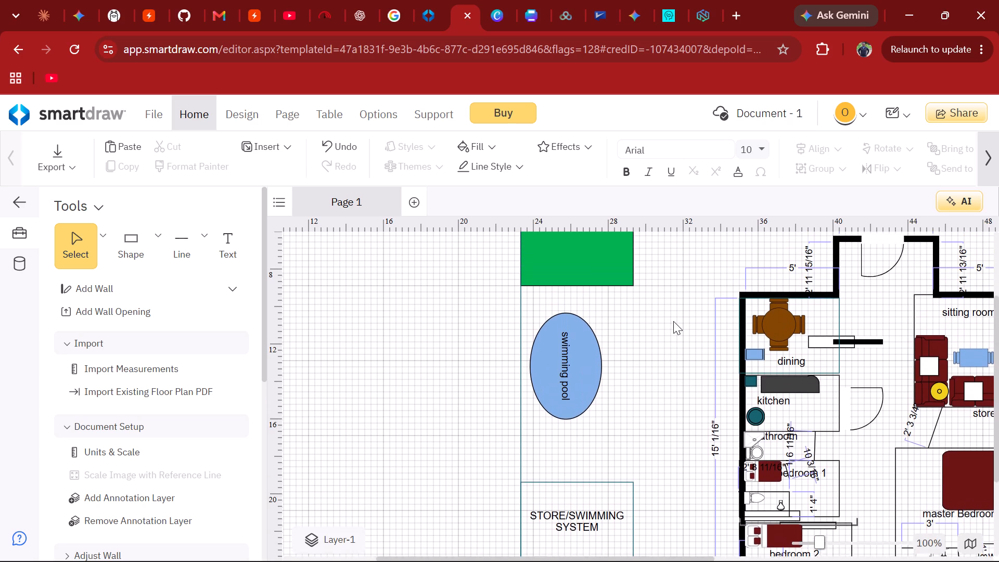
{"action": "scroll", "coordinate": [673, 321], "scroll_direction": "up", "scroll_amount": 1}
{"action": "left_click_drag", "start_coordinate": [691, 285], "coordinate": [551, 285]}
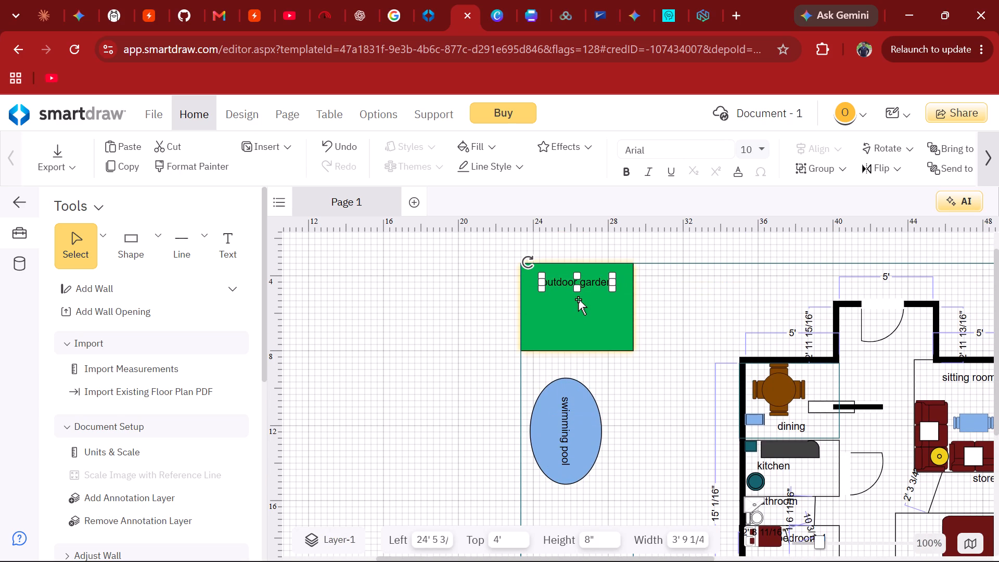
{"action": "left_click", "coordinate": [580, 300]}
{"action": "scroll", "coordinate": [580, 300], "scroll_direction": "left", "scroll_amount": 2}
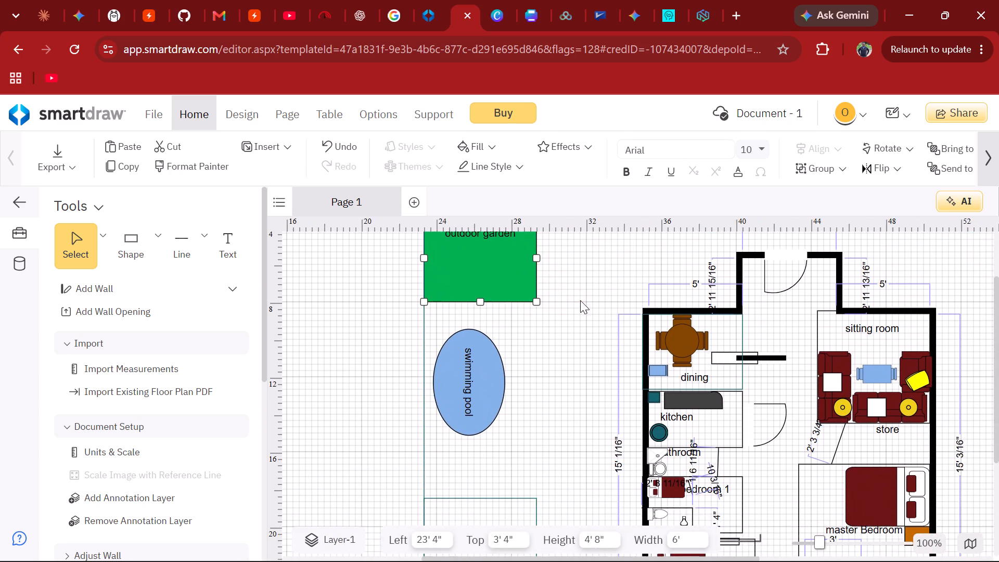
{"action": "scroll", "coordinate": [580, 300], "scroll_direction": "left", "scroll_amount": 1}
{"action": "scroll", "coordinate": [580, 300], "scroll_direction": "down", "scroll_amount": 1}
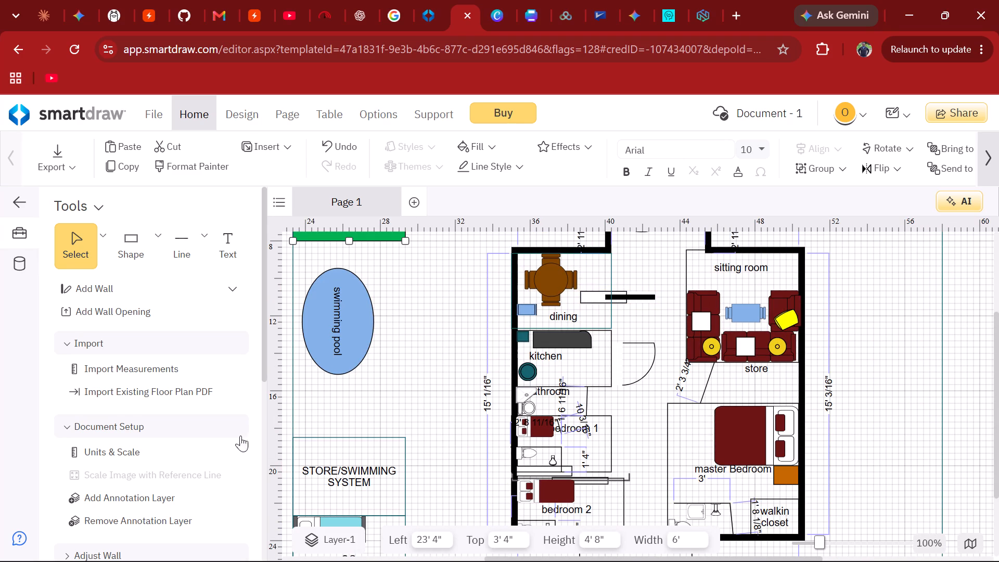
{"action": "scroll", "coordinate": [228, 423], "scroll_direction": "down", "scroll_amount": 1}
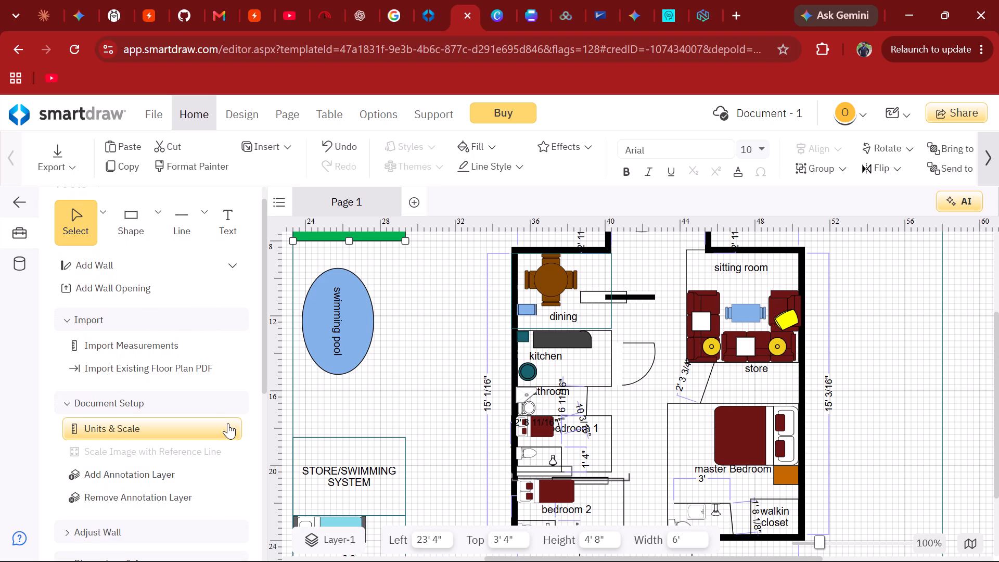
{"action": "scroll", "coordinate": [228, 423], "scroll_direction": "down", "scroll_amount": 1}
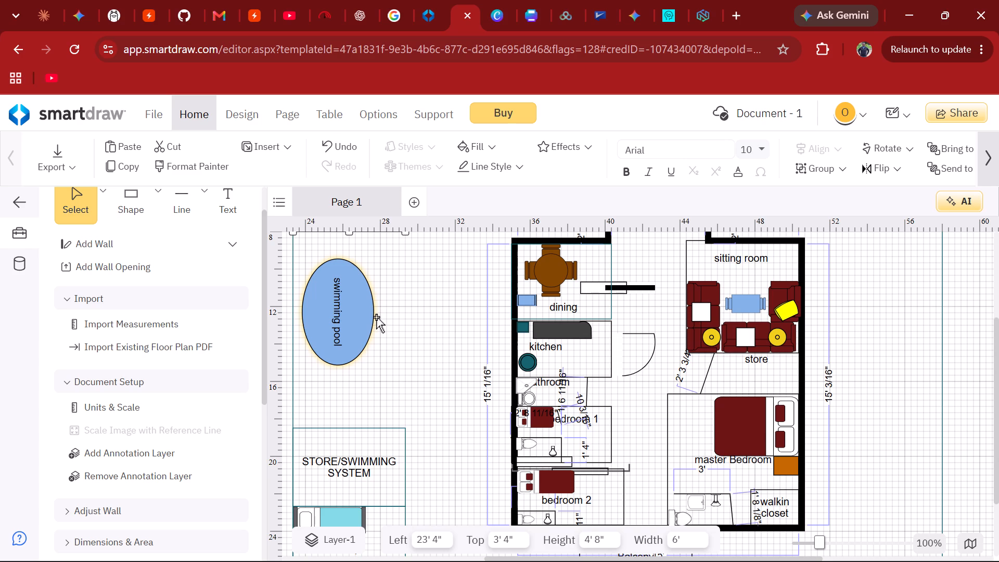
{"action": "scroll", "coordinate": [376, 317], "scroll_direction": "up", "scroll_amount": 1}
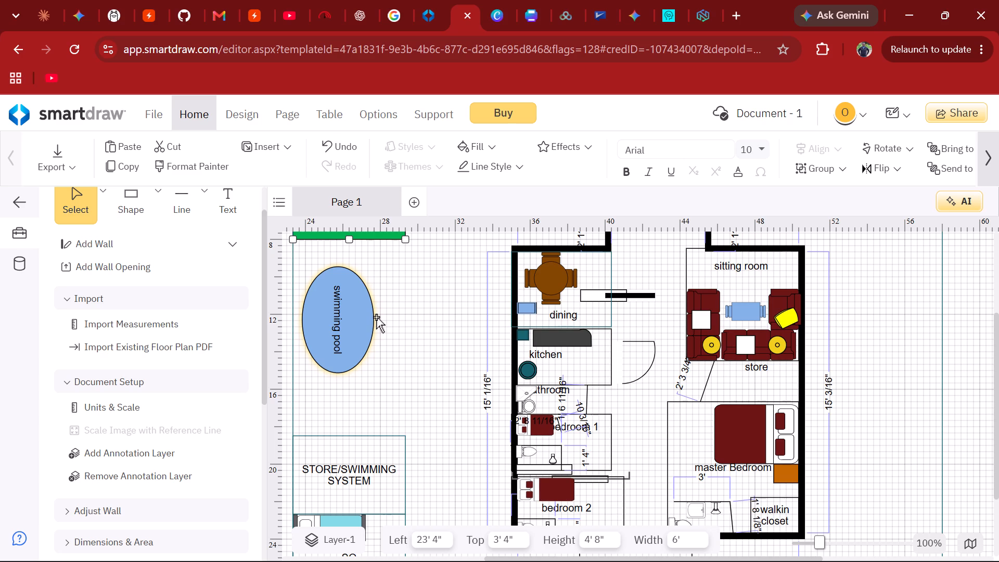
{"action": "scroll", "coordinate": [376, 317], "scroll_direction": "up", "scroll_amount": 1}
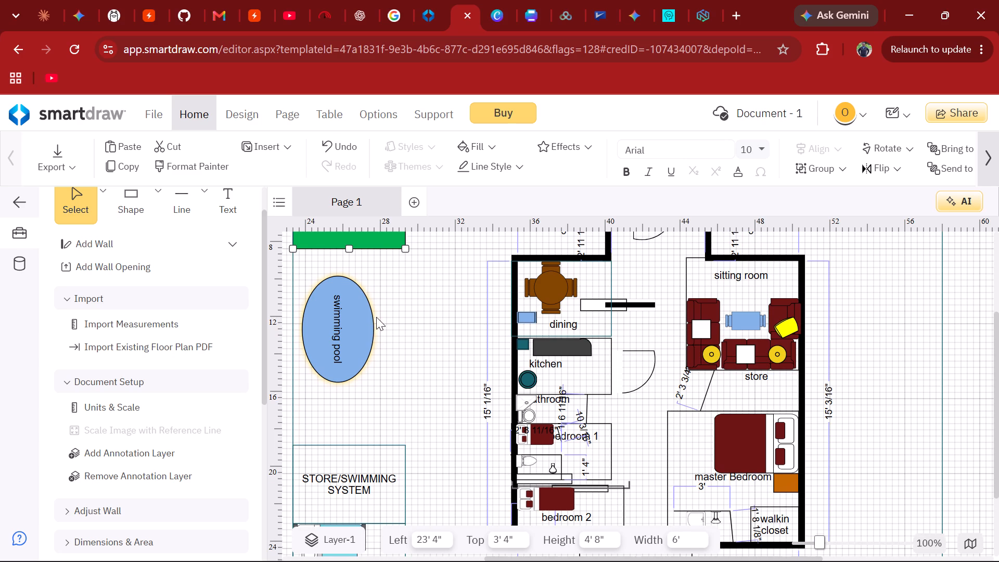
{"action": "scroll", "coordinate": [376, 317], "scroll_direction": "up", "scroll_amount": 1}
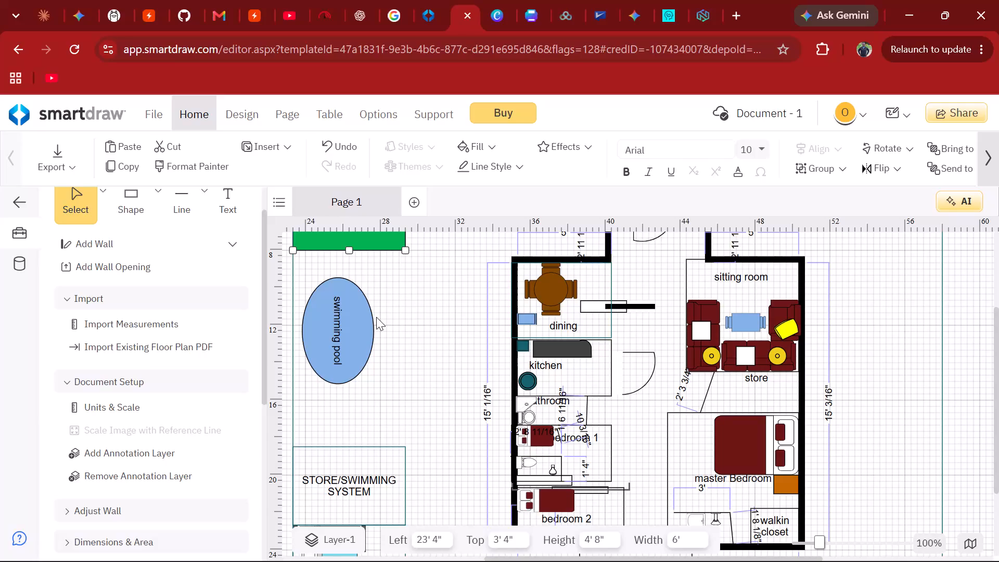
{"action": "scroll", "coordinate": [376, 317], "scroll_direction": "up", "scroll_amount": 1}
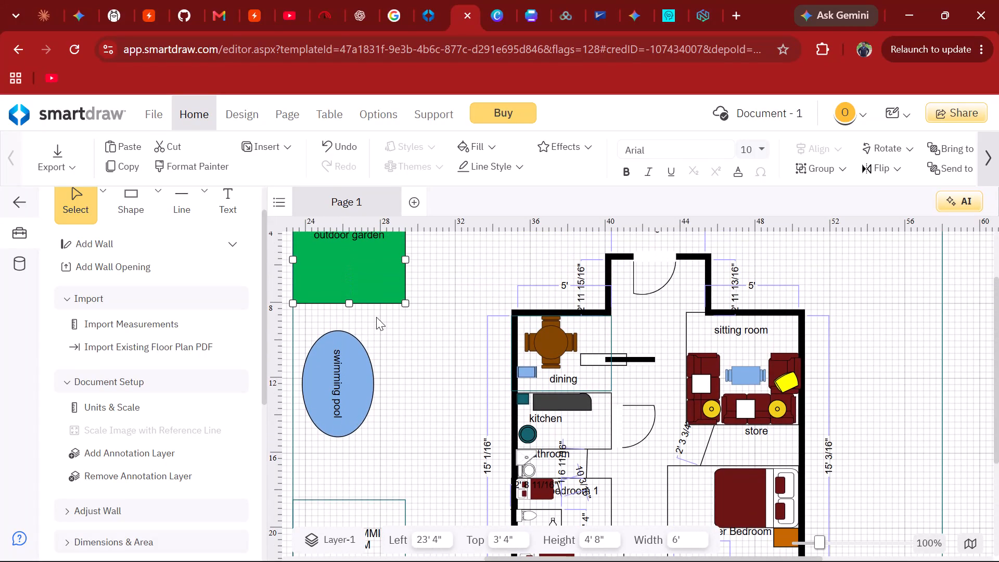
{"action": "scroll", "coordinate": [376, 317], "scroll_direction": "up", "scroll_amount": 1}
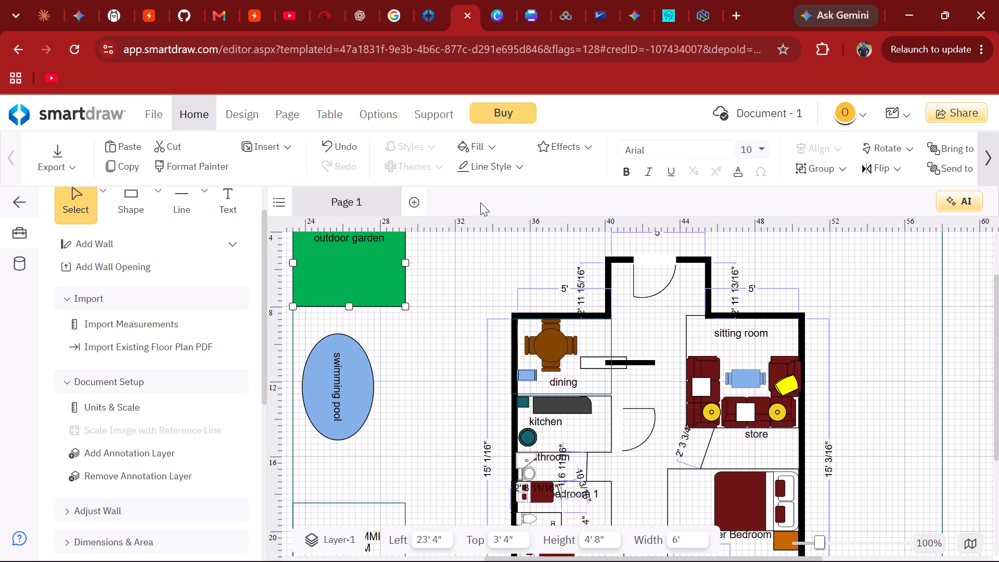
Add a rectangle 7' wide and about 5' 1 3/4" high in the boundary's top corner opposite the outdoor garden, flush with both edges.
{"action": "scroll", "coordinate": [746, 333], "scroll_direction": "up", "scroll_amount": 1}
{"action": "scroll", "coordinate": [746, 333], "scroll_direction": "left", "scroll_amount": 1}
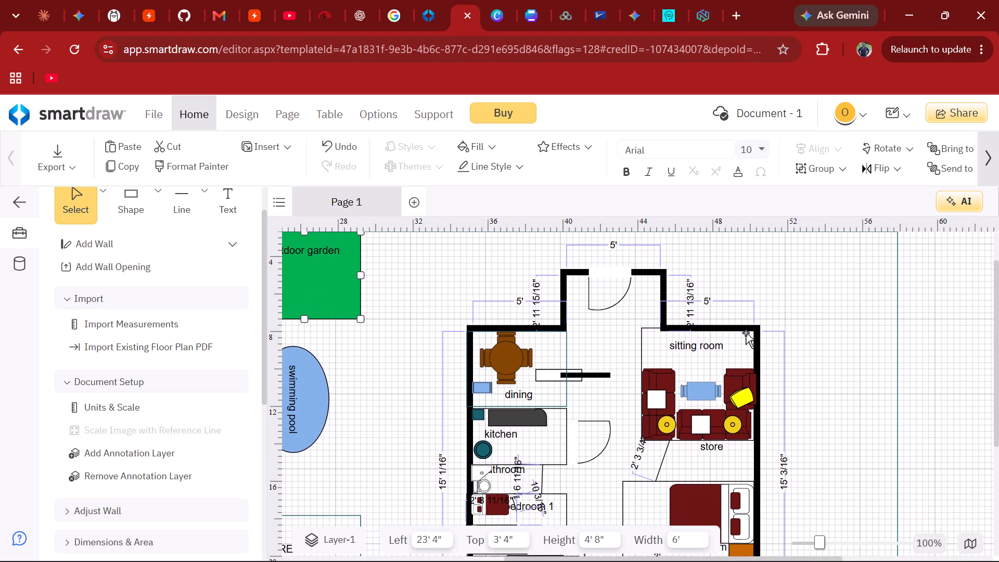
{"action": "scroll", "coordinate": [664, 341], "scroll_direction": "down", "scroll_amount": 1}
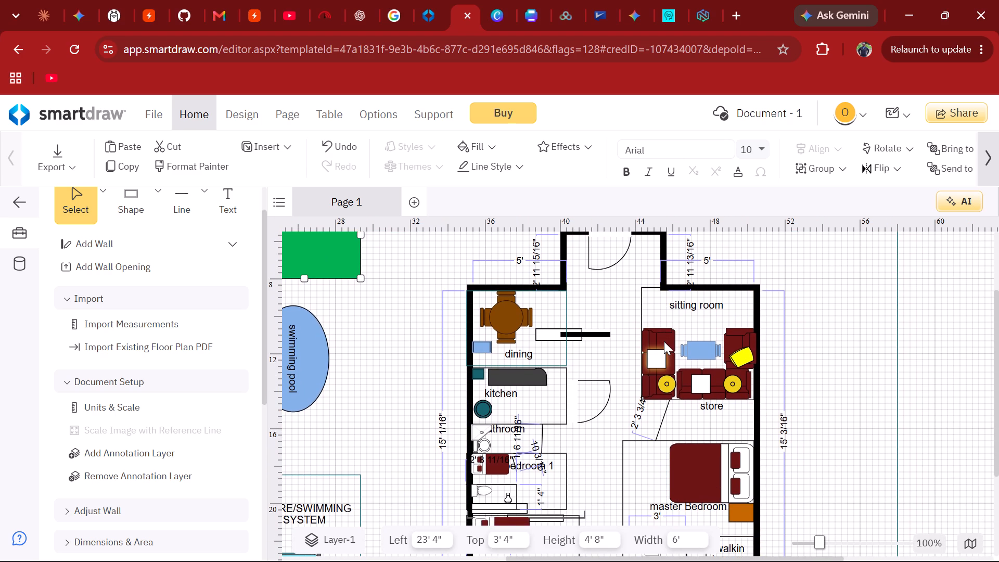
{"action": "scroll", "coordinate": [664, 341], "scroll_direction": "right", "scroll_amount": 2}
{"action": "scroll", "coordinate": [664, 341], "scroll_direction": "up", "scroll_amount": 1}
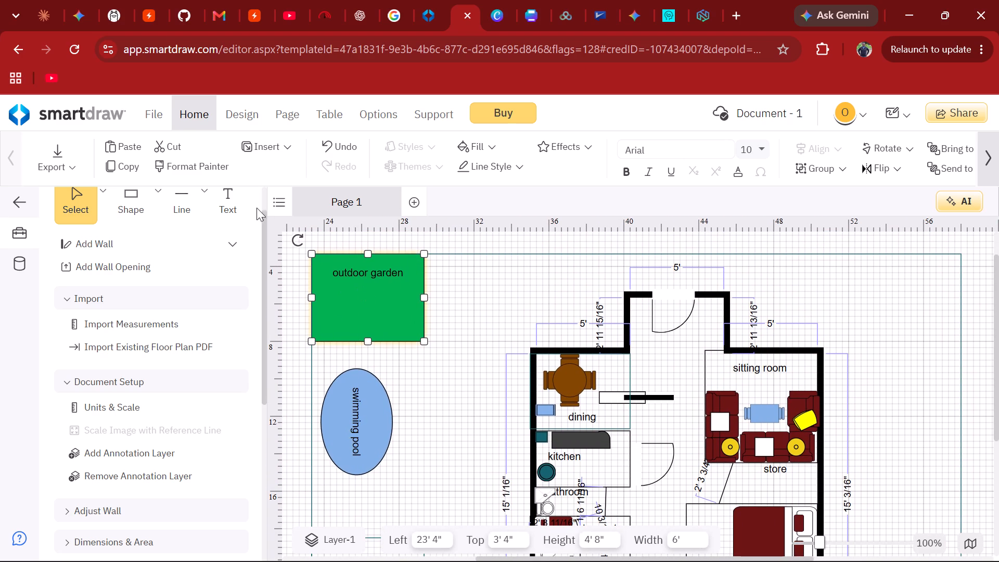
{"action": "left_click_drag", "start_coordinate": [144, 202], "coordinate": [883, 281]}
{"action": "left_click_drag", "start_coordinate": [887, 313], "coordinate": [899, 352]}
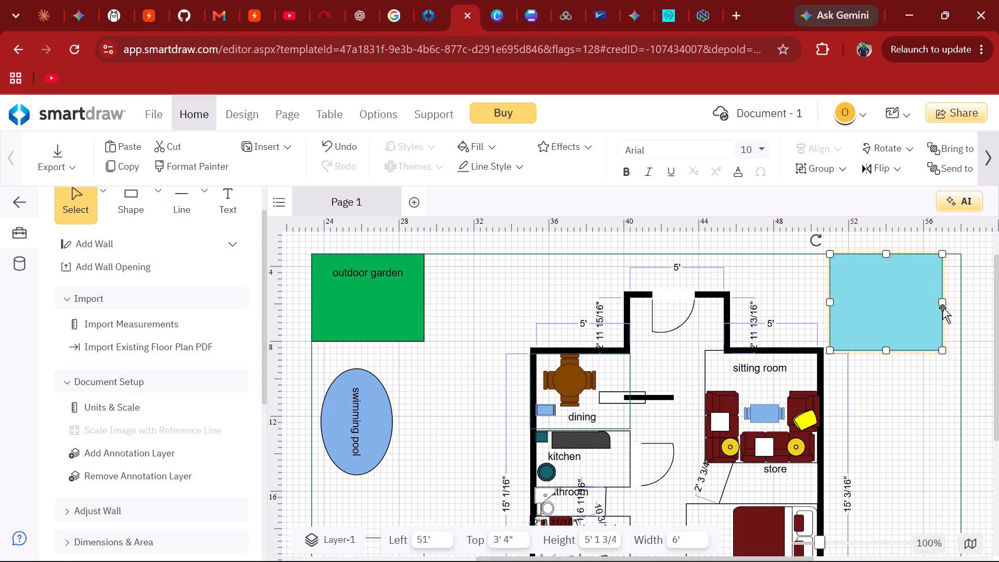
{"action": "left_click_drag", "start_coordinate": [942, 303], "coordinate": [962, 301]}
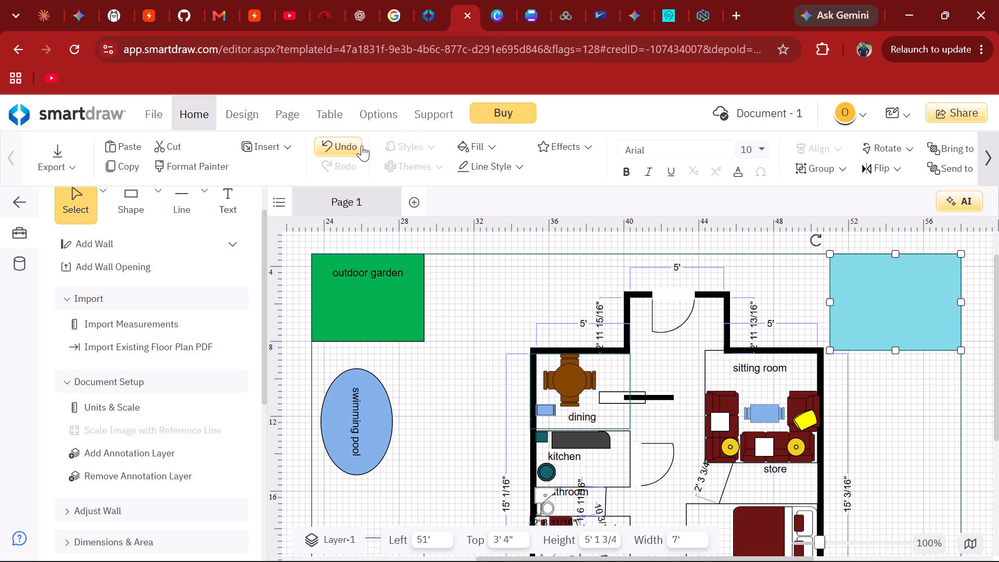
Label the new rectangle opposite the outdoor garden "GAZZIBO".
{"action": "left_click", "coordinate": [238, 189]}
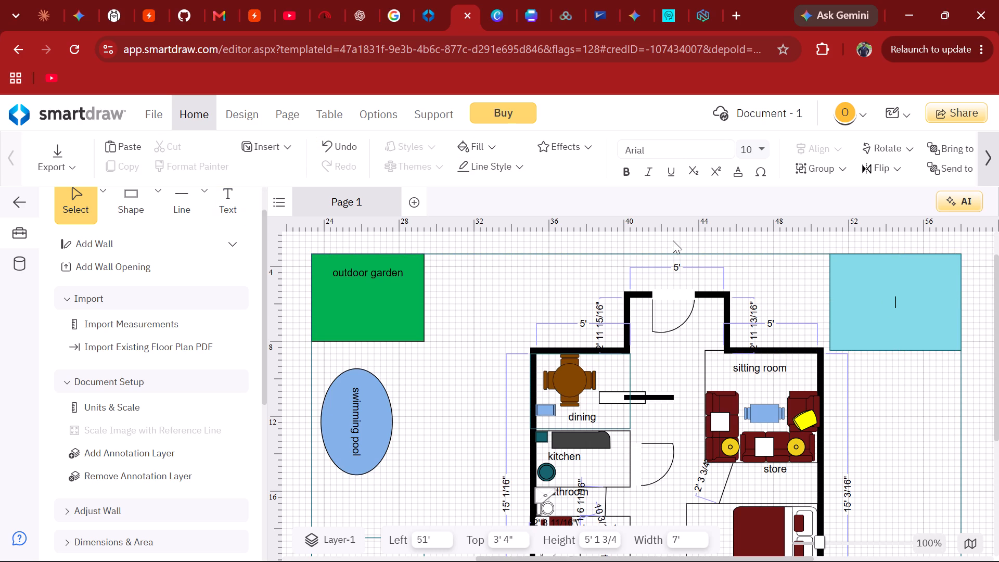
{"action": "type", "text": "GAZZIBO"}
Fill the GAZZIBO rectangle with the light yellow standard color.
{"action": "left_click", "coordinate": [877, 270]}
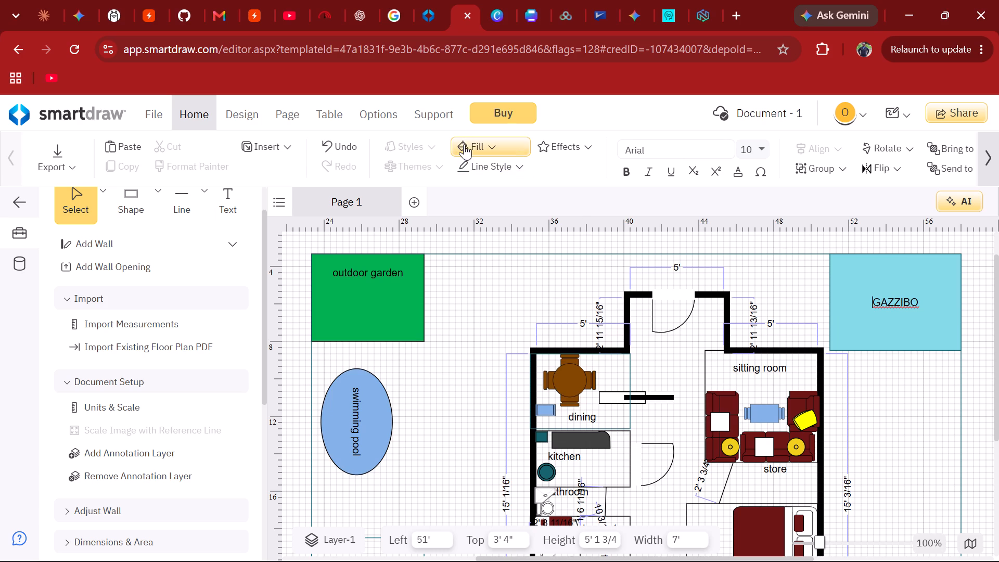
{"action": "left_click", "coordinate": [470, 144]}
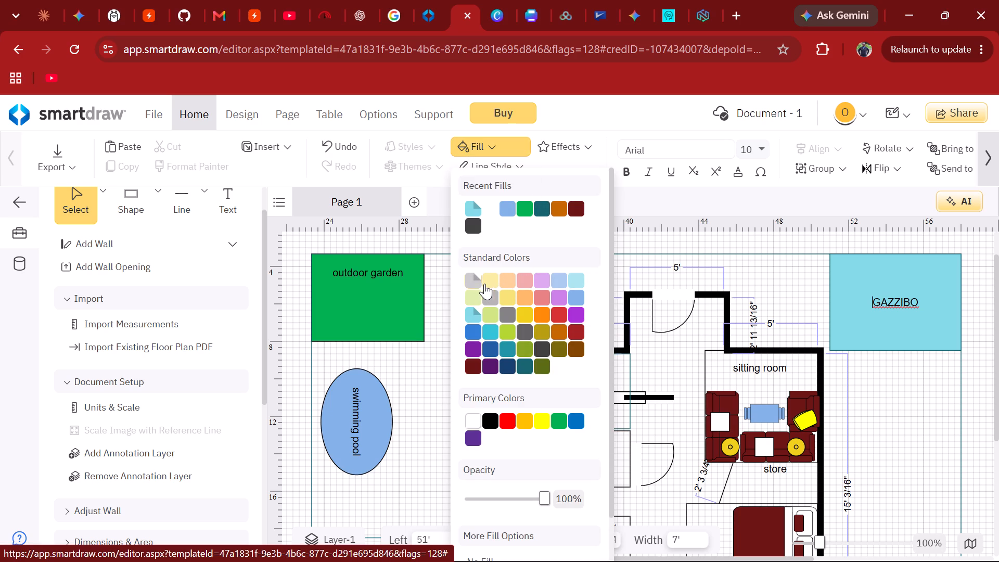
{"action": "left_click", "coordinate": [493, 284]}
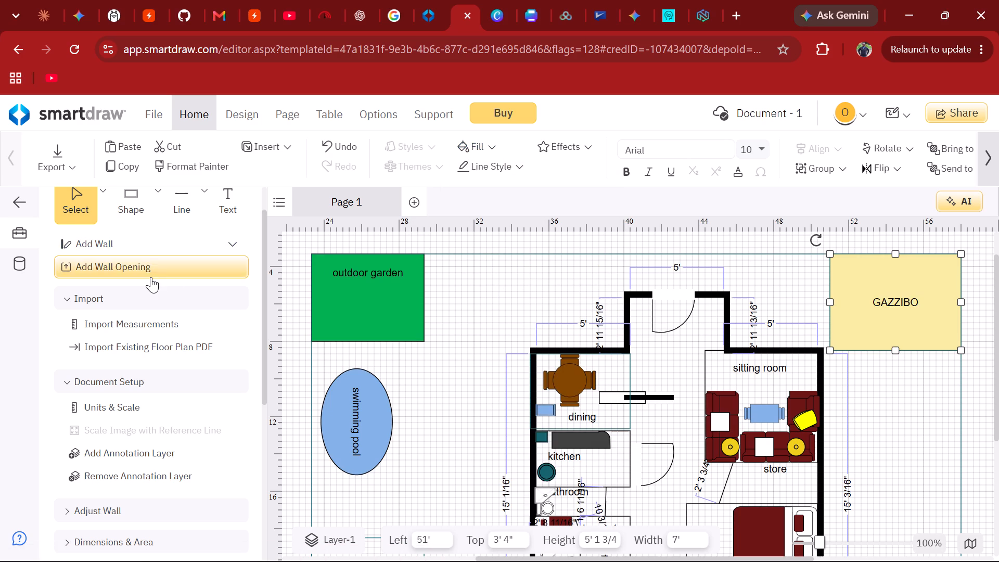
Collapse the Room Outlines and Beds categories in the symbol library.
{"action": "scroll", "coordinate": [151, 277], "scroll_direction": "down", "scroll_amount": 3}
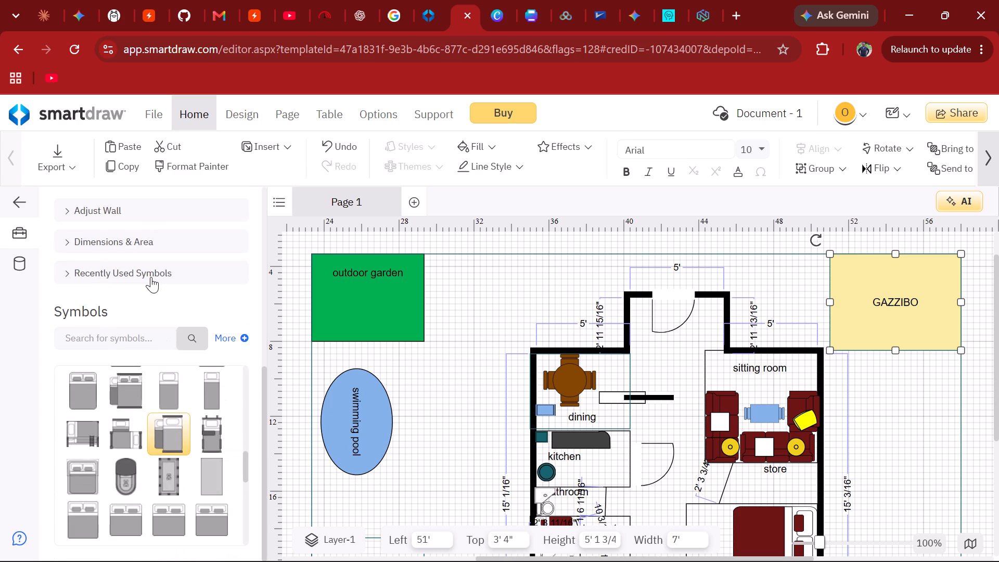
{"action": "scroll", "coordinate": [151, 277], "scroll_direction": "down", "scroll_amount": 1}
{"action": "scroll", "coordinate": [187, 464], "scroll_direction": "up", "scroll_amount": 2}
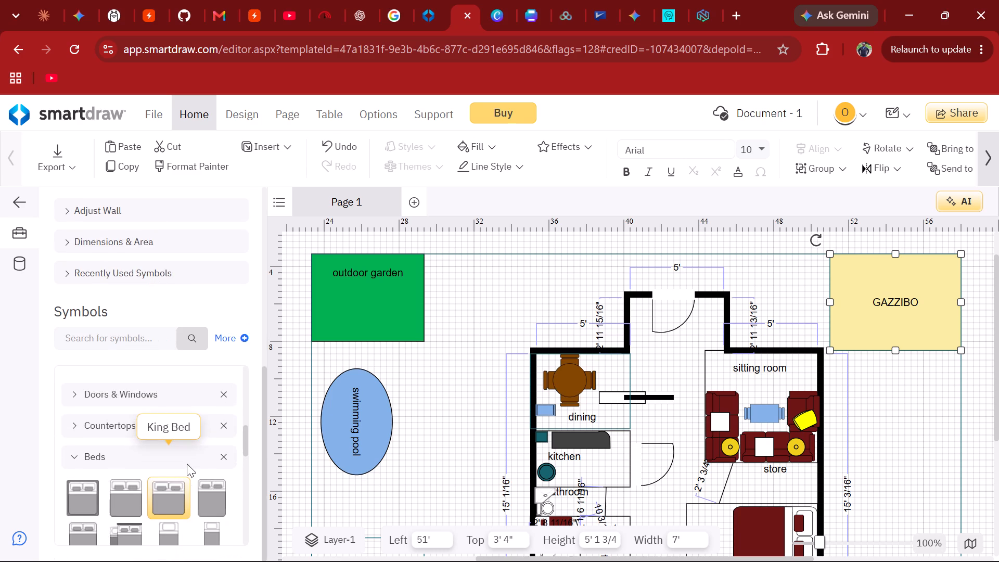
{"action": "scroll", "coordinate": [187, 464], "scroll_direction": "up", "scroll_amount": 3}
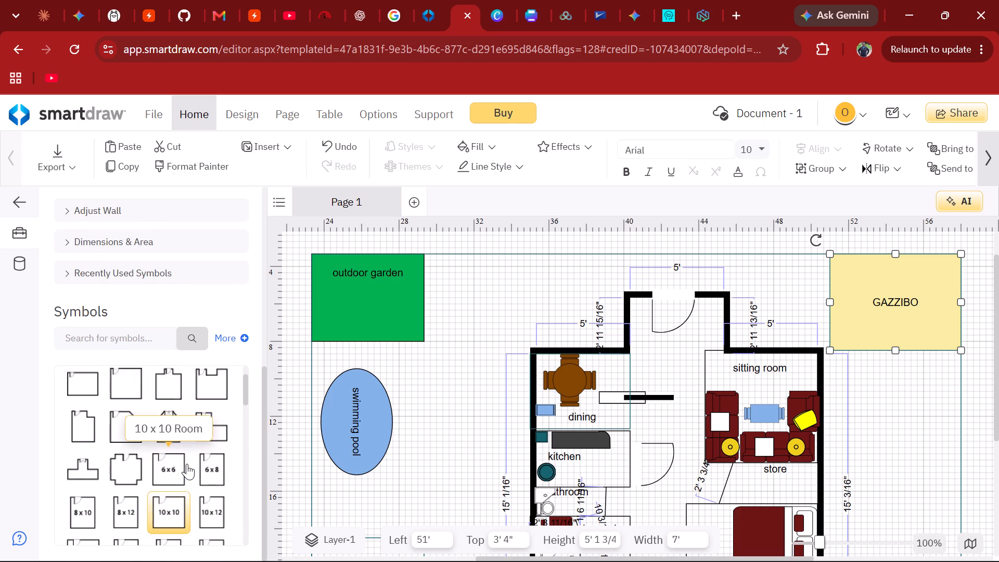
{"action": "scroll", "coordinate": [187, 464], "scroll_direction": "up", "scroll_amount": 1}
{"action": "left_click", "coordinate": [134, 428]}
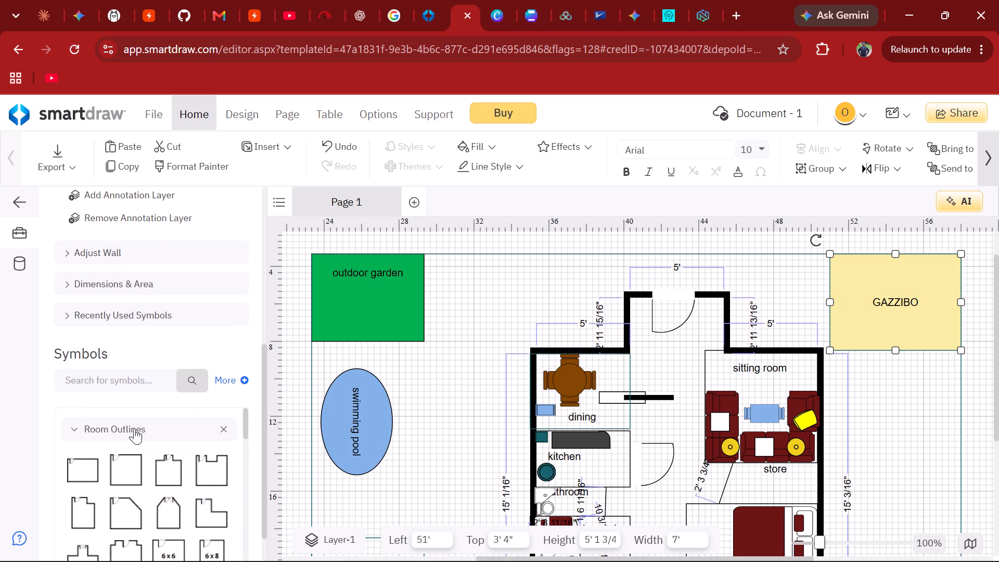
{"action": "scroll", "coordinate": [134, 428], "scroll_direction": "down", "scroll_amount": 1}
{"action": "scroll", "coordinate": [134, 428], "scroll_direction": "up", "scroll_amount": 1}
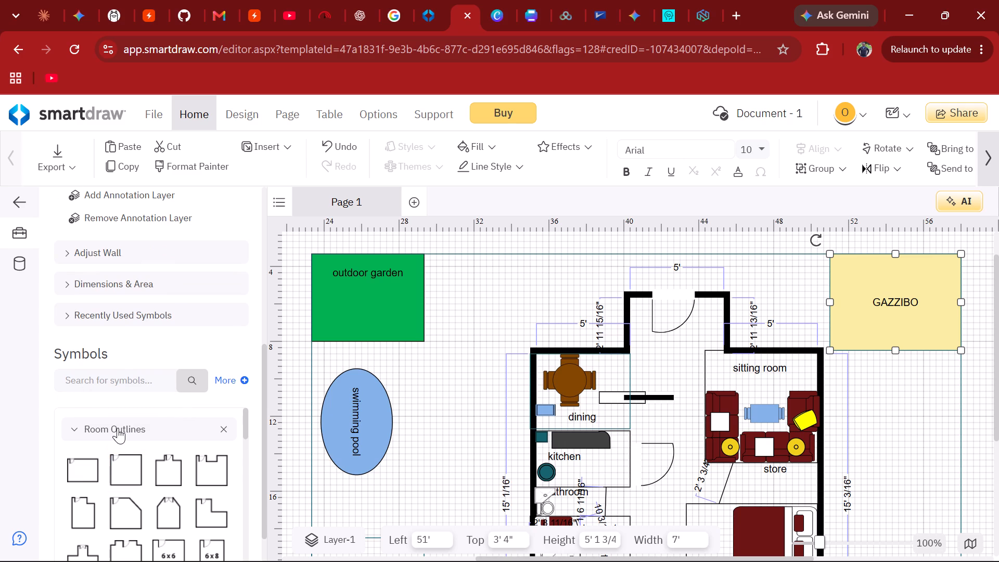
{"action": "left_click", "coordinate": [118, 428]}
{"action": "scroll", "coordinate": [148, 454], "scroll_direction": "down", "scroll_amount": 1}
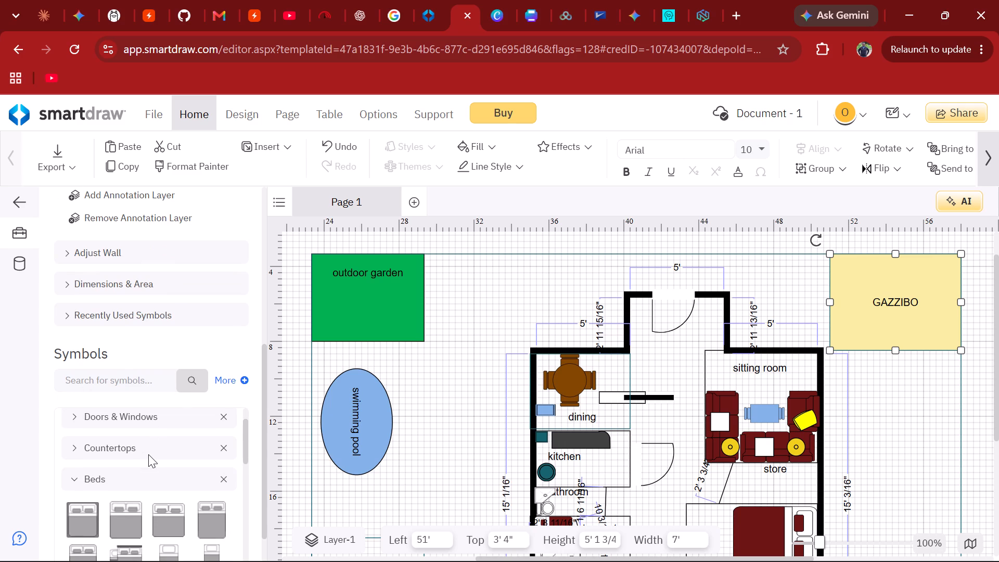
{"action": "scroll", "coordinate": [134, 444], "scroll_direction": "down", "scroll_amount": 1}
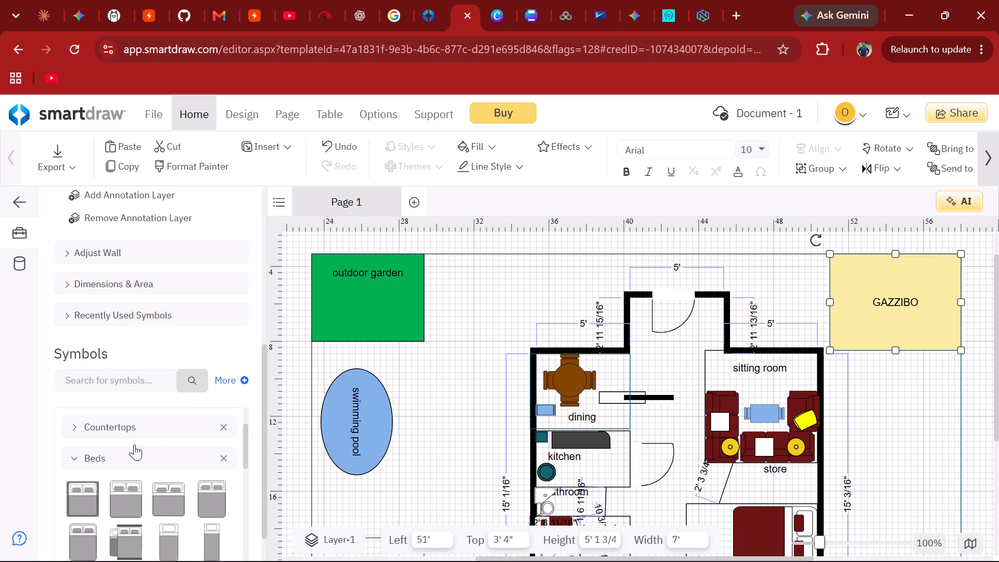
{"action": "scroll", "coordinate": [134, 444], "scroll_direction": "down", "scroll_amount": 1}
{"action": "left_click", "coordinate": [106, 426]}
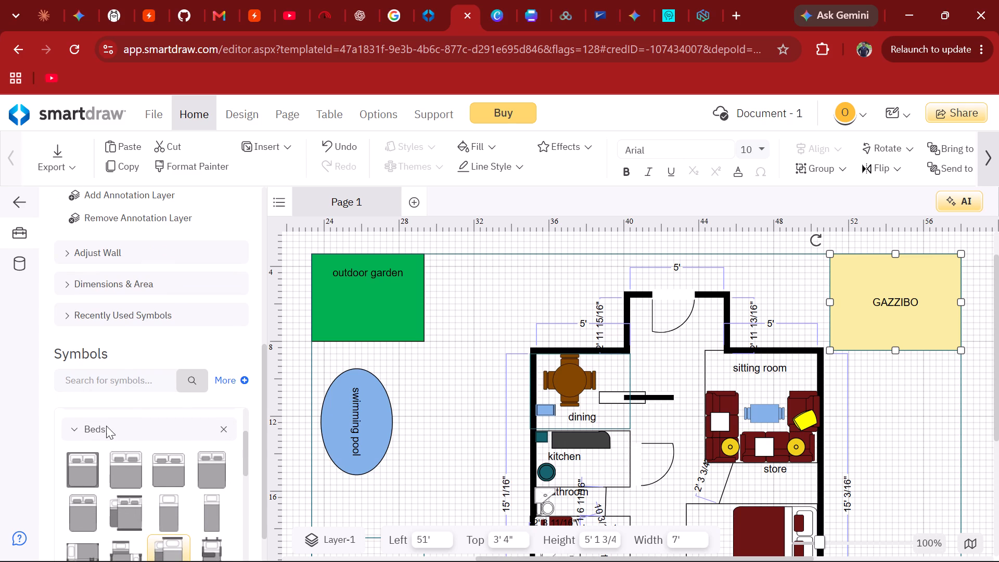
{"action": "left_click", "coordinate": [95, 432]}
Expand the Couches & Sofas symbols and look through them for gazebo furniture.
{"action": "left_click", "coordinate": [112, 457]}
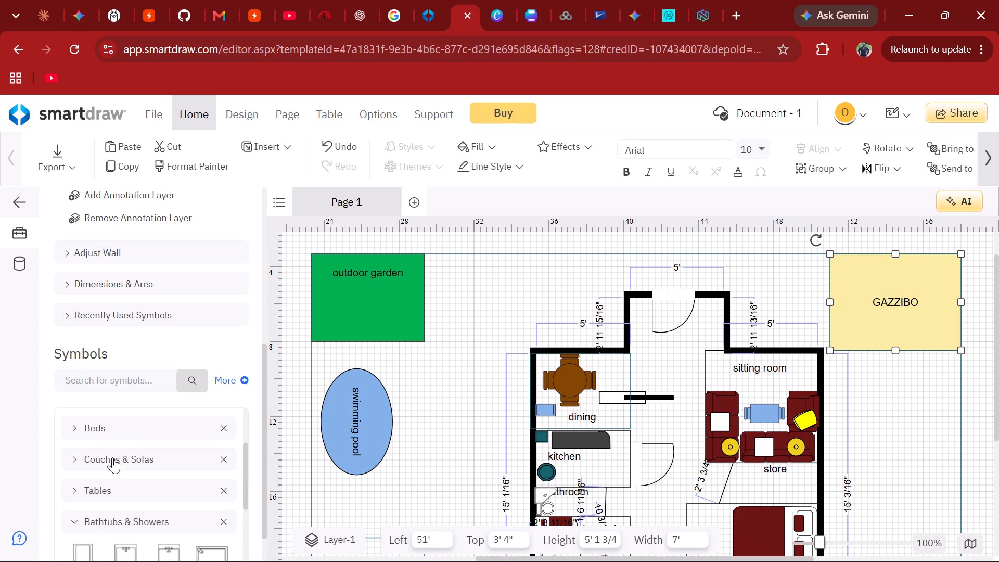
{"action": "scroll", "coordinate": [112, 457], "scroll_direction": "down", "scroll_amount": 2}
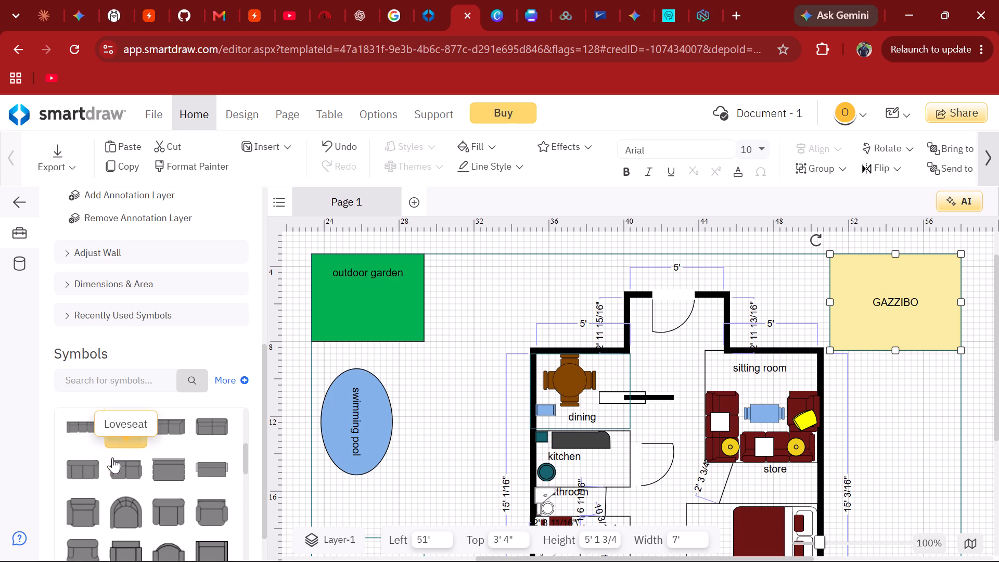
{"action": "scroll", "coordinate": [112, 457], "scroll_direction": "down", "scroll_amount": 4}
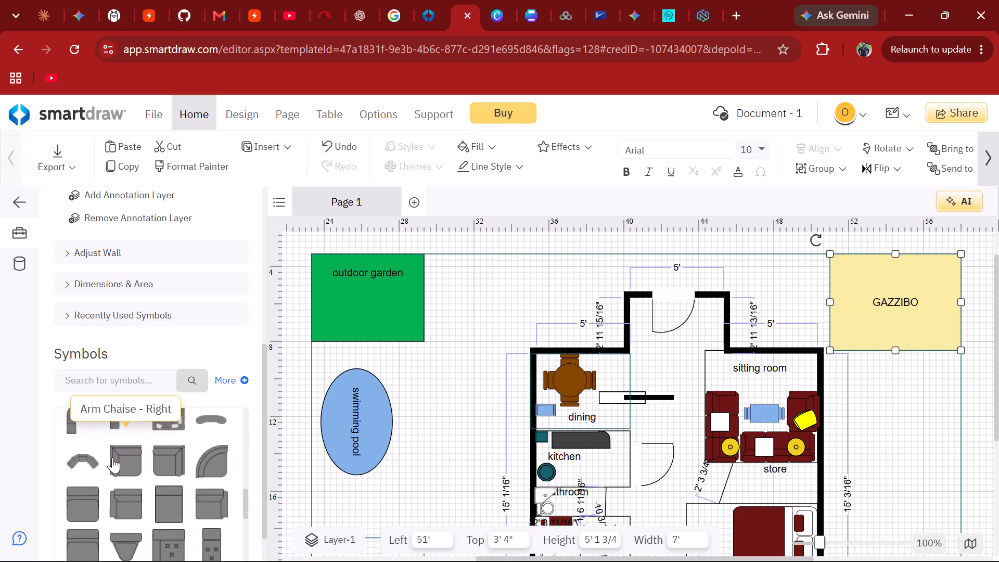
{"action": "scroll", "coordinate": [112, 457], "scroll_direction": "down", "scroll_amount": 3}
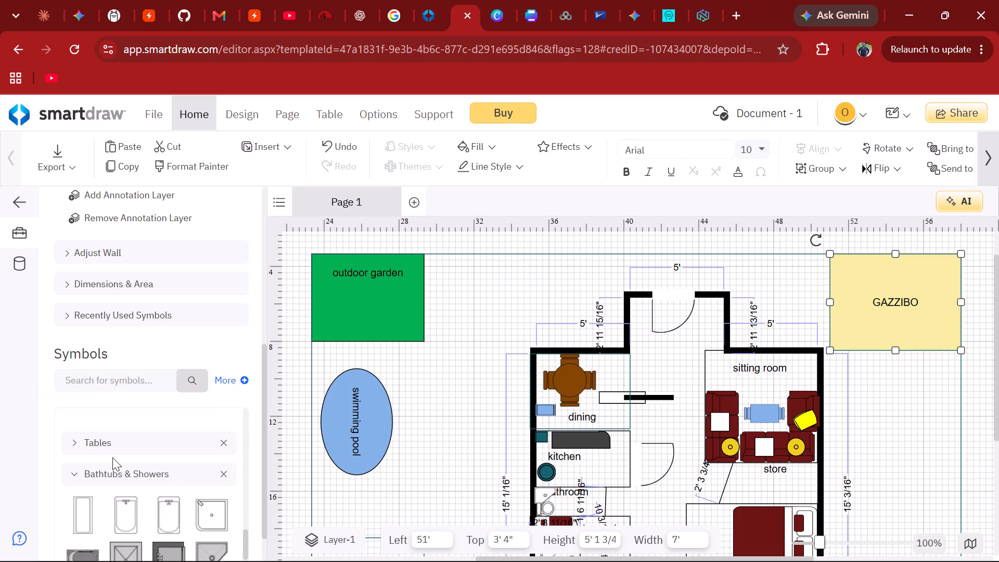
Add the Round Table for 4 with Chairs from the Tables symbols and place it centrally over the GAZZIBO rectangle.
{"action": "left_click", "coordinate": [100, 435]}
{"action": "scroll", "coordinate": [137, 460], "scroll_direction": "down", "scroll_amount": 1}
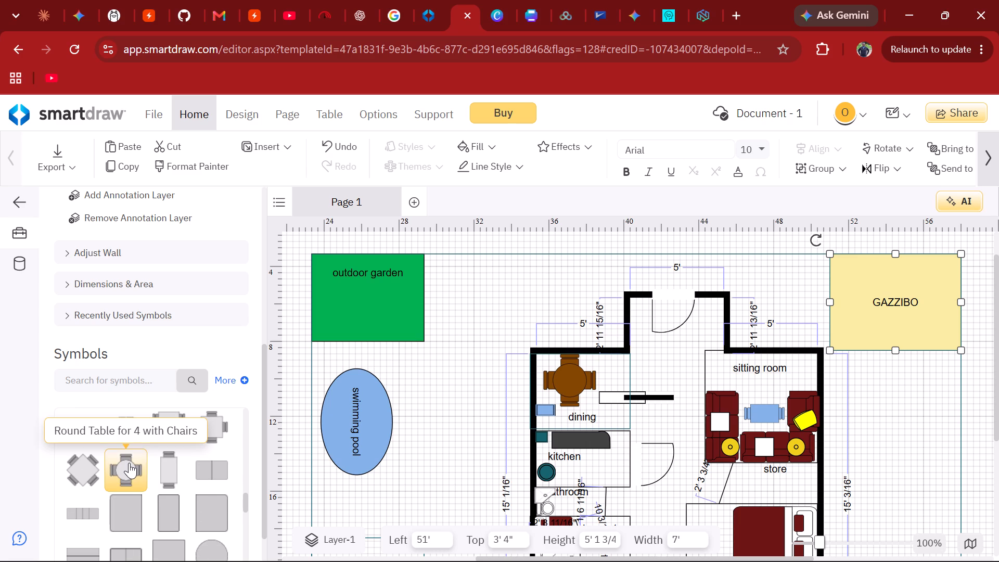
{"action": "left_click_drag", "start_coordinate": [130, 466], "coordinate": [330, 435]}
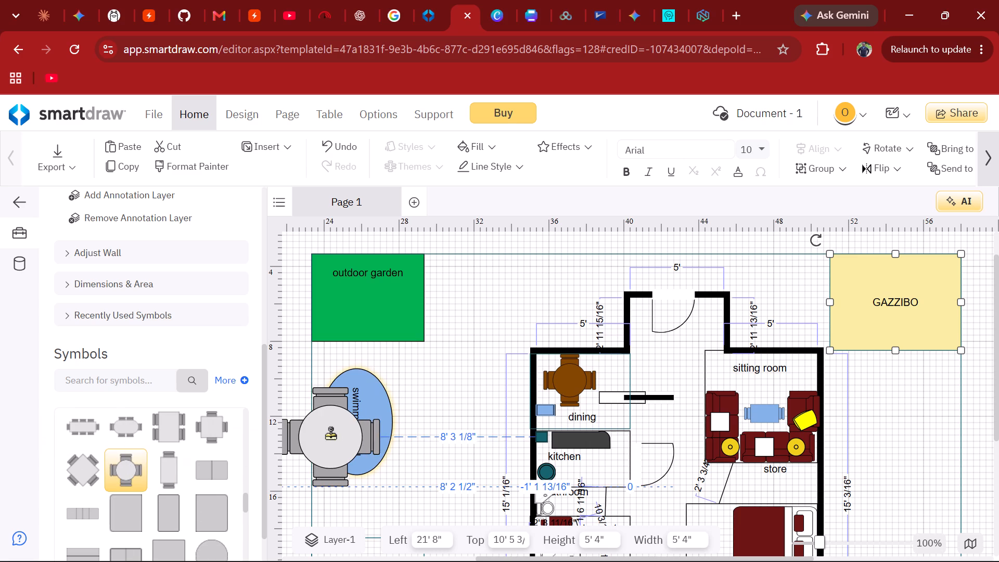
{"action": "left_click_drag", "start_coordinate": [330, 435], "coordinate": [396, 401]}
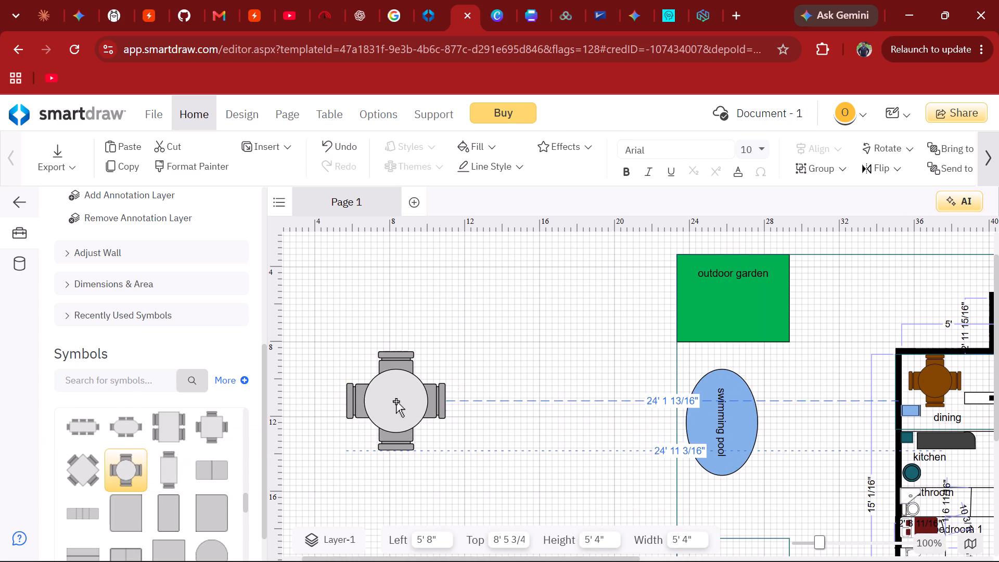
{"action": "scroll", "coordinate": [556, 382], "scroll_direction": "left", "scroll_amount": 1}
{"action": "left_click_drag", "start_coordinate": [325, 404], "coordinate": [585, 375]}
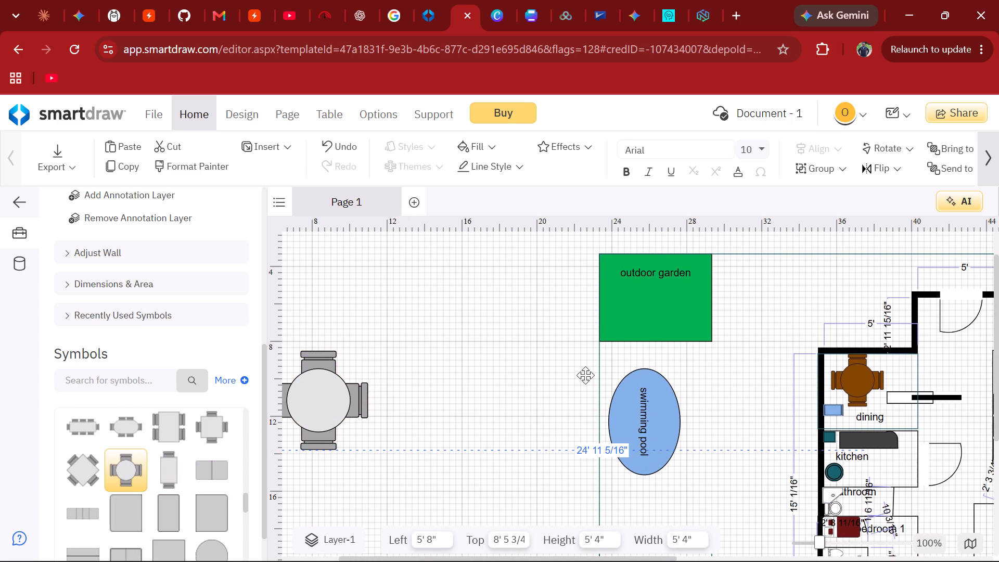
{"action": "left_click_drag", "start_coordinate": [585, 375], "coordinate": [998, 355]}
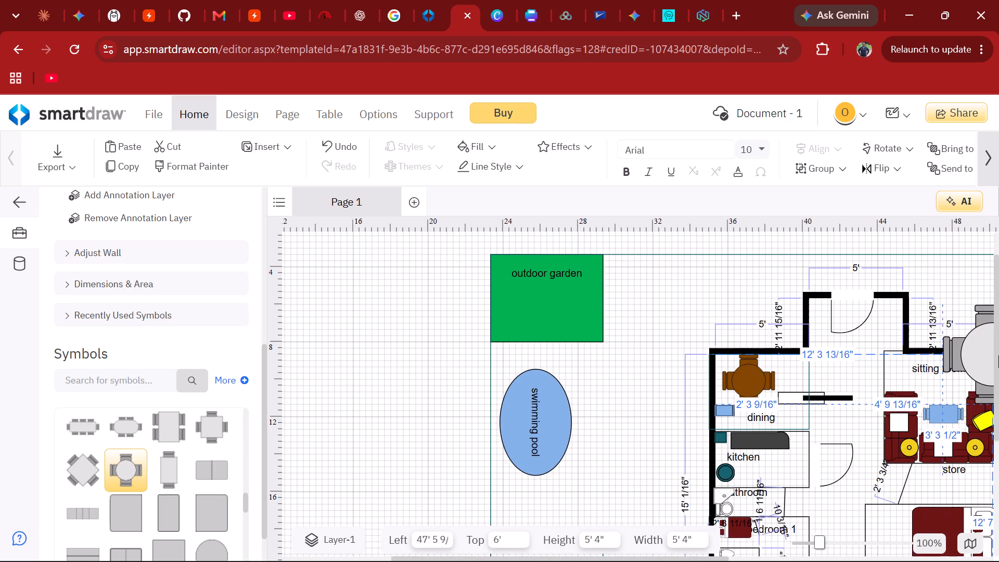
{"action": "left_click_drag", "start_coordinate": [998, 355], "coordinate": [871, 305]}
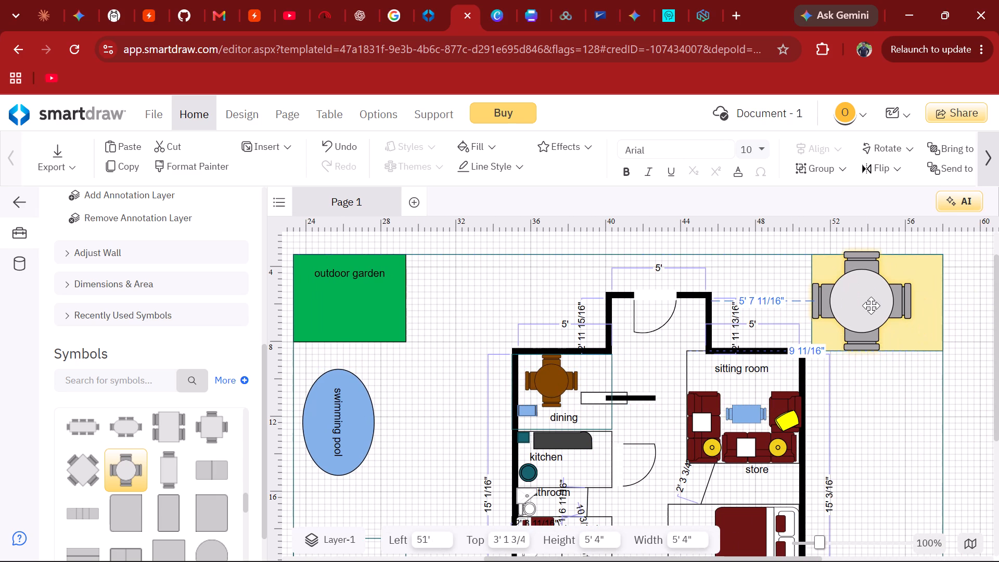
{"action": "left_click_drag", "start_coordinate": [871, 305], "coordinate": [880, 304]}
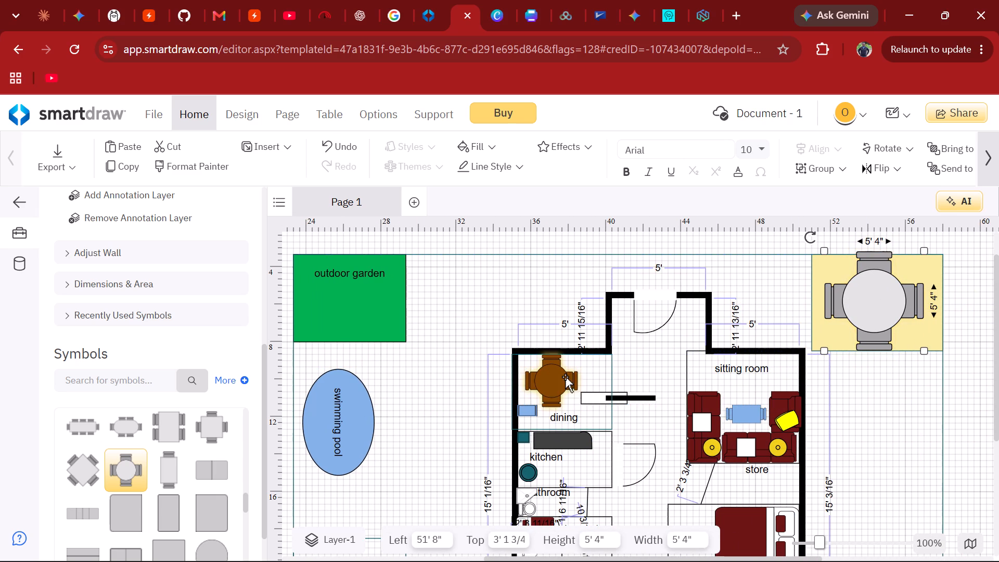
Look through the remaining Tables symbols for other gazebo furniture.
{"action": "scroll", "coordinate": [211, 501], "scroll_direction": "down", "scroll_amount": 1}
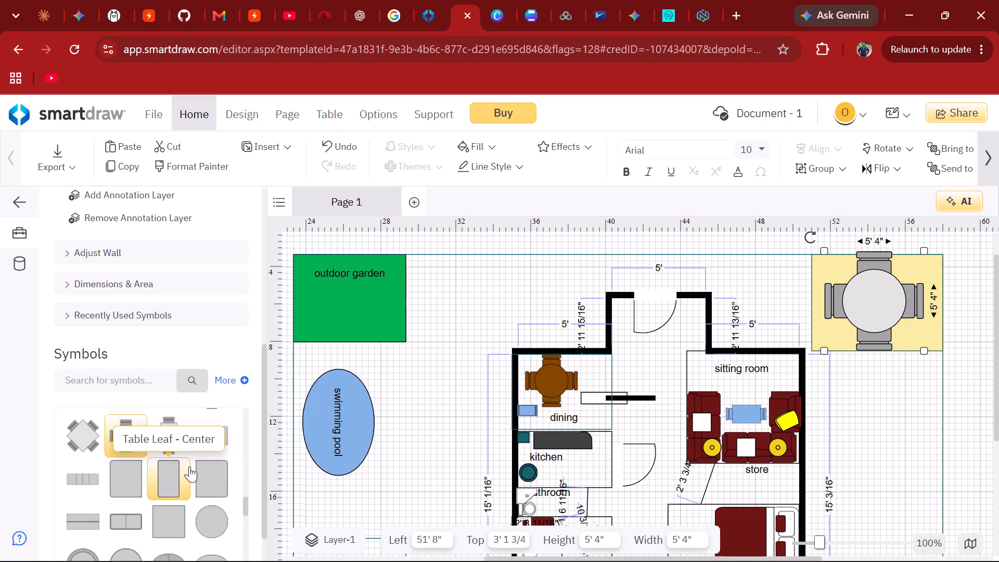
{"action": "scroll", "coordinate": [189, 466], "scroll_direction": "up", "scroll_amount": 1}
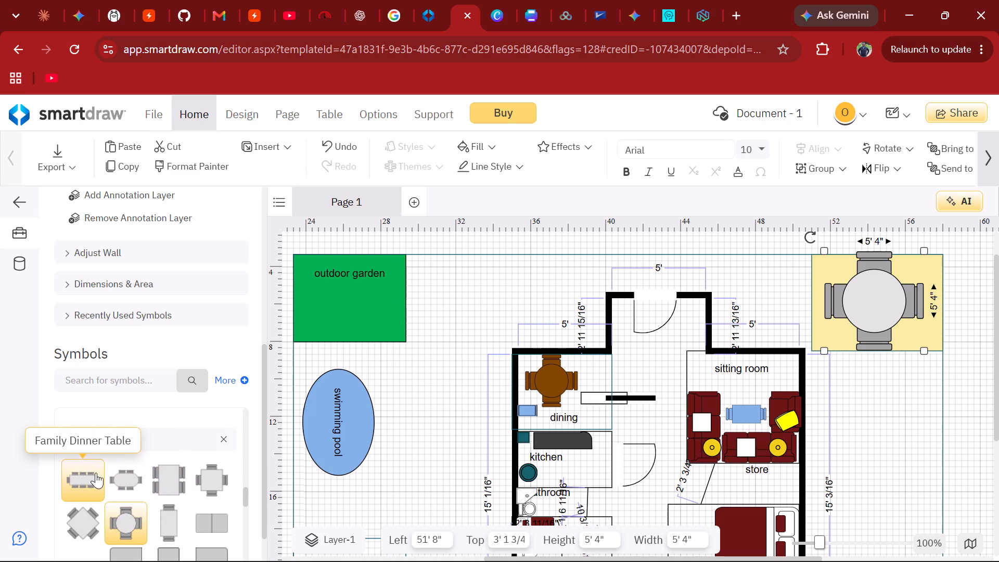
{"action": "scroll", "coordinate": [136, 474], "scroll_direction": "down", "scroll_amount": 1}
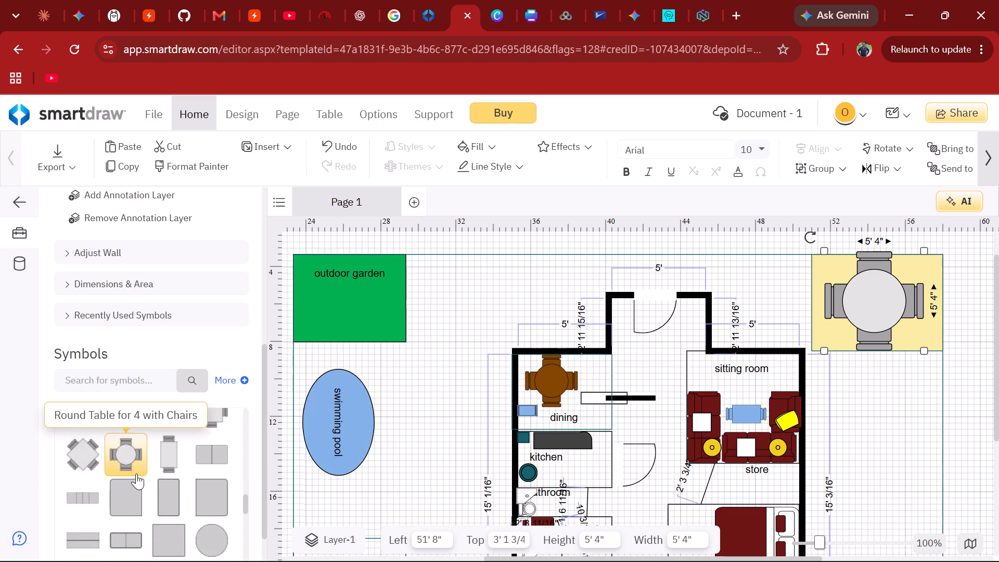
{"action": "scroll", "coordinate": [136, 474], "scroll_direction": "down", "scroll_amount": 3}
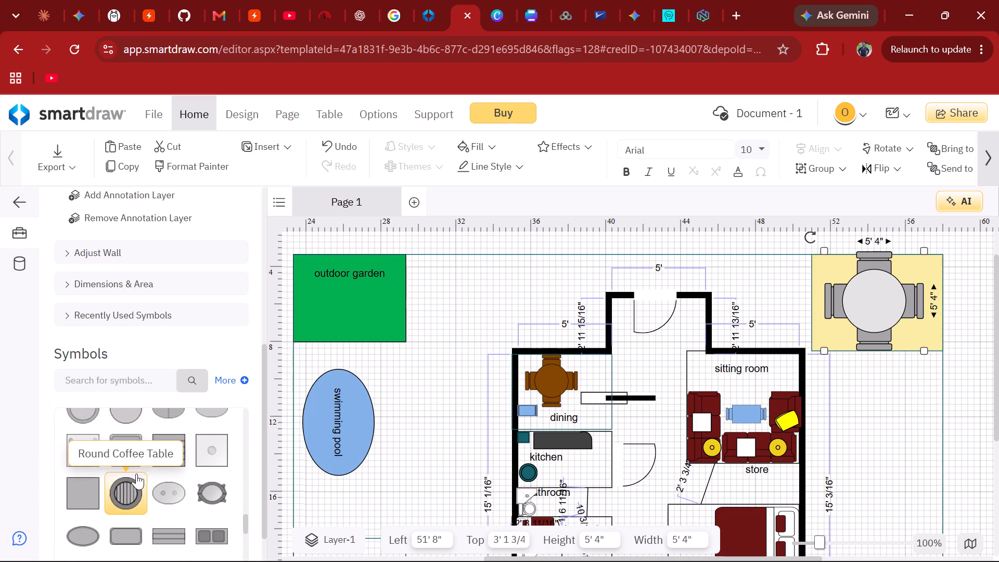
{"action": "scroll", "coordinate": [136, 474], "scroll_direction": "down", "scroll_amount": 3}
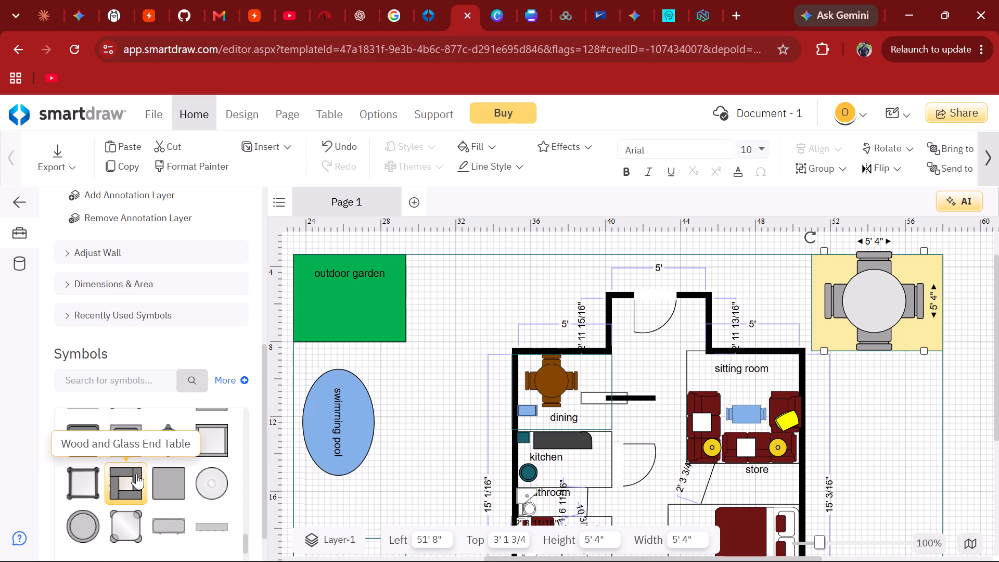
{"action": "scroll", "coordinate": [136, 474], "scroll_direction": "down", "scroll_amount": 2}
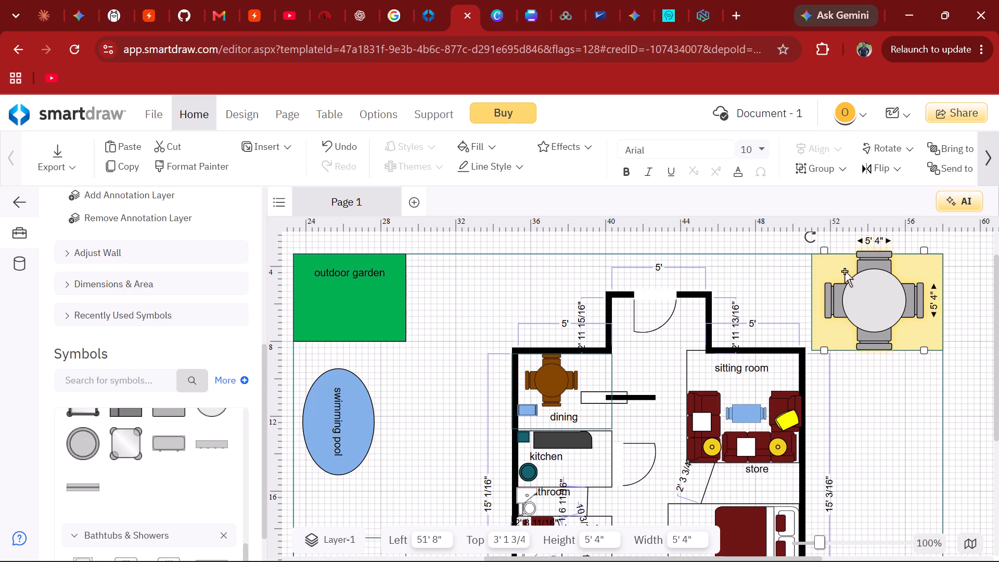
Shrink the round table with chairs in the GAZZIBO to 4' by 4'.
{"action": "left_click", "coordinate": [872, 286]}
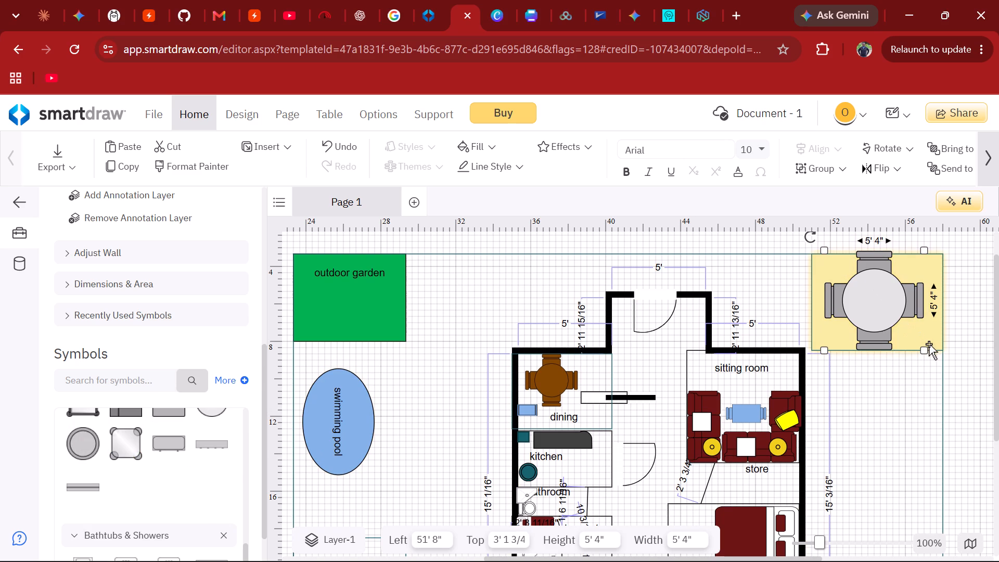
{"action": "left_click_drag", "start_coordinate": [923, 351], "coordinate": [903, 336]}
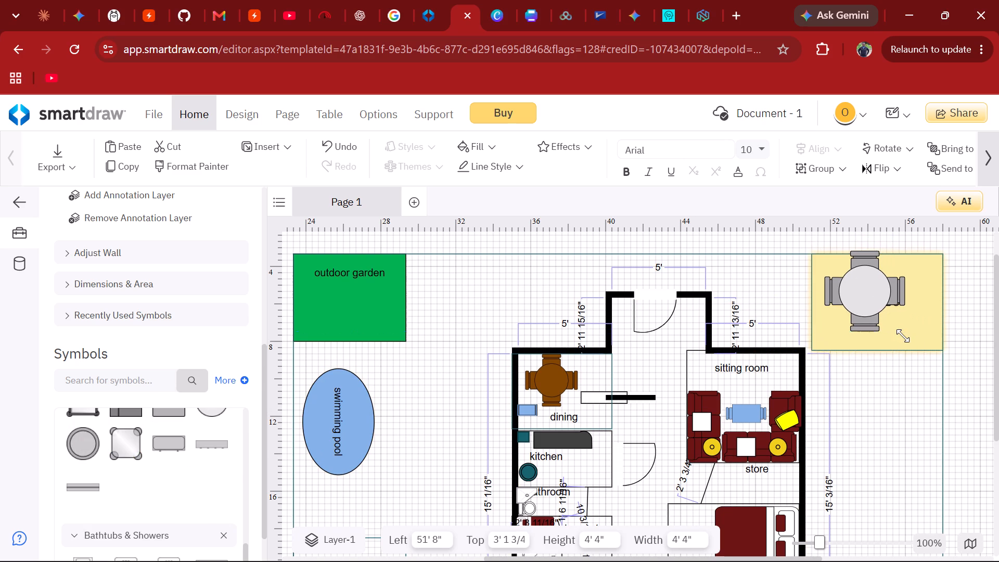
{"action": "left_click_drag", "start_coordinate": [903, 336], "coordinate": [898, 330]}
Move the round table off the GAZZIBO label to just below the rectangle's outer corner, at about 55' 8" left and 8' 4" top.
{"action": "left_click_drag", "start_coordinate": [857, 296], "coordinate": [893, 306]}
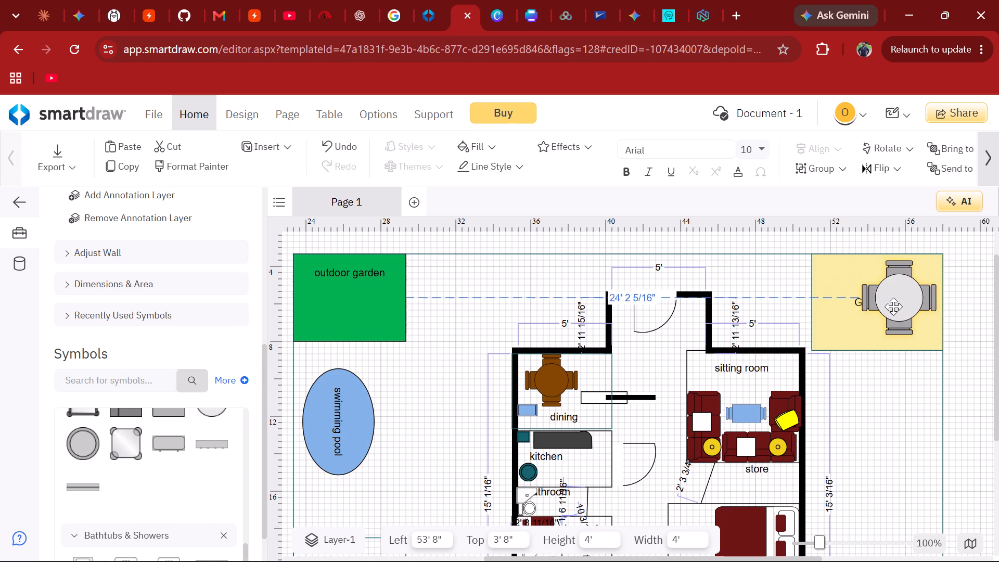
{"action": "left_click_drag", "start_coordinate": [893, 306], "coordinate": [874, 296]}
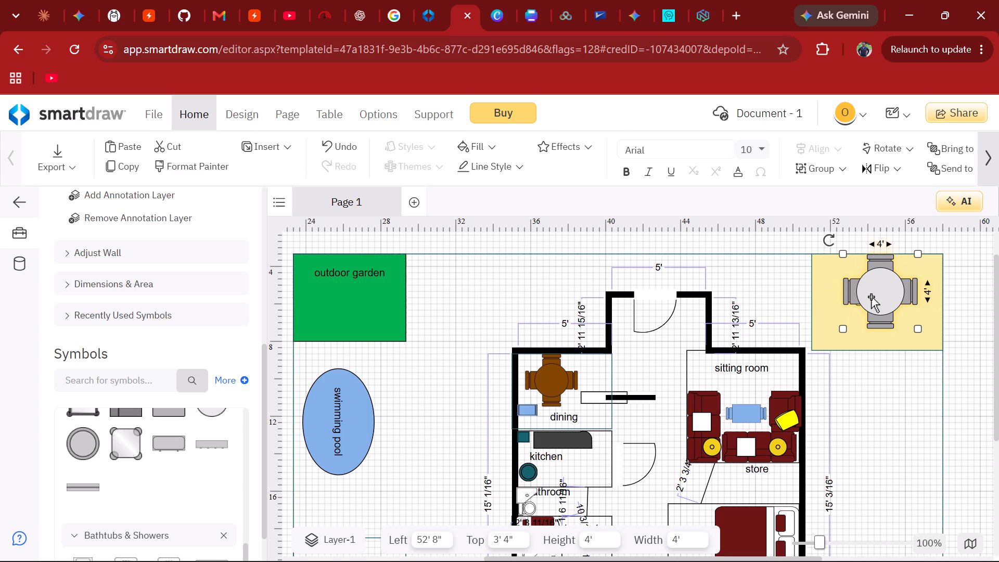
{"action": "left_click_drag", "start_coordinate": [876, 297], "coordinate": [900, 344]}
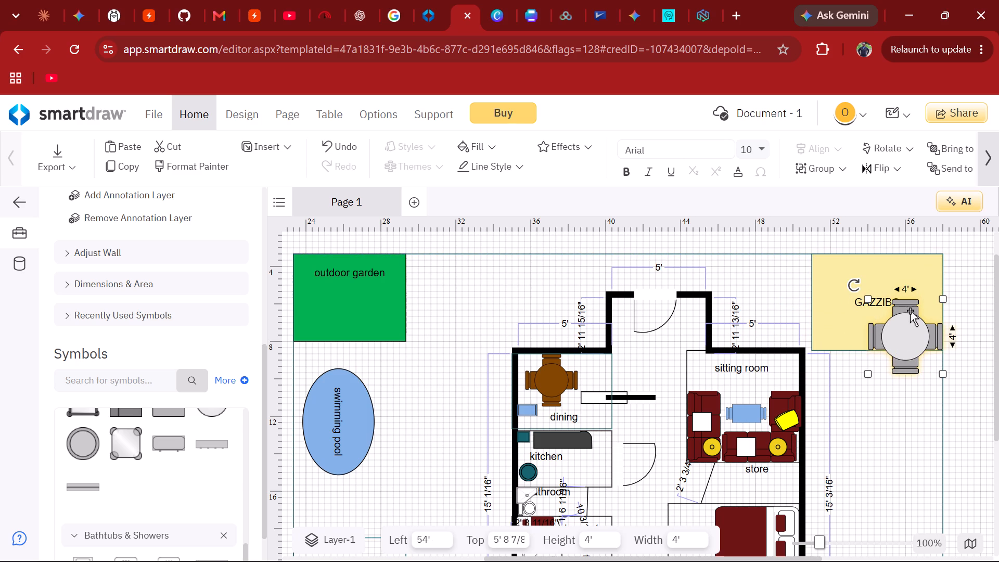
{"action": "left_click_drag", "start_coordinate": [911, 312], "coordinate": [924, 333]}
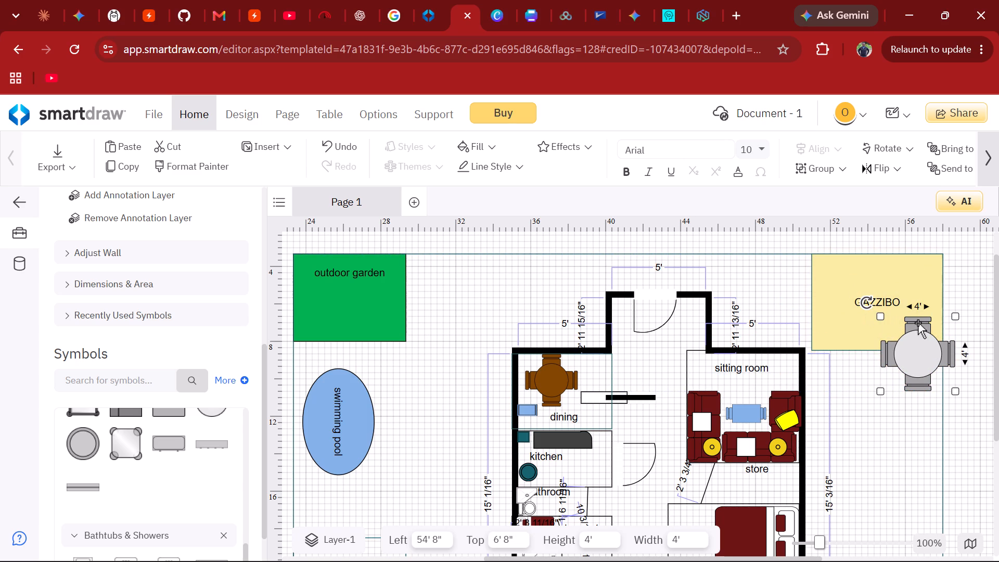
{"action": "left_click_drag", "start_coordinate": [920, 324], "coordinate": [936, 354]}
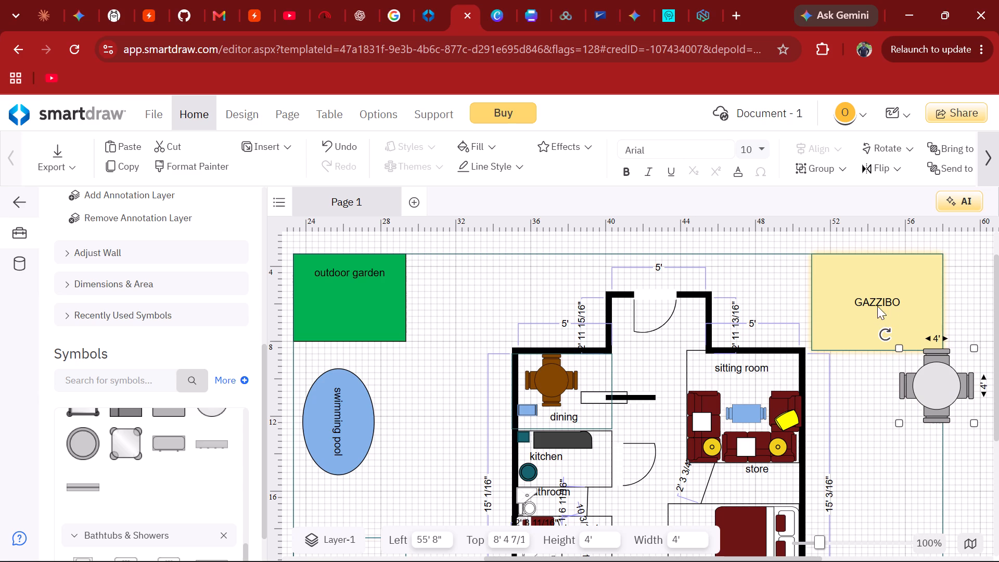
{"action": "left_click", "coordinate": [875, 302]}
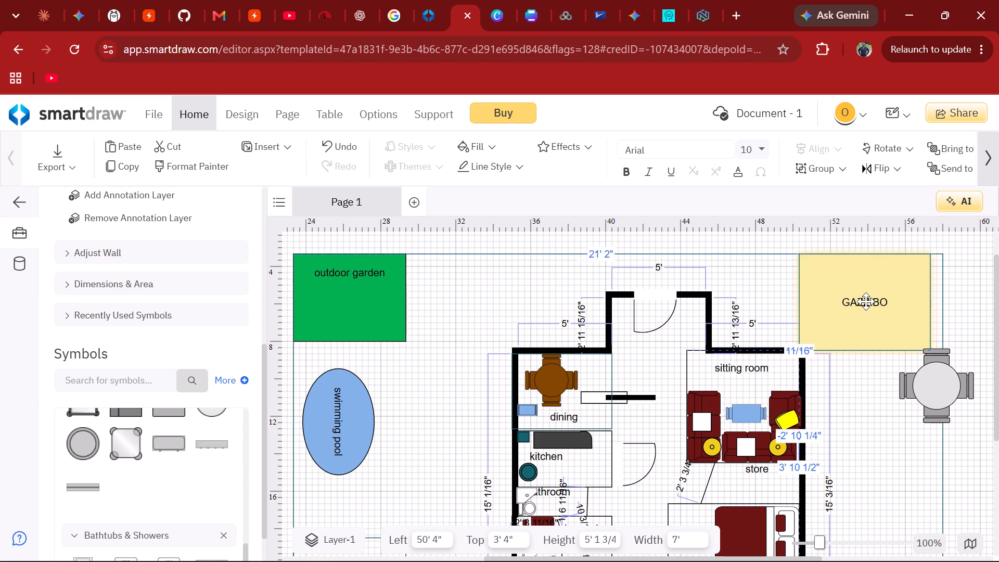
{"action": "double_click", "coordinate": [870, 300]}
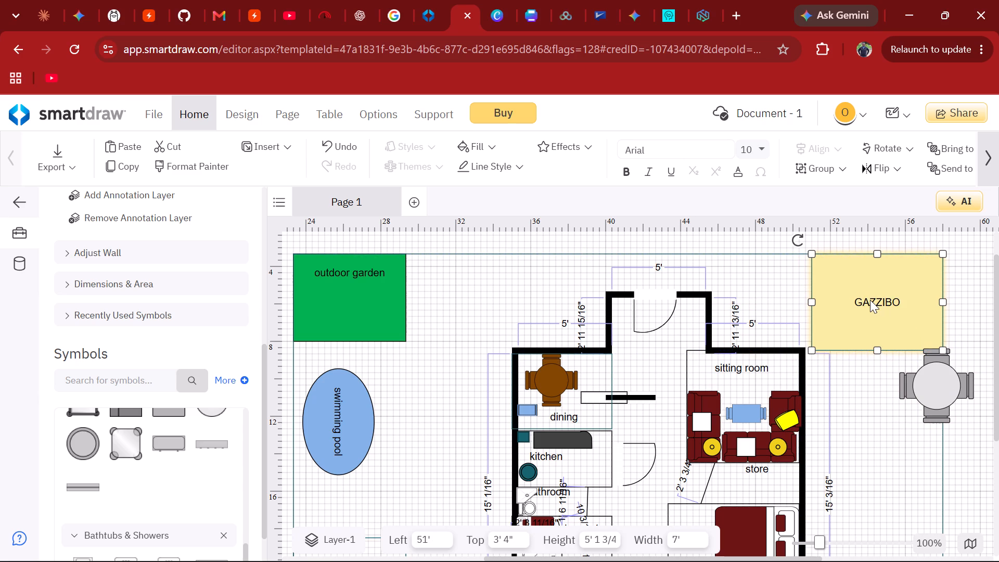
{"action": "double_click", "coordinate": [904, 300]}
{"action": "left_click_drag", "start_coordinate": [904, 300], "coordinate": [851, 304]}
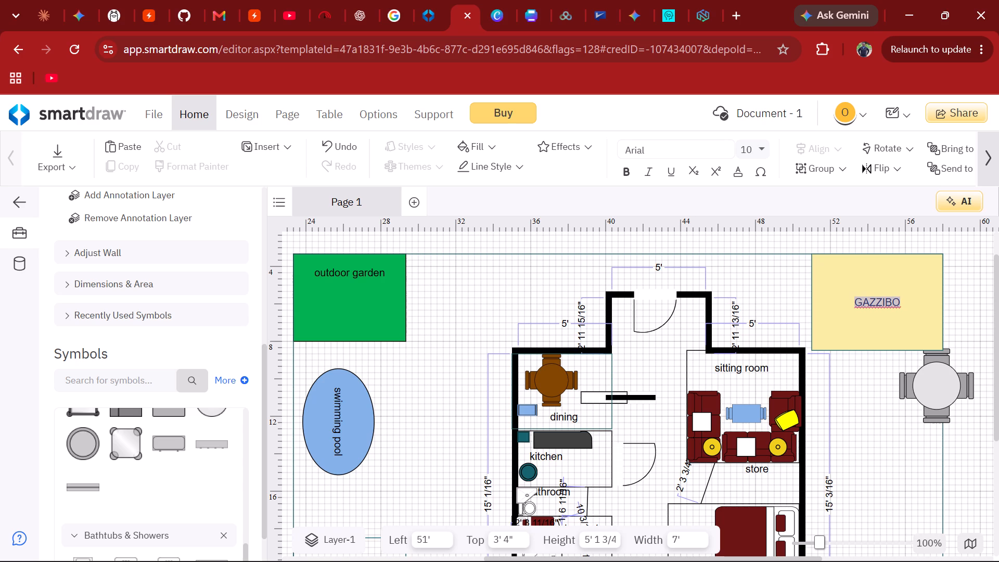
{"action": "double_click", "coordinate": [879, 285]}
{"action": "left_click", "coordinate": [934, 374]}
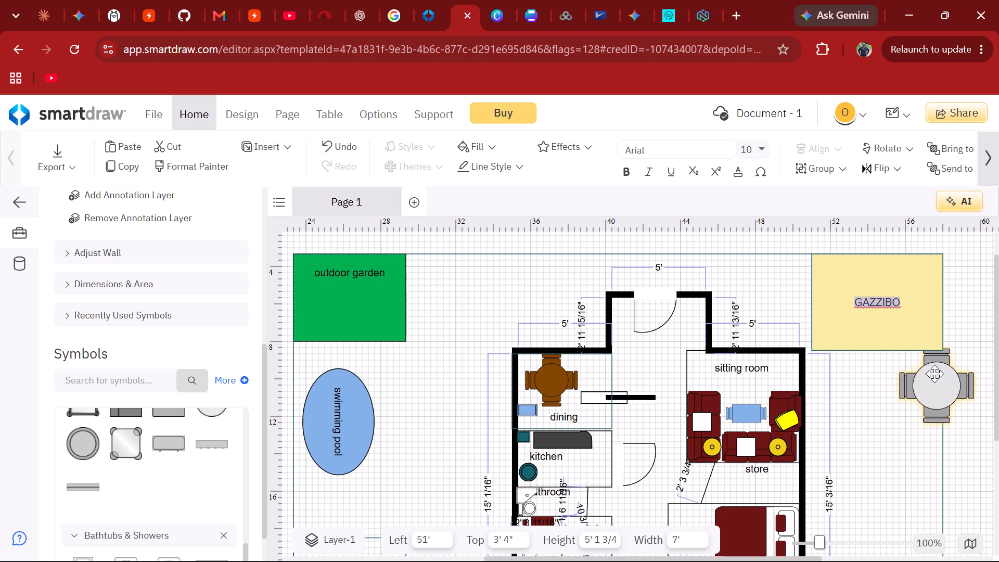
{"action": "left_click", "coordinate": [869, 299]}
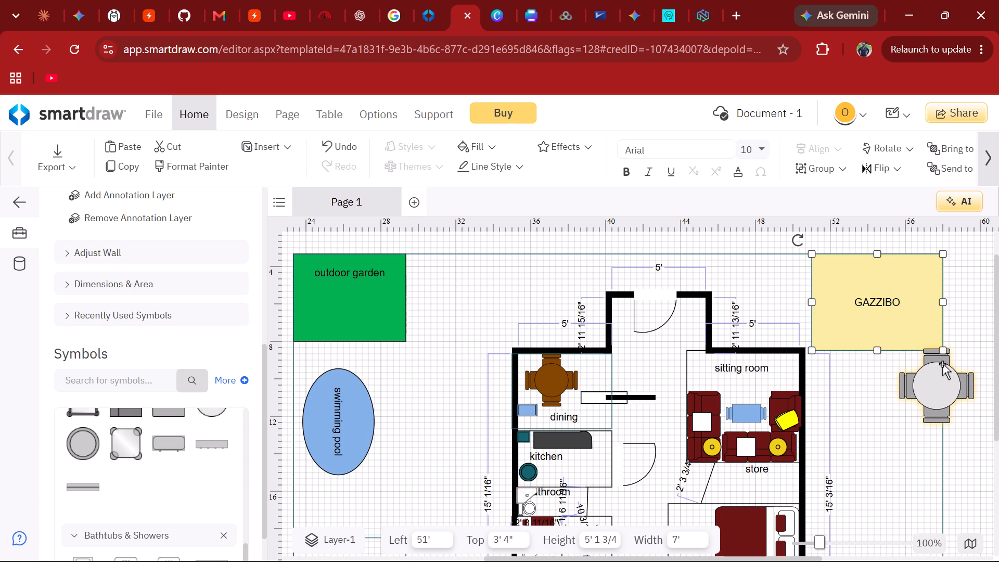
Move the round table with chairs back inside the GAZZIBO rectangle, near its upper edge, and shrink it to 3' 8" by 3' 8".
{"action": "left_click_drag", "start_coordinate": [942, 365], "coordinate": [875, 281]}
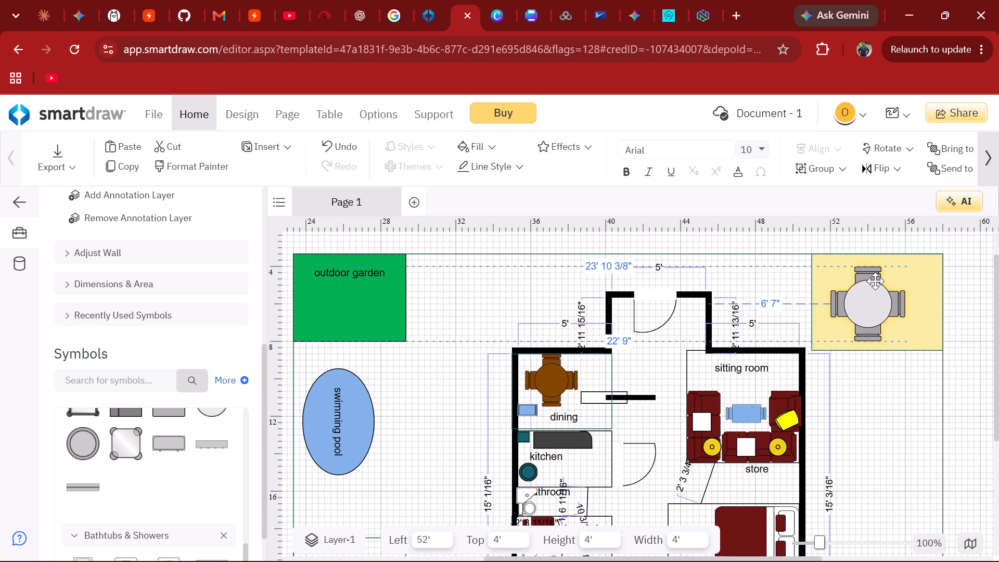
{"action": "left_click_drag", "start_coordinate": [875, 281], "coordinate": [883, 269]}
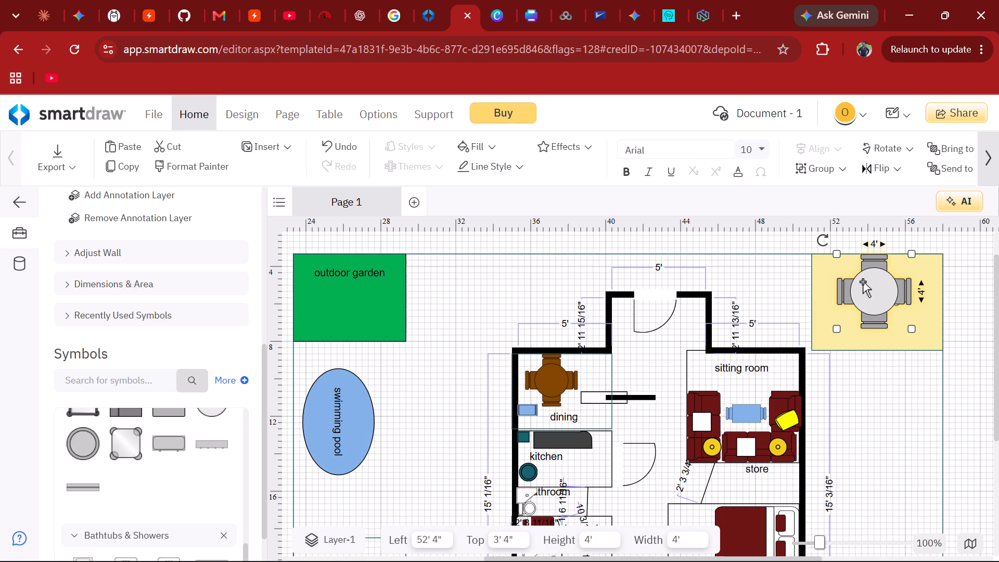
{"action": "left_click_drag", "start_coordinate": [838, 256], "coordinate": [844, 262]}
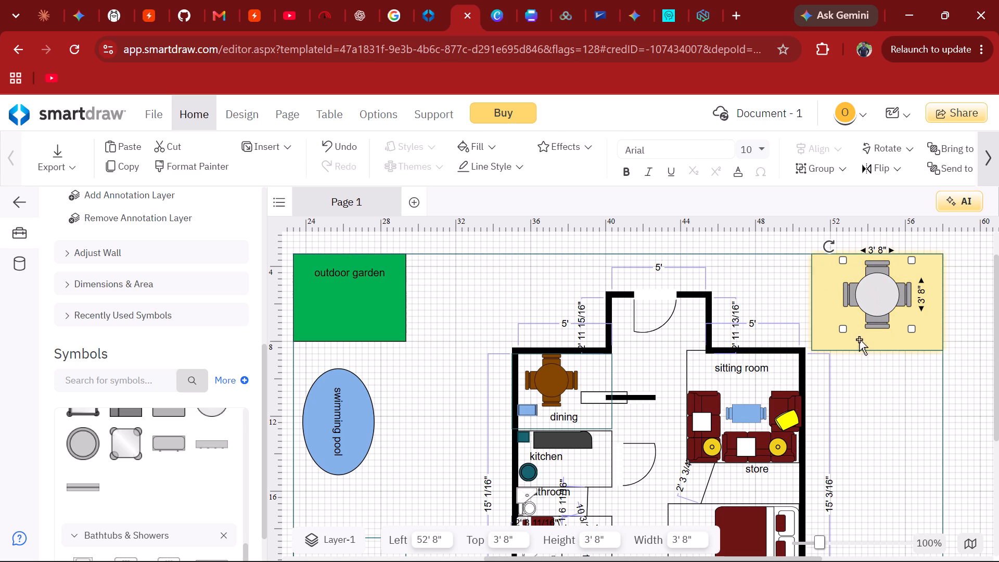
Replace the gazebo rectangle's label with five blank lines followed by GAZZIBO, placing the text near the rectangle's lower edge.
{"action": "left_click", "coordinate": [859, 339]}
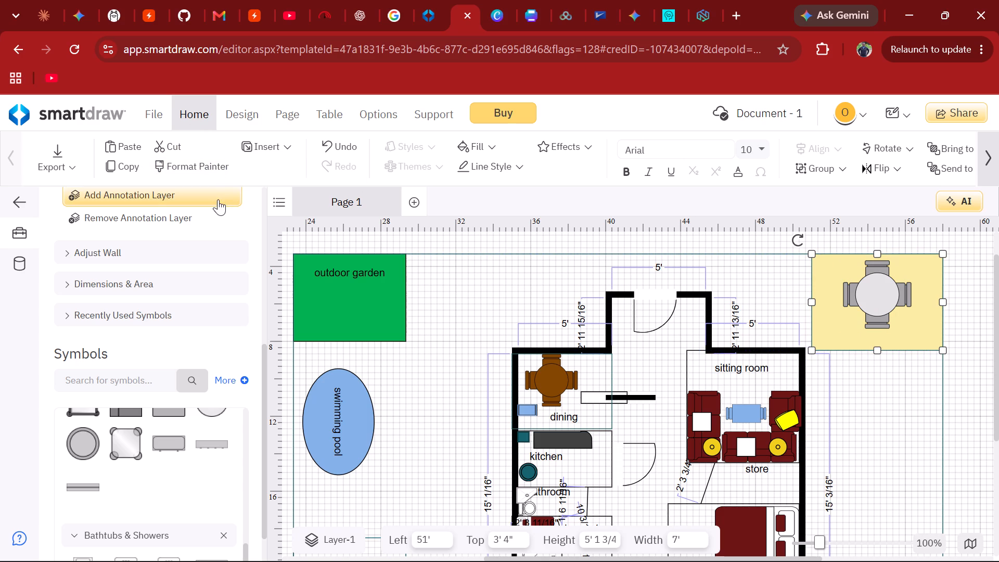
{"action": "scroll", "coordinate": [193, 216], "scroll_direction": "up", "scroll_amount": 1}
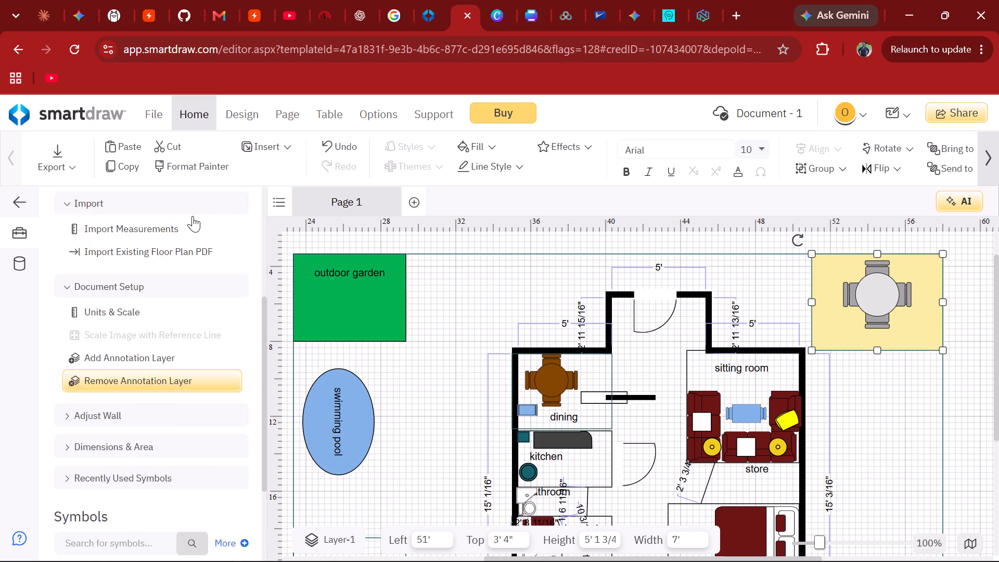
{"action": "scroll", "coordinate": [193, 216], "scroll_direction": "up", "scroll_amount": 2}
{"action": "left_click", "coordinate": [231, 236]}
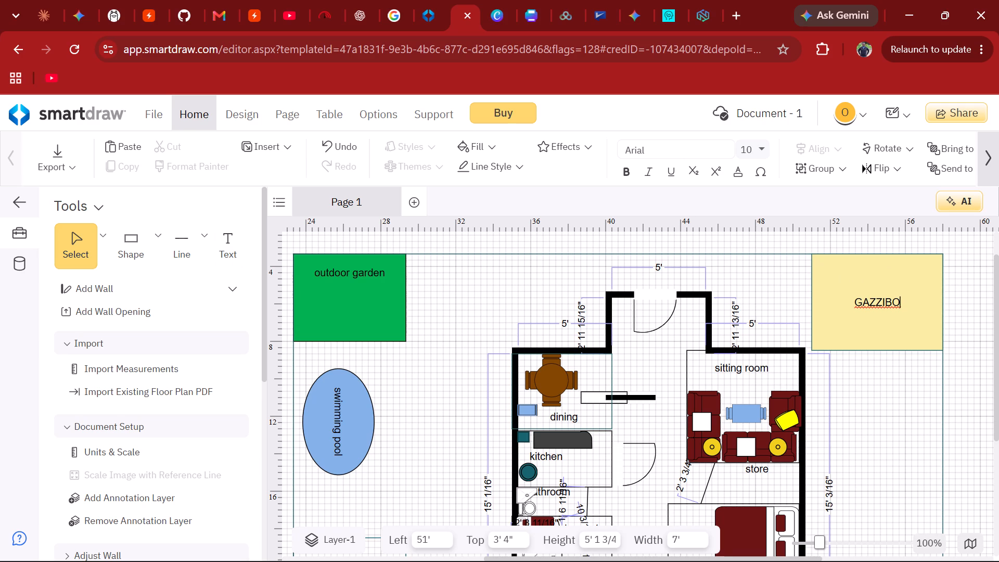
{"action": "key", "text": "BackSpace"}
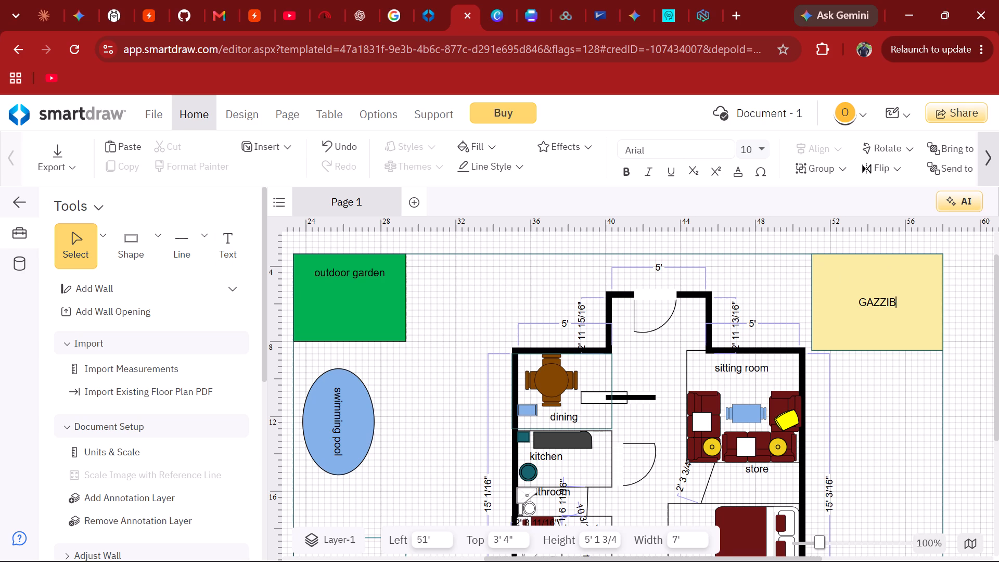
{"action": "key", "text": "BackSpace"}
{"action": "key", "text": "BackSpace"}
{"action": "key", "text": "BackSpace"}
{"action": "key", "text": "BackSpace"}
{"action": "key", "text": "BackSpace"}
{"action": "key", "text": "BackSpace"}
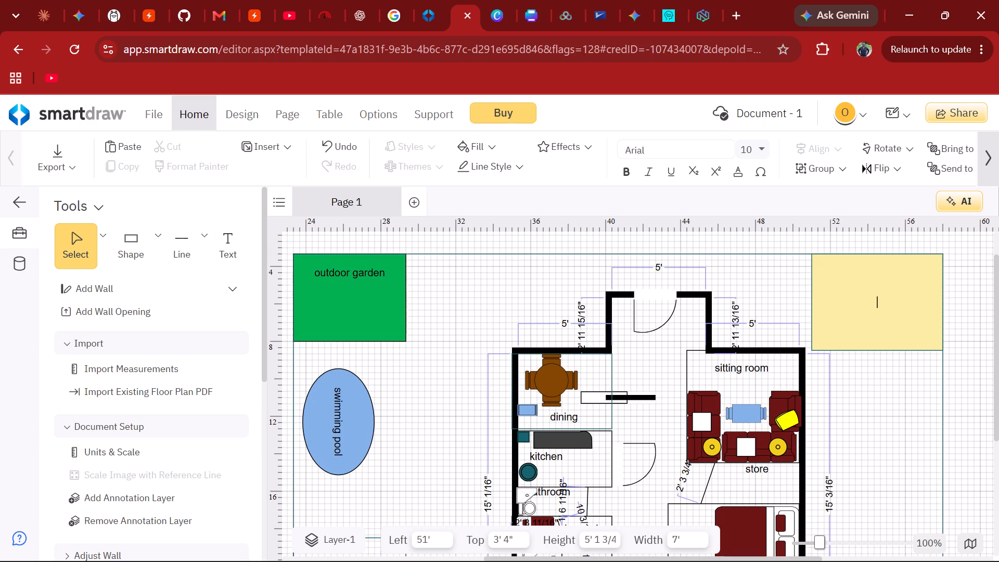
{"action": "key", "text": "Return"}
{"action": "key", "text": "Return"}
{"action": "key", "text": "Return"}
{"action": "key", "text": "Return"}
{"action": "key", "text": "Return"}
{"action": "type", "text": "GA"}
{"action": "type", "text": "ZZIBO"}
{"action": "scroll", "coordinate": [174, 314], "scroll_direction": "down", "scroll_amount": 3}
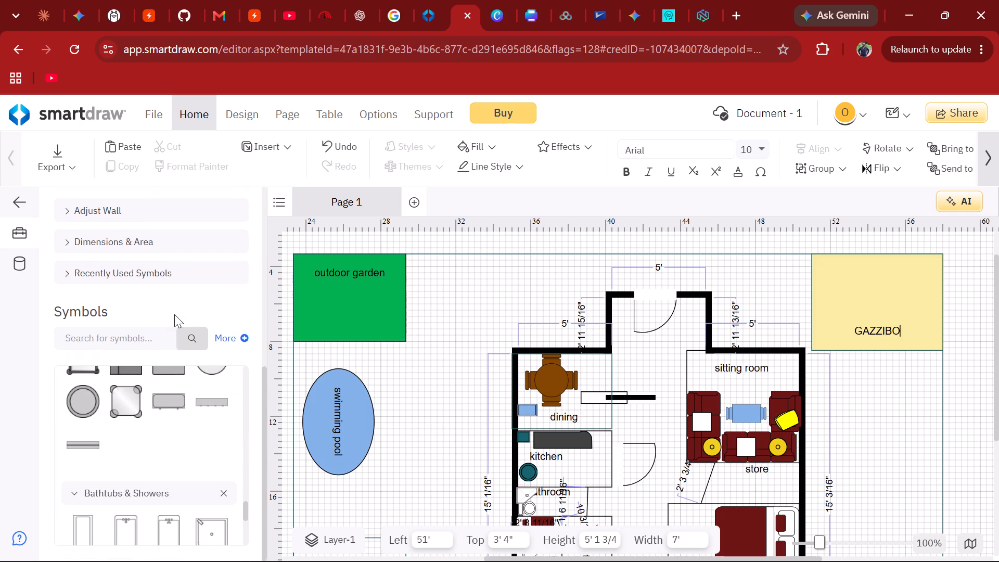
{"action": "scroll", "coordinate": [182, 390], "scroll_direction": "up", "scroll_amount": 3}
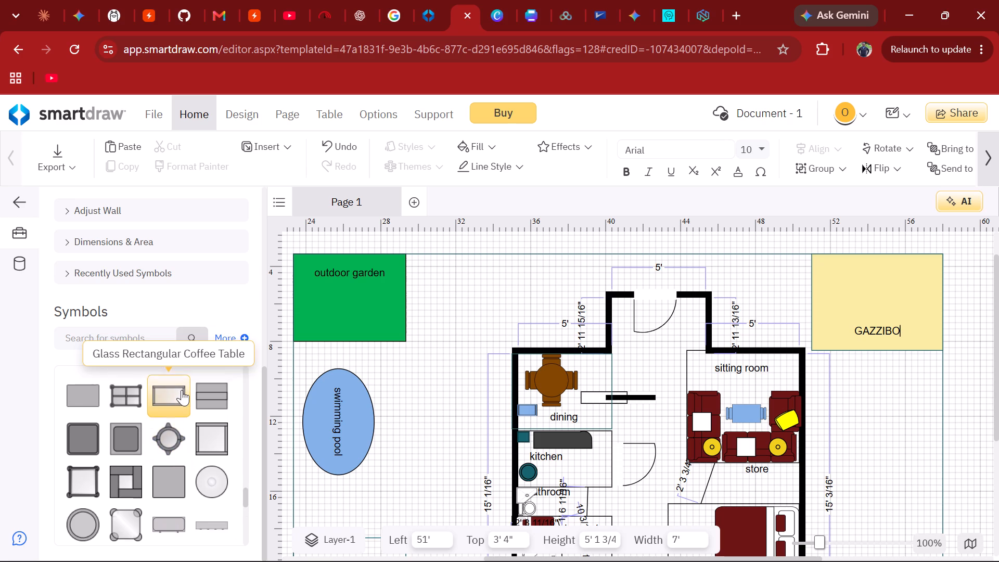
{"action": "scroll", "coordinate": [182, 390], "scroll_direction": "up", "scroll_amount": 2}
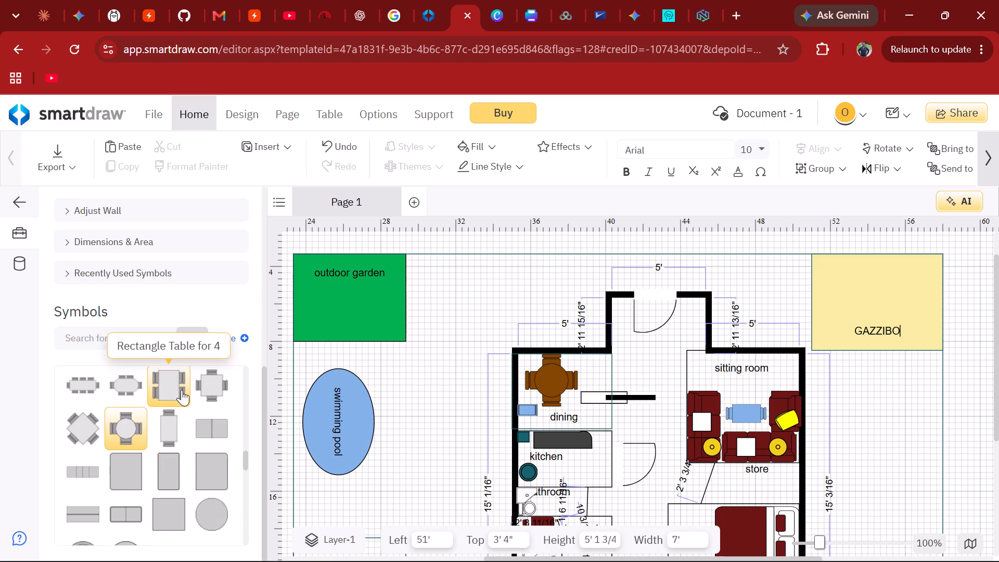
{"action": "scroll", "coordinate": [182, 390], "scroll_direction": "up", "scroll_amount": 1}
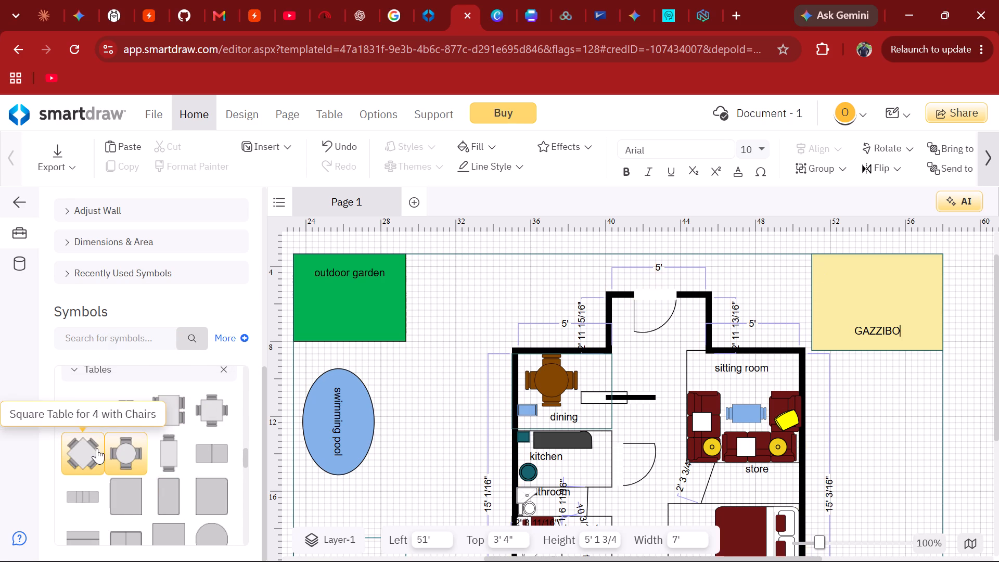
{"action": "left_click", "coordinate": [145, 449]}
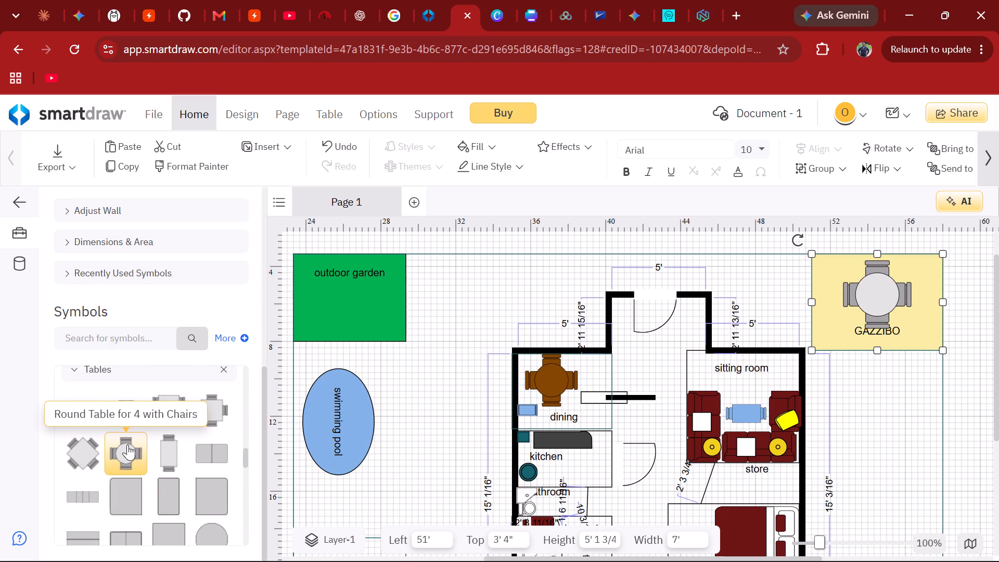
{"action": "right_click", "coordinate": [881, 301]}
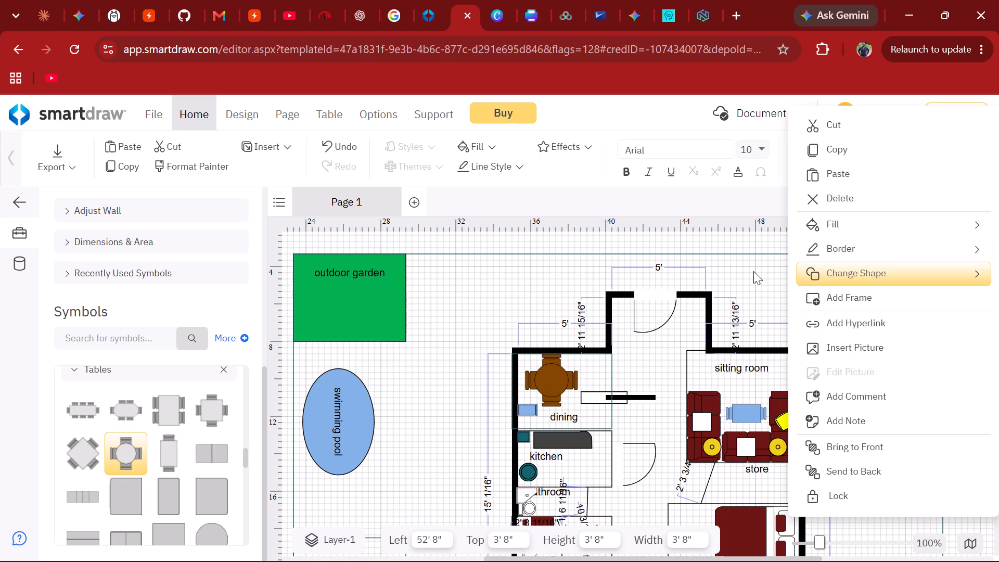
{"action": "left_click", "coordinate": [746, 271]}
Shrink the round table with chairs to 3' by 3' so it clears the GAZZIBO label.
{"action": "left_click", "coordinate": [897, 306]}
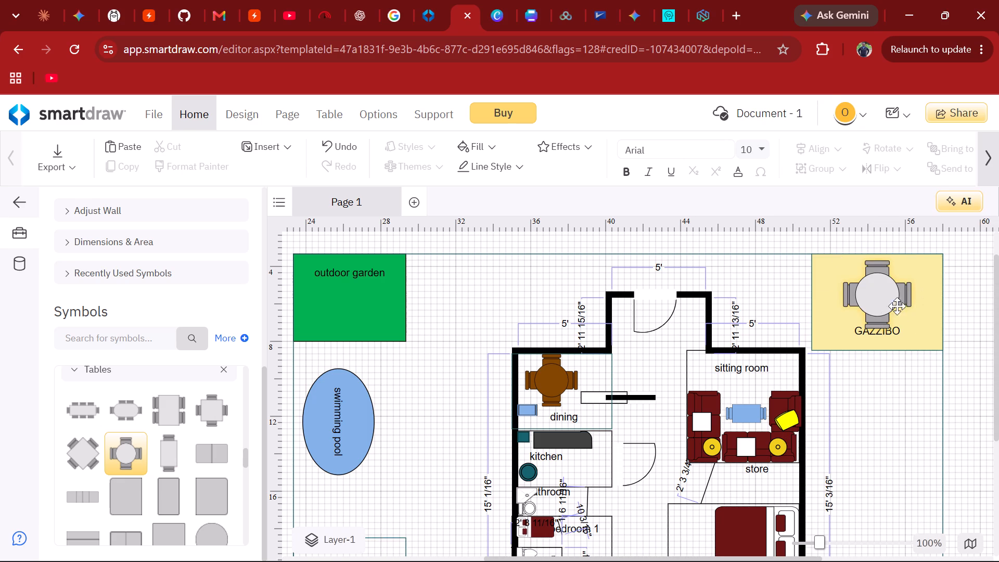
{"action": "left_click_drag", "start_coordinate": [913, 325], "coordinate": [896, 318]}
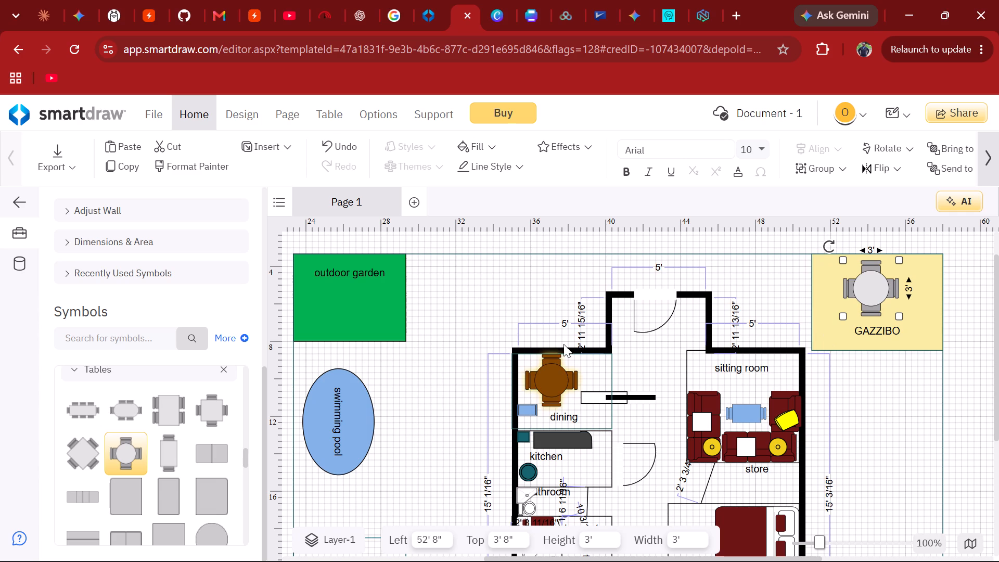
Move the swimming pool down to the upper edge of the STORE/SWIMMING SYSTEM rectangle, at about 22' 7" left and 13' 8" top.
{"action": "scroll", "coordinate": [463, 338], "scroll_direction": "down", "scroll_amount": 1}
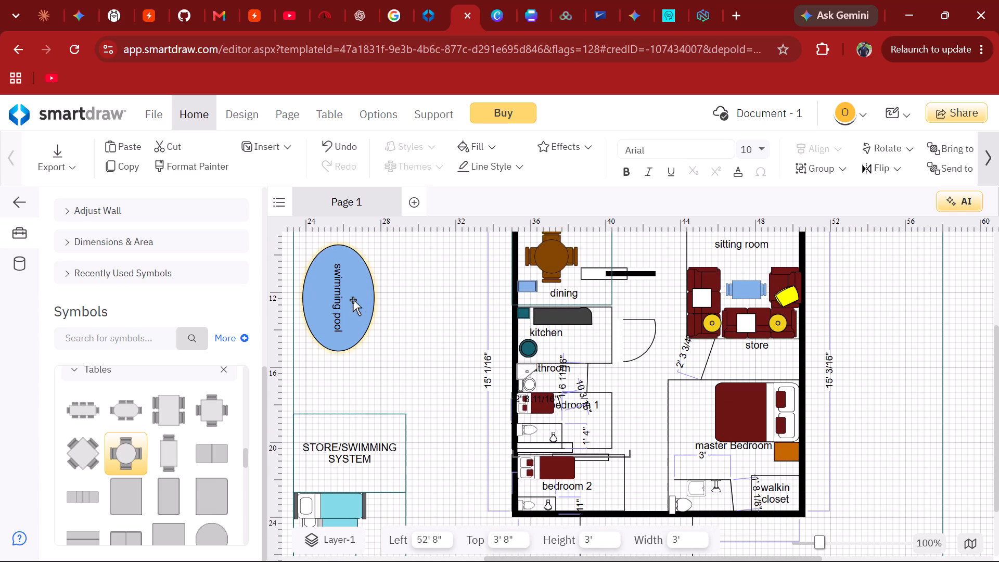
{"action": "left_click_drag", "start_coordinate": [353, 300], "coordinate": [350, 364]}
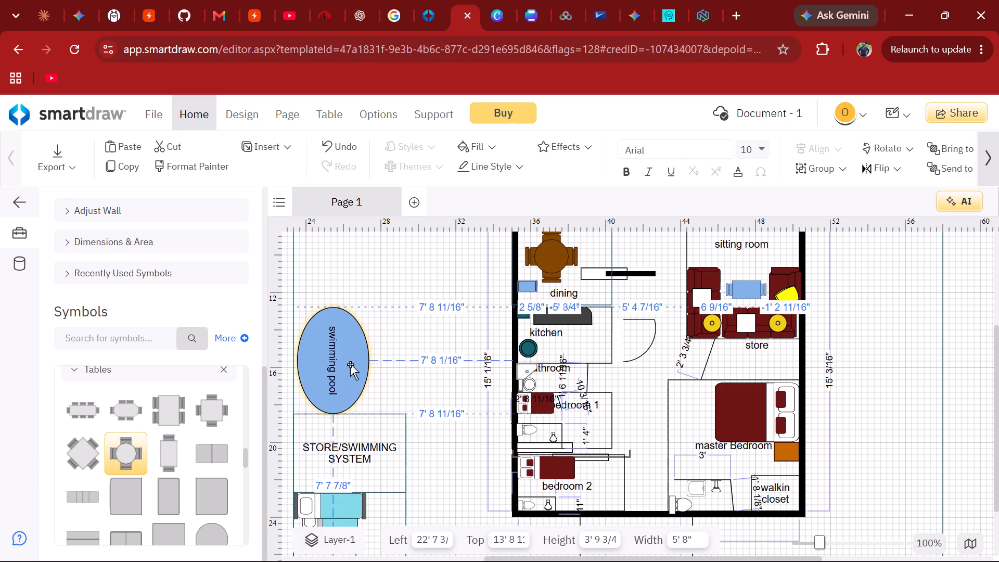
{"action": "scroll", "coordinate": [350, 364], "scroll_direction": "up", "scroll_amount": 1}
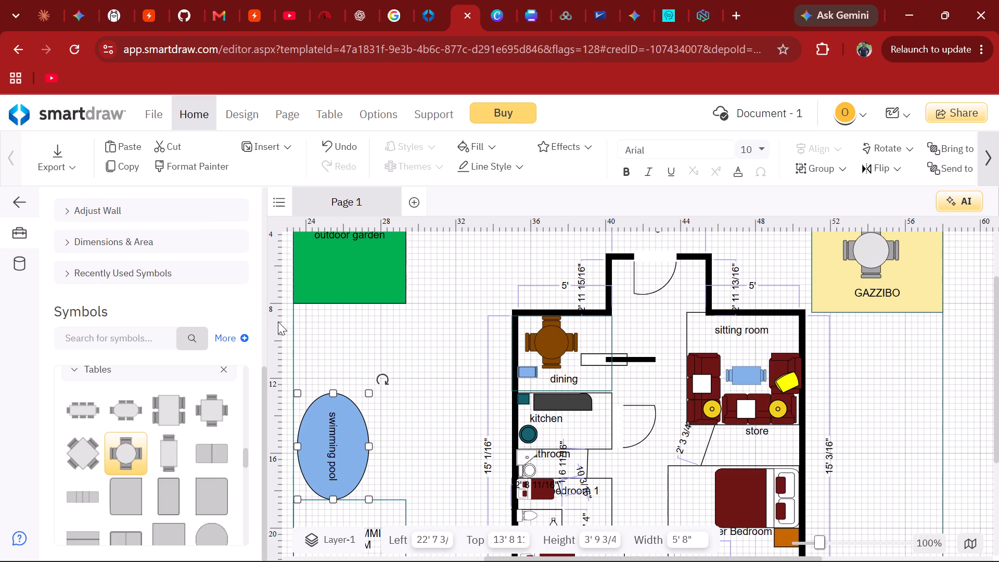
{"action": "left_click", "coordinate": [380, 347]}
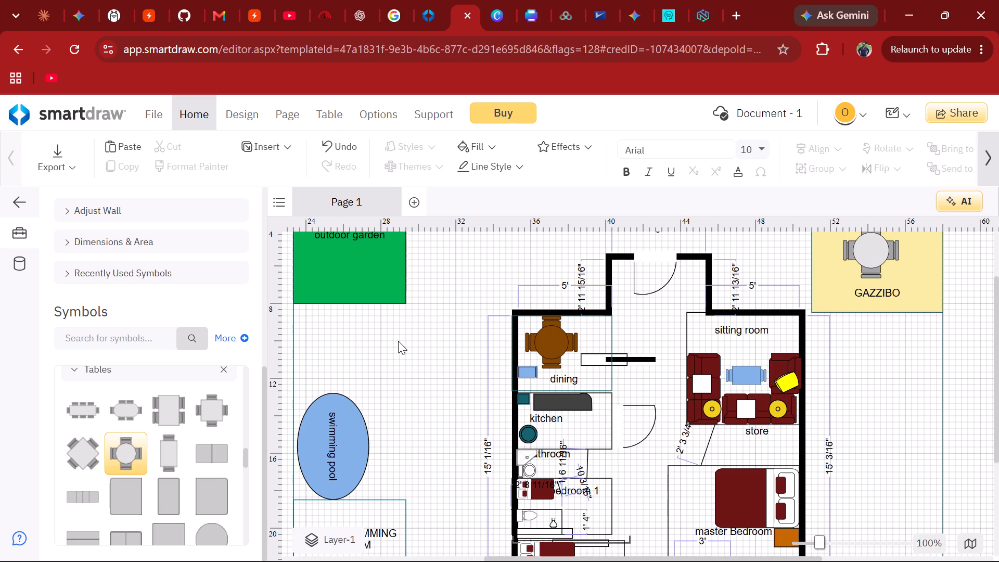
Add a rectangle just below the outdoor garden at 23' 4" left and 8' 4" top, and enlarge it to 6' 4" wide by 4' 4" high.
{"action": "scroll", "coordinate": [398, 341], "scroll_direction": "up", "scroll_amount": 1}
{"action": "scroll", "coordinate": [255, 271], "scroll_direction": "up", "scroll_amount": 3}
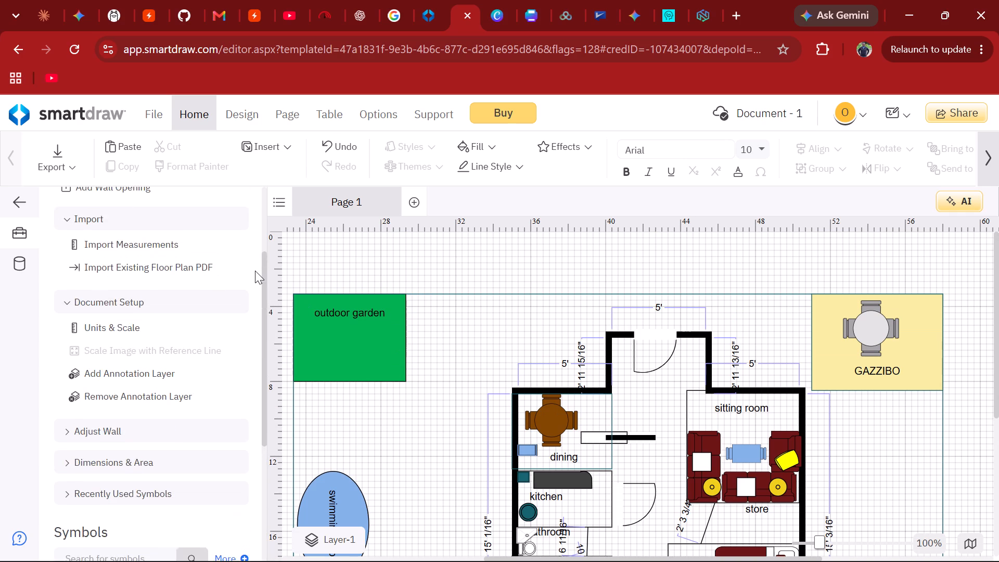
{"action": "scroll", "coordinate": [255, 271], "scroll_direction": "up", "scroll_amount": 2}
{"action": "left_click", "coordinate": [134, 243]}
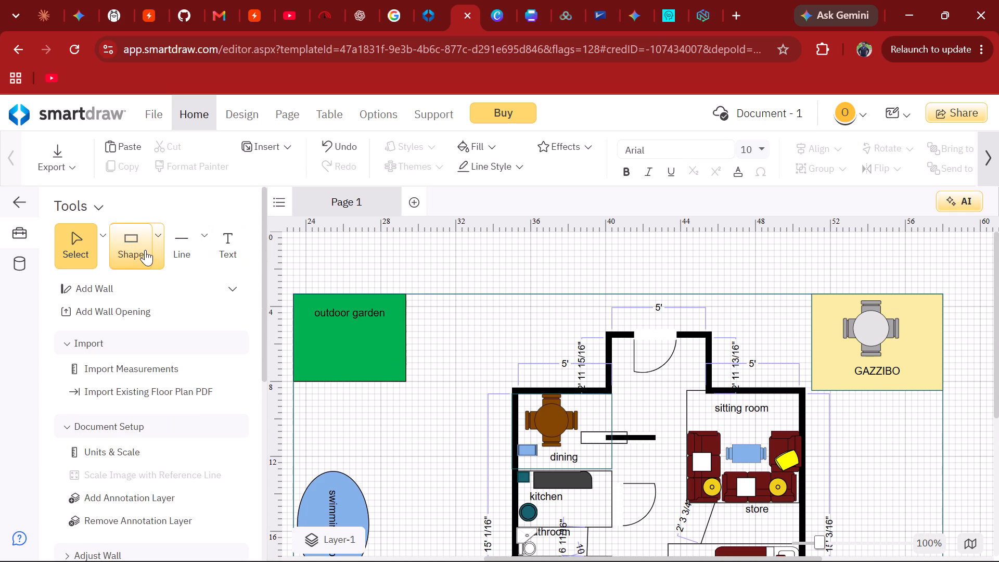
{"action": "left_click_drag", "start_coordinate": [128, 239], "coordinate": [226, 311]}
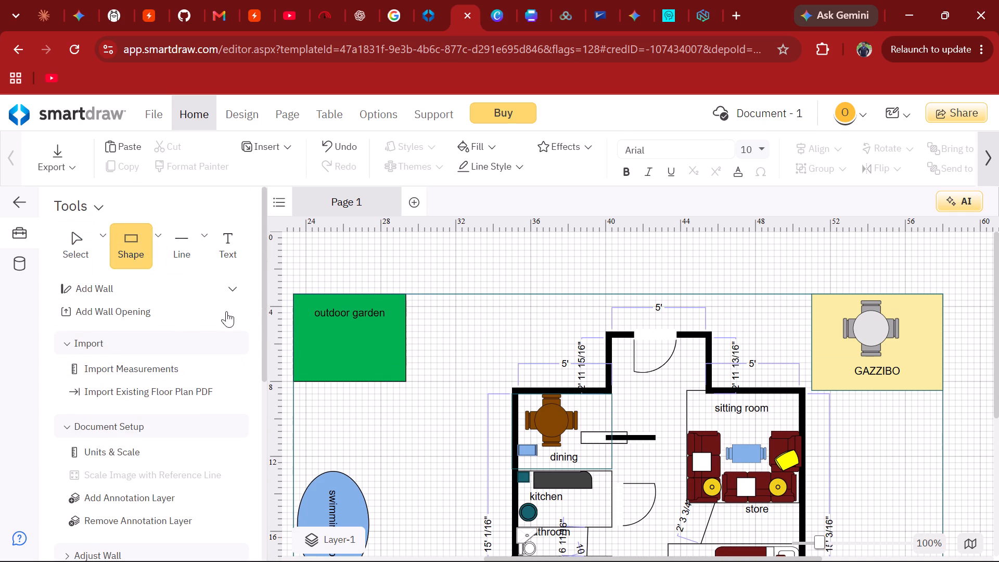
{"action": "left_click_drag", "start_coordinate": [226, 311], "coordinate": [349, 408]}
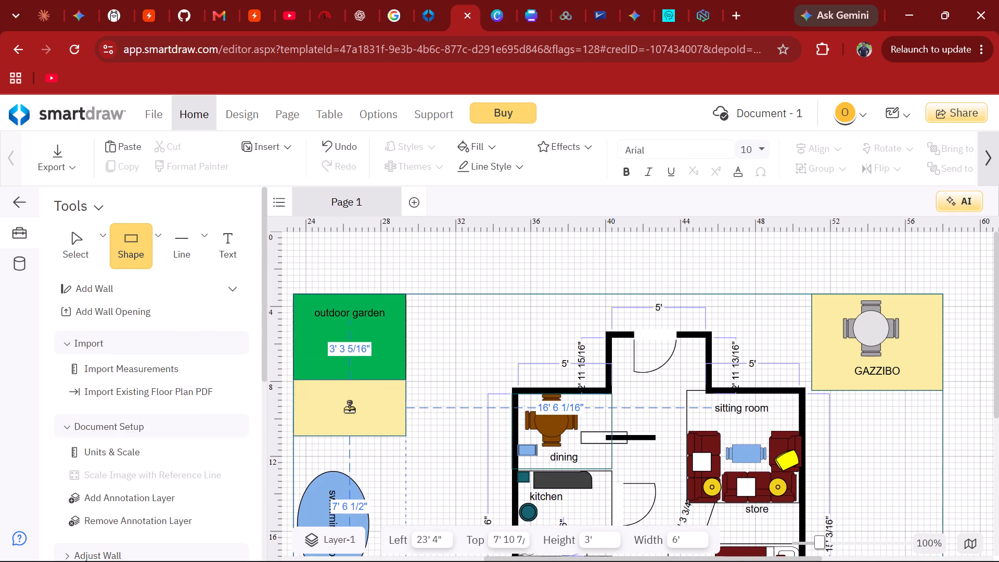
{"action": "left_click_drag", "start_coordinate": [349, 408], "coordinate": [350, 416]}
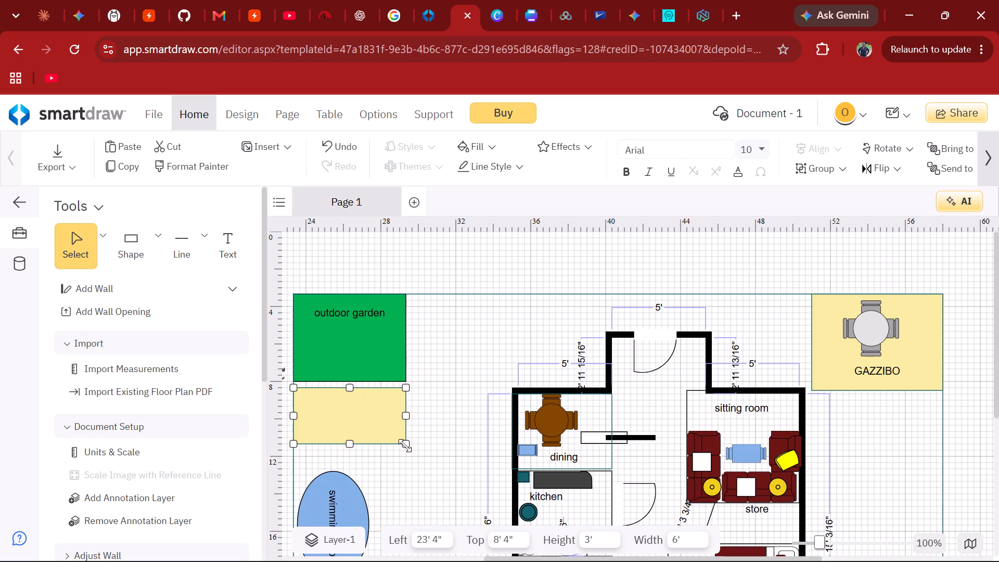
{"action": "left_click_drag", "start_coordinate": [405, 446], "coordinate": [412, 471]}
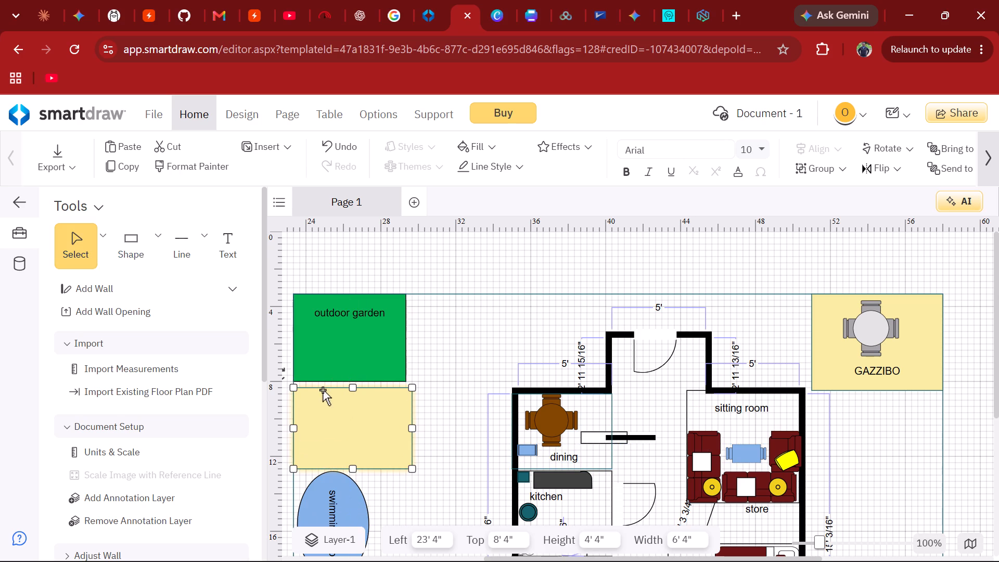
Label the new rectangle below the outdoor garden with five blank lines followed by PARKING, placing the text near its lower edge.
{"action": "left_click", "coordinate": [225, 258]}
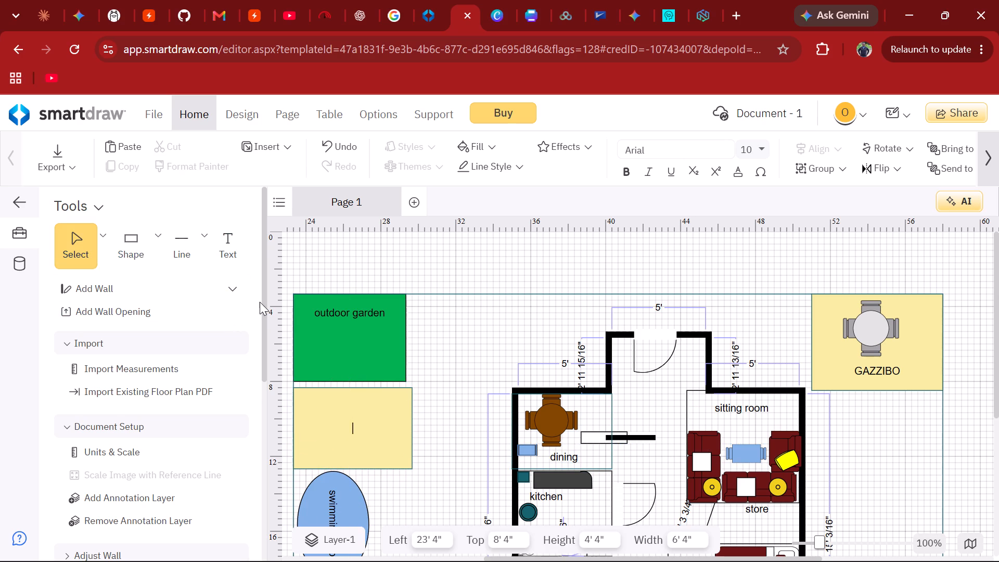
{"action": "type", "text": "PAKI"}
{"action": "key", "text": "BackSpace"}
{"action": "type", "text": "RIN"}
{"action": "key", "text": "BackSpace"}
{"action": "key", "text": "BackSpace"}
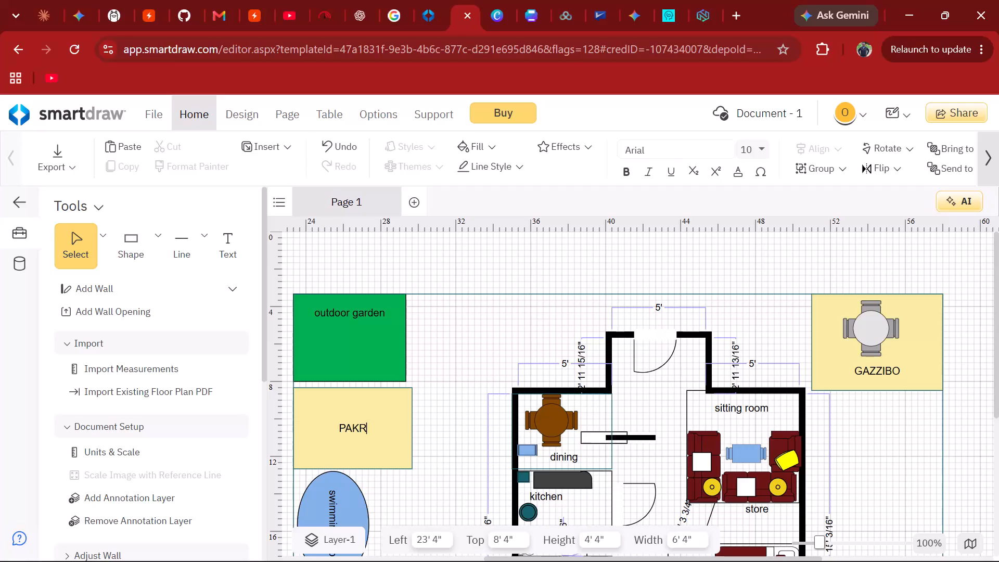
{"action": "key", "text": "BackSpace"}
{"action": "key", "text": "BackSpace"}
{"action": "key", "text": "BackSpace"}
{"action": "key", "text": "BackSpace"}
{"action": "key", "text": "Return"}
{"action": "key", "text": "Return"}
{"action": "key", "text": "Return"}
{"action": "key", "text": "Return"}
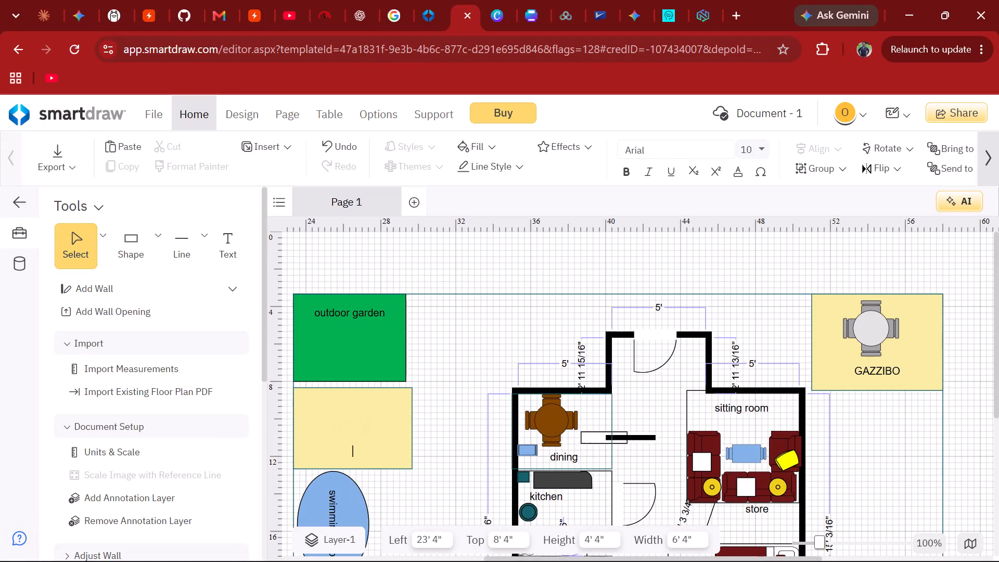
{"action": "key", "text": "Return"}
{"action": "type", "text": "PARKING"}
{"action": "left_click", "coordinate": [471, 382]}
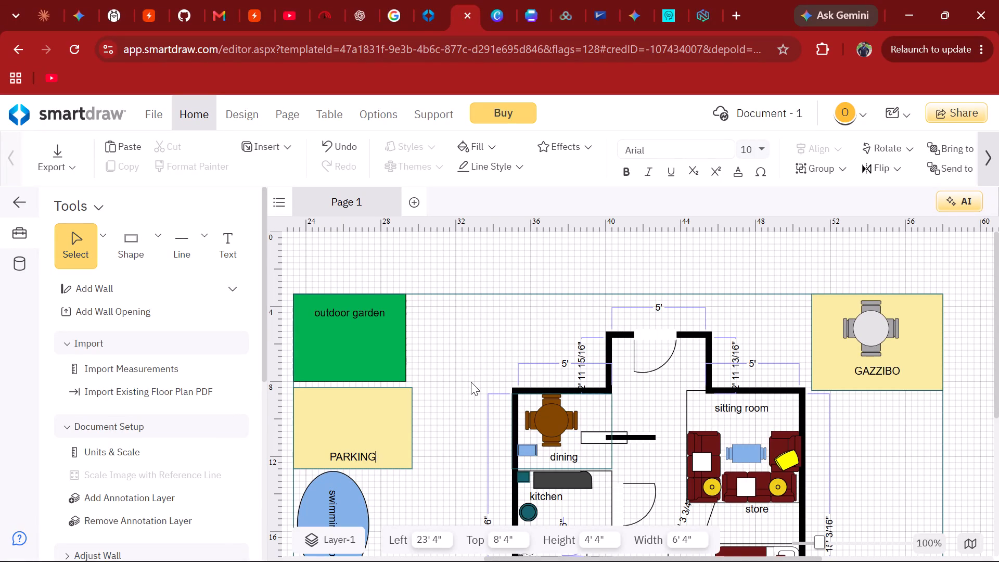
Search the symbol library for CARS and place two Sports Car symbols side by side over the garden and parking area.
{"action": "scroll", "coordinate": [164, 384], "scroll_direction": "down", "scroll_amount": 2}
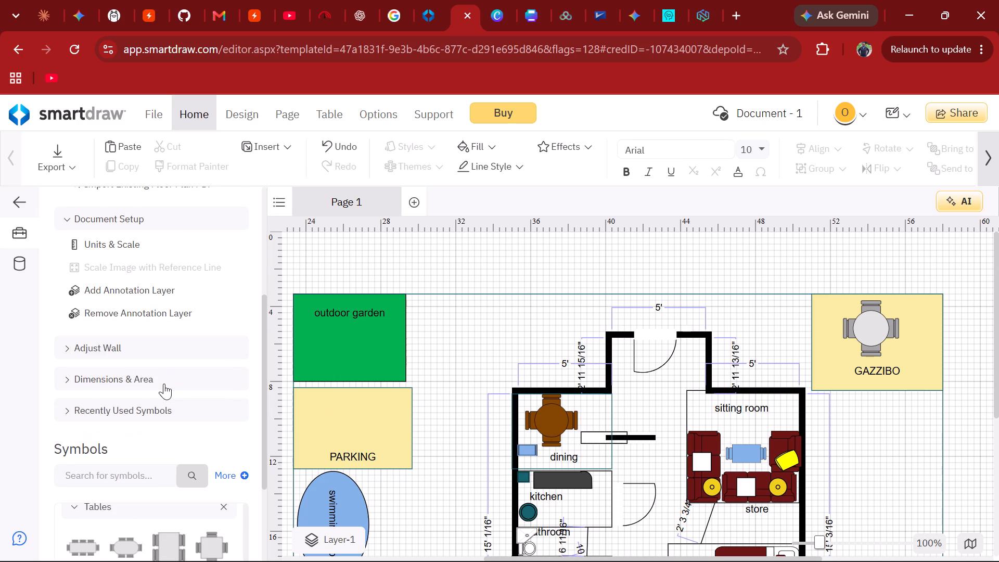
{"action": "left_click", "coordinate": [142, 468]}
{"action": "type", "text": "CARS"}
{"action": "left_click", "coordinate": [197, 480]}
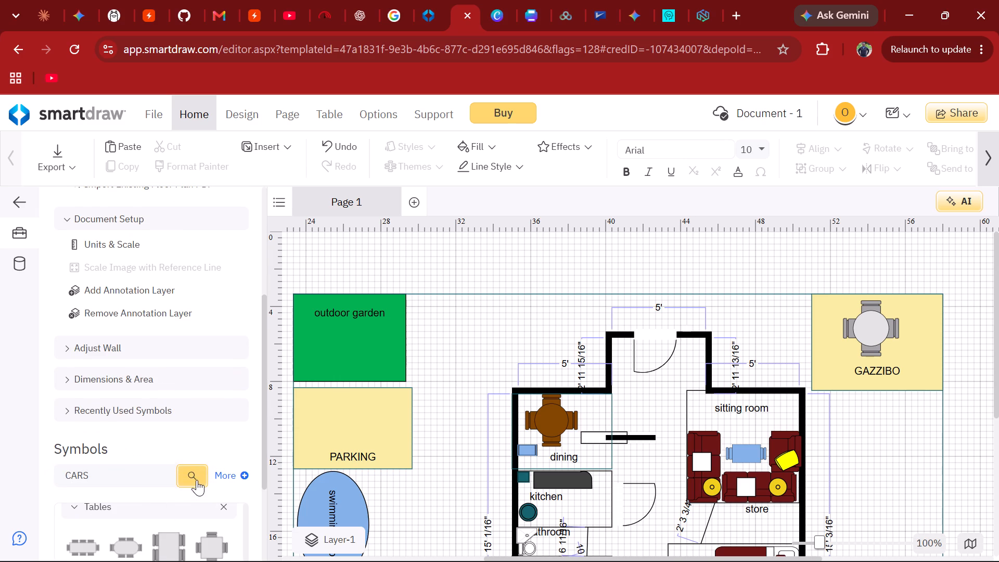
{"action": "scroll", "coordinate": [197, 480], "scroll_direction": "down", "scroll_amount": 2}
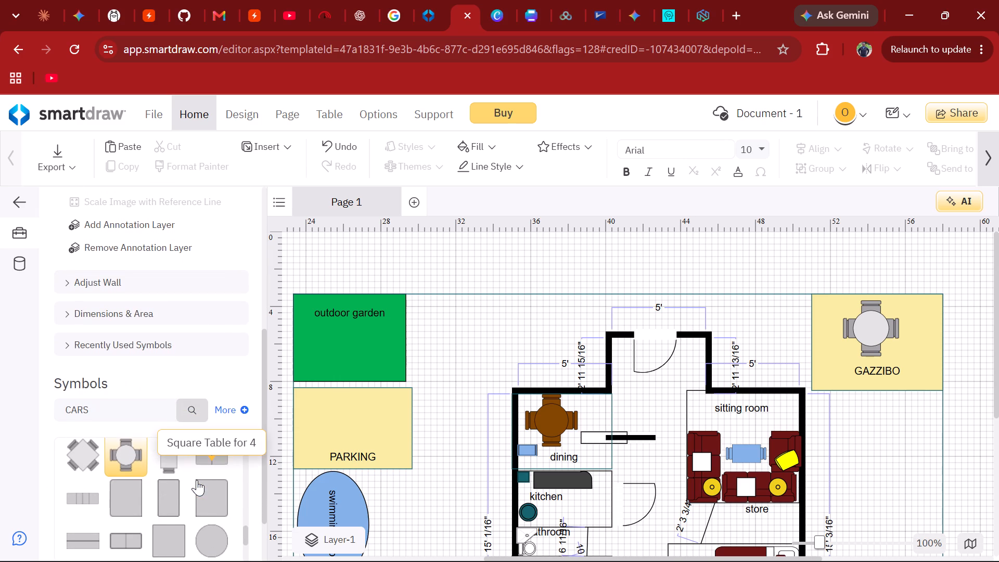
{"action": "scroll", "coordinate": [147, 413], "scroll_direction": "down", "scroll_amount": 2}
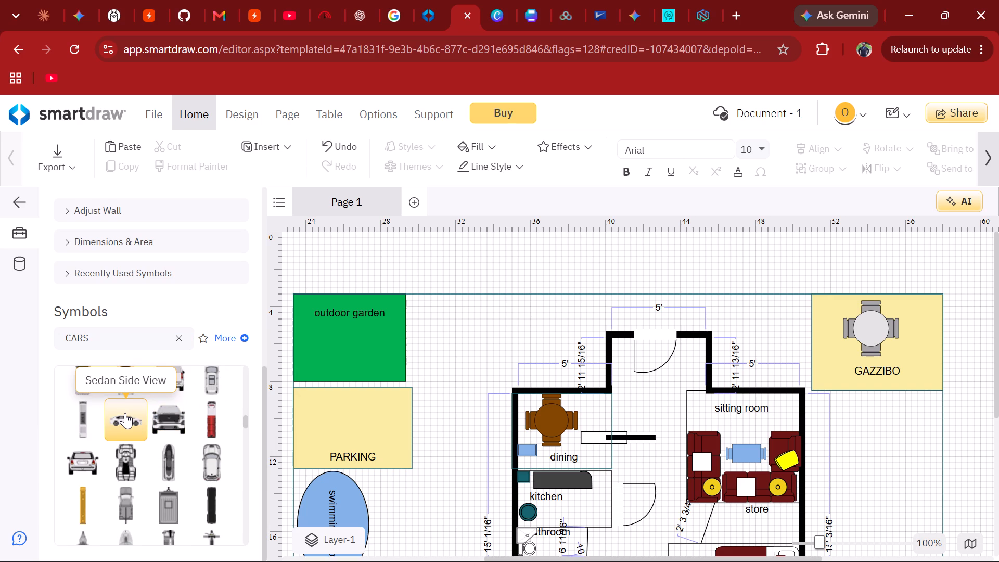
{"action": "scroll", "coordinate": [89, 415], "scroll_direction": "up", "scroll_amount": 1}
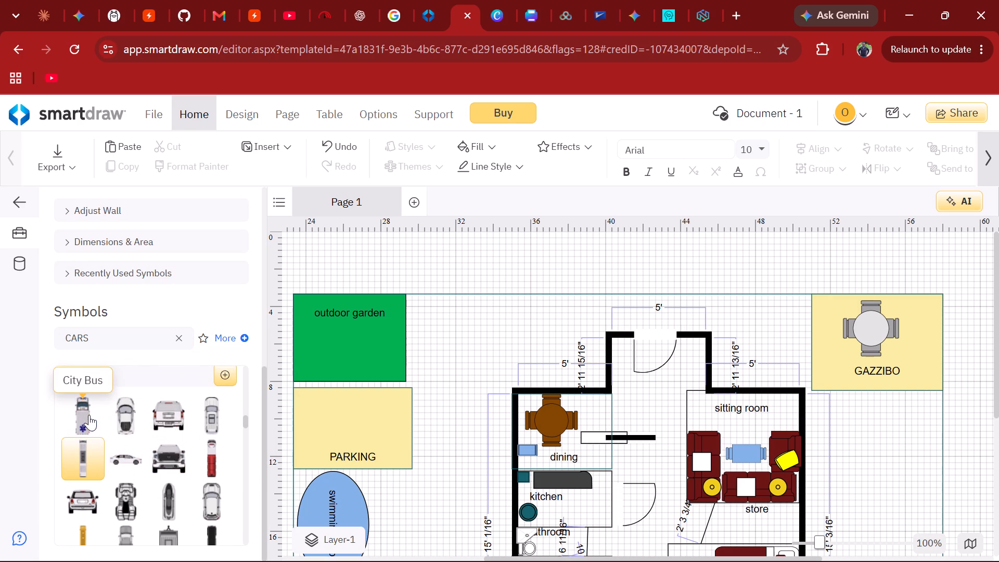
{"action": "scroll", "coordinate": [89, 415], "scroll_direction": "up", "scroll_amount": 1}
{"action": "scroll", "coordinate": [143, 418], "scroll_direction": "up", "scroll_amount": 1}
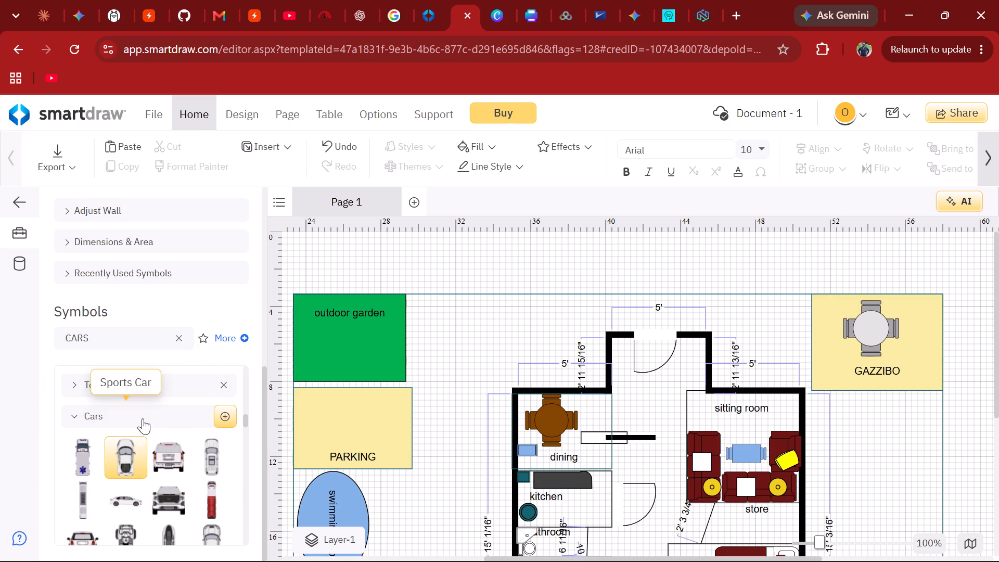
{"action": "left_click_drag", "start_coordinate": [137, 443], "coordinate": [313, 405]}
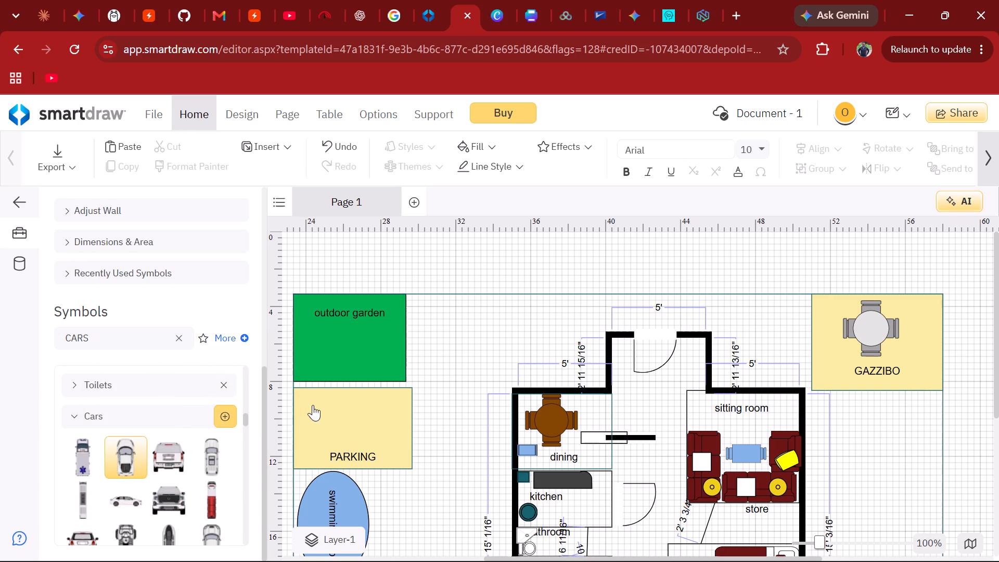
{"action": "left_click_drag", "start_coordinate": [313, 405], "coordinate": [360, 407]}
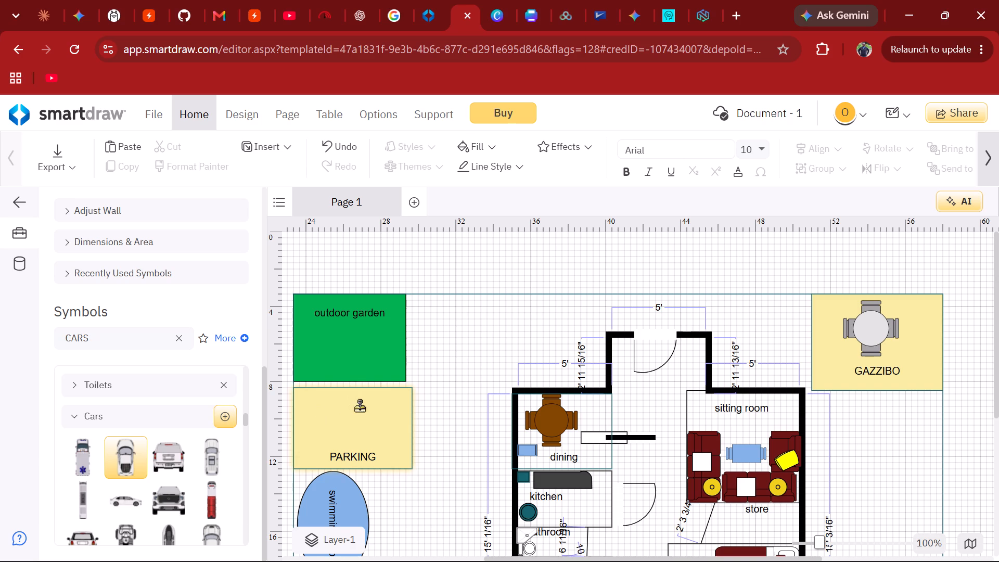
{"action": "left_click_drag", "start_coordinate": [360, 407], "coordinate": [363, 408]}
{"action": "left_click_drag", "start_coordinate": [118, 465], "coordinate": [458, 420]}
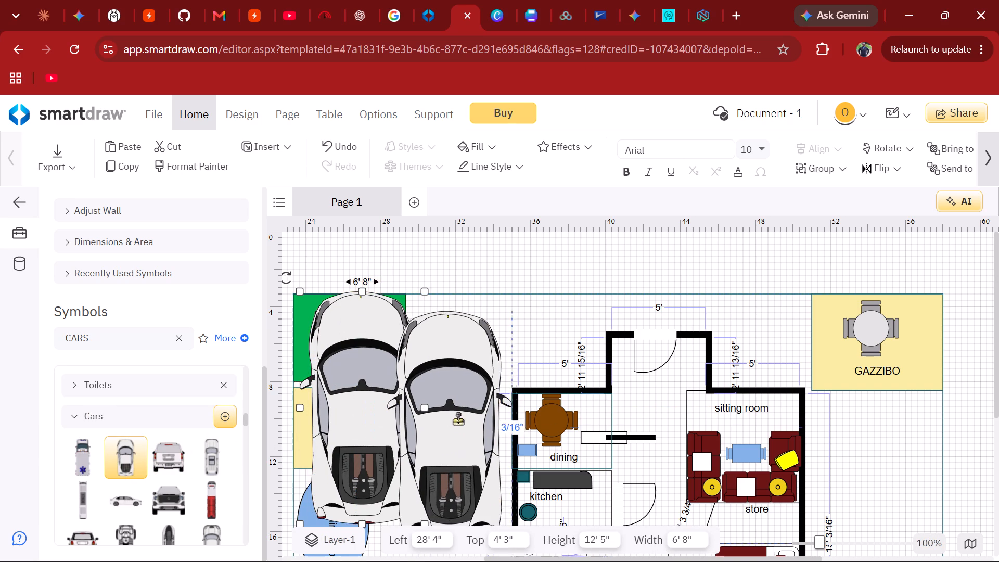
{"action": "left_click_drag", "start_coordinate": [458, 420], "coordinate": [465, 403]}
Rotate the left sports car to lie horizontally with its nose pointing left, and shrink it to about 5' 10" by 3' 8".
{"action": "left_click", "coordinate": [347, 366]}
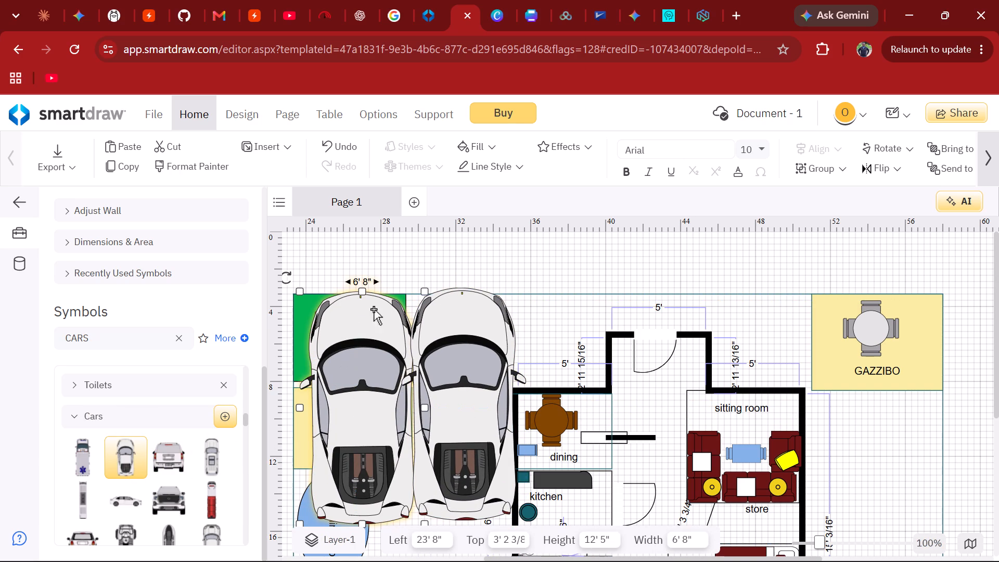
{"action": "left_click", "coordinate": [370, 362]}
{"action": "left_click_drag", "start_coordinate": [284, 279], "coordinate": [316, 488]}
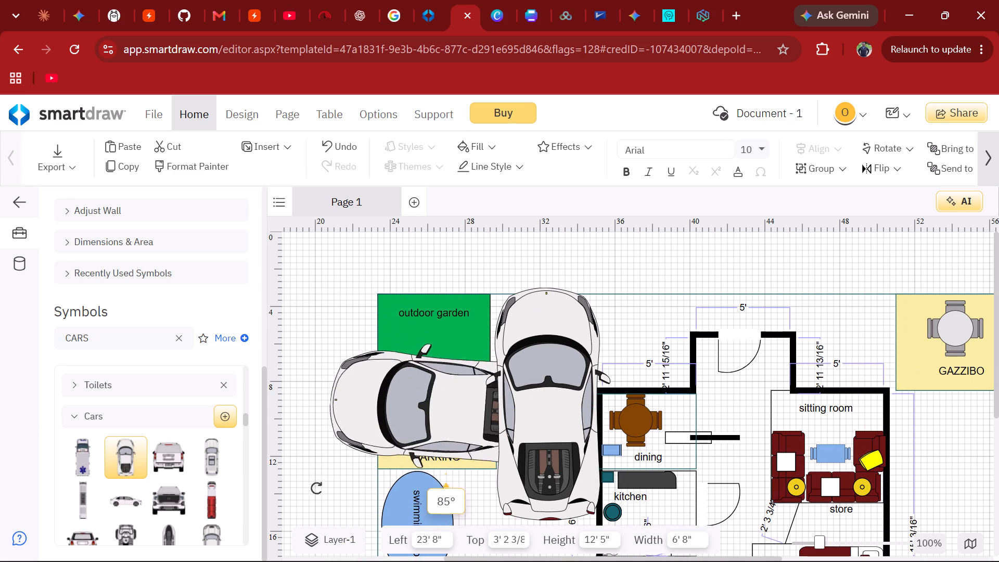
{"action": "left_click_drag", "start_coordinate": [316, 488], "coordinate": [319, 493]}
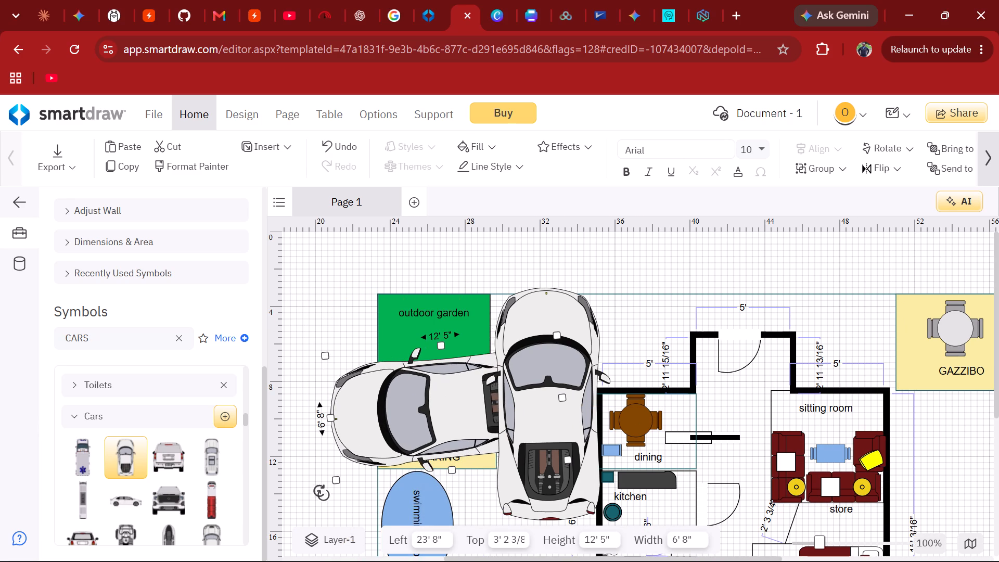
{"action": "left_click_drag", "start_coordinate": [325, 492], "coordinate": [325, 486]}
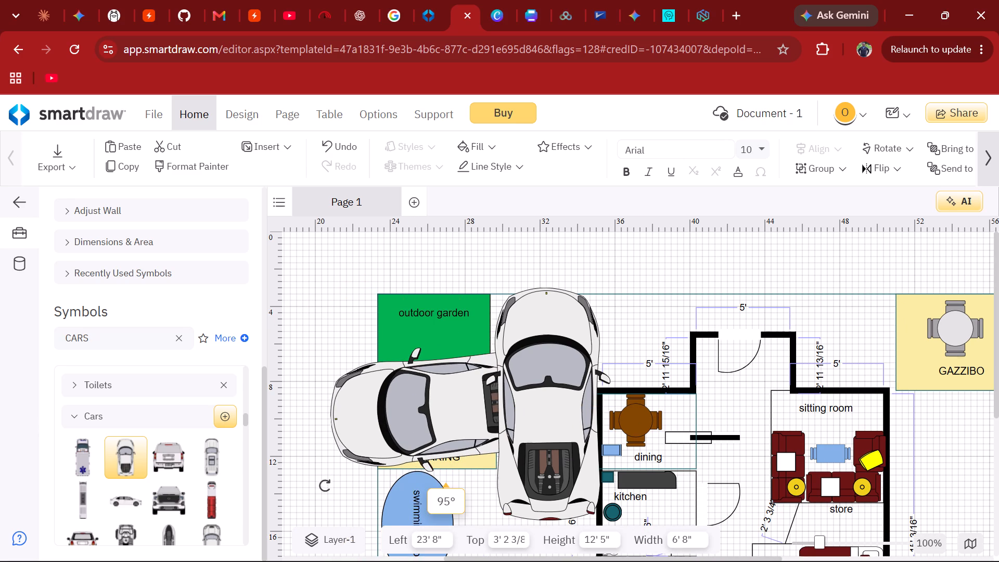
{"action": "left_click_drag", "start_coordinate": [325, 486], "coordinate": [325, 480]}
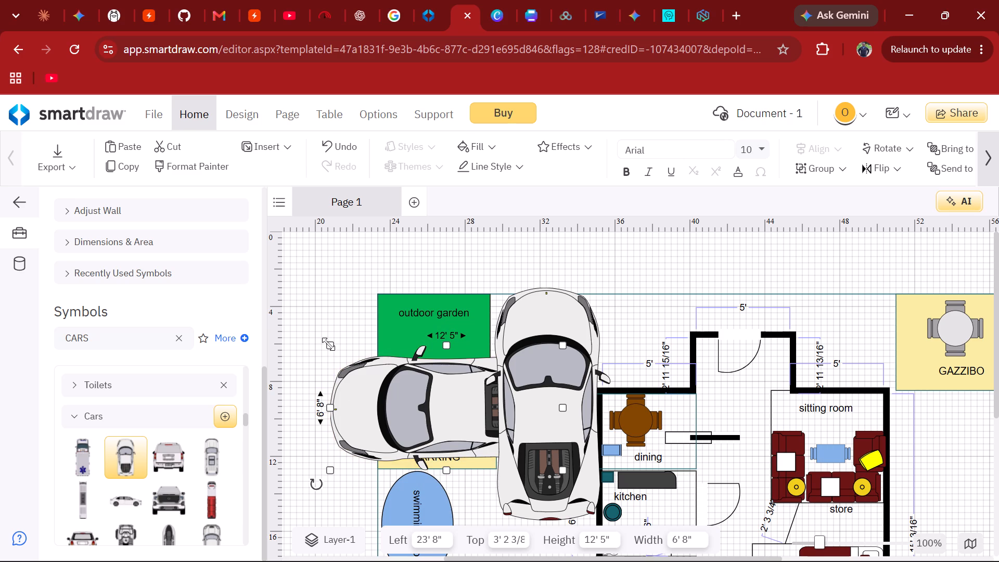
{"action": "left_click_drag", "start_coordinate": [328, 344], "coordinate": [452, 397]}
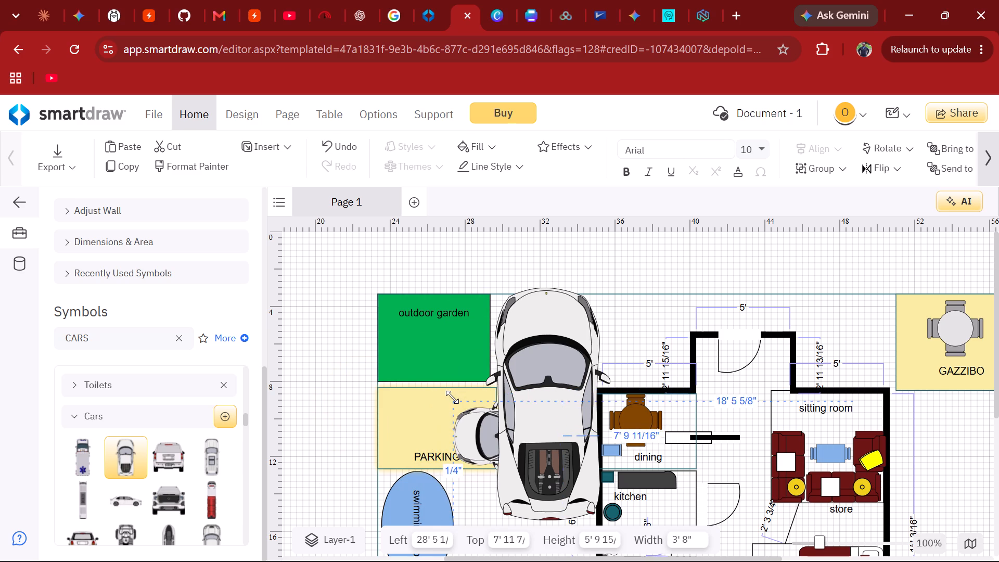
Rotate the other sports car horizontally with its nose pointing left, and shrink it to about 3' 11 5/8" by 1' 10 1/2".
{"action": "left_click", "coordinate": [528, 391]}
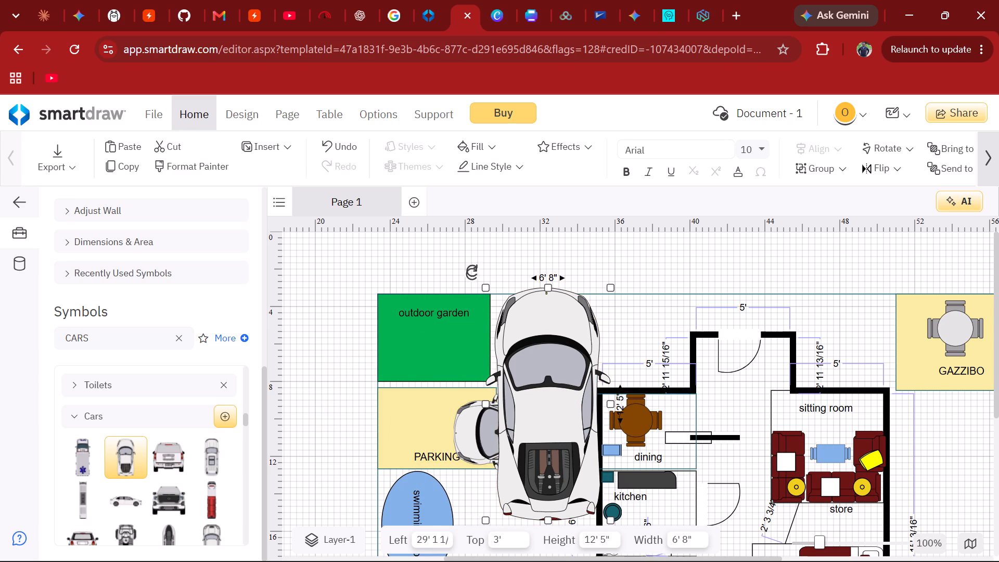
{"action": "left_click_drag", "start_coordinate": [472, 271], "coordinate": [458, 476]}
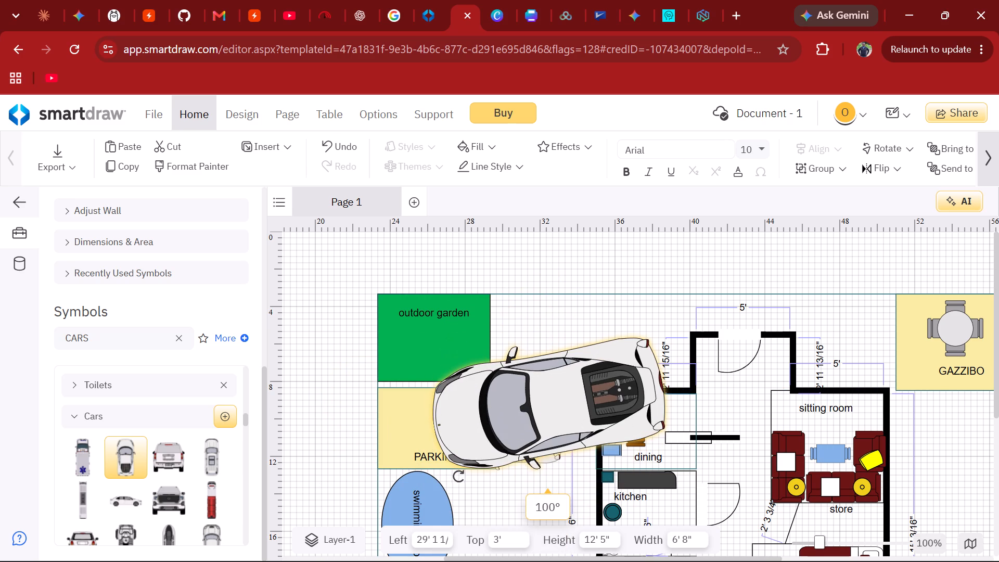
{"action": "left_click_drag", "start_coordinate": [458, 476], "coordinate": [447, 457]}
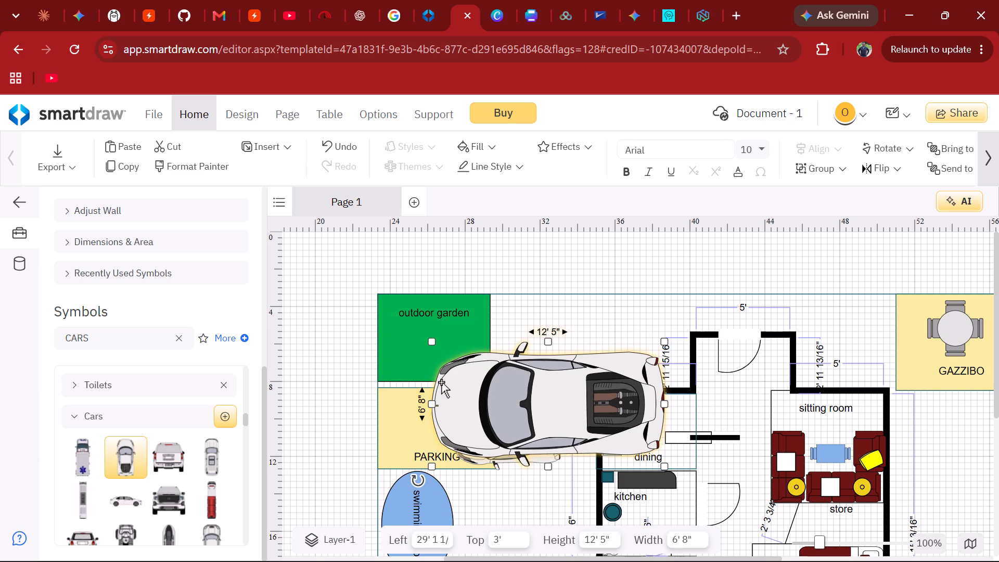
{"action": "left_click_drag", "start_coordinate": [429, 341], "coordinate": [581, 417]}
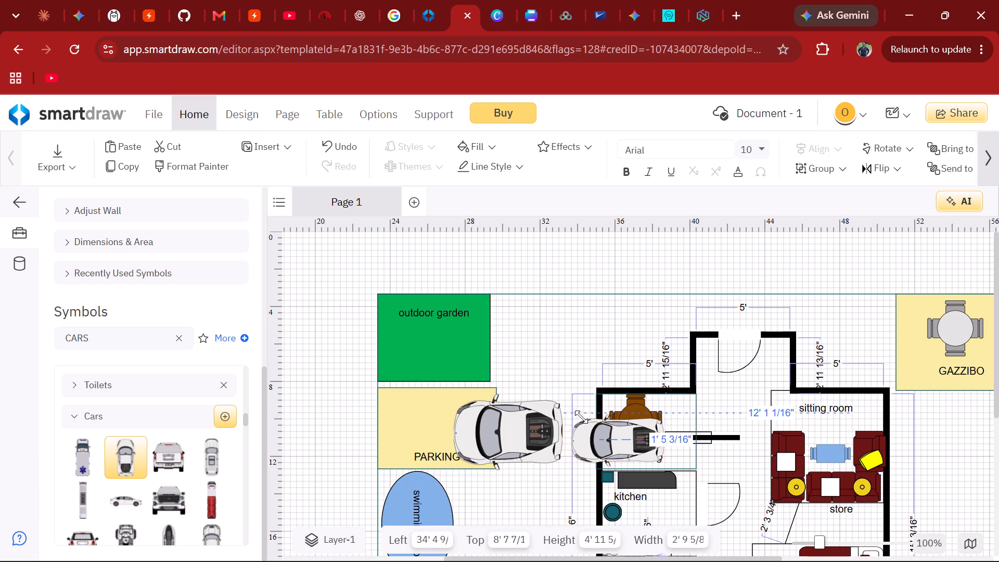
{"action": "left_click_drag", "start_coordinate": [581, 417], "coordinate": [591, 429]}
Shrink the larger car to about 2' 5" wide and move it into the PARKING rectangle's upper-left corner.
{"action": "left_click", "coordinate": [459, 406]}
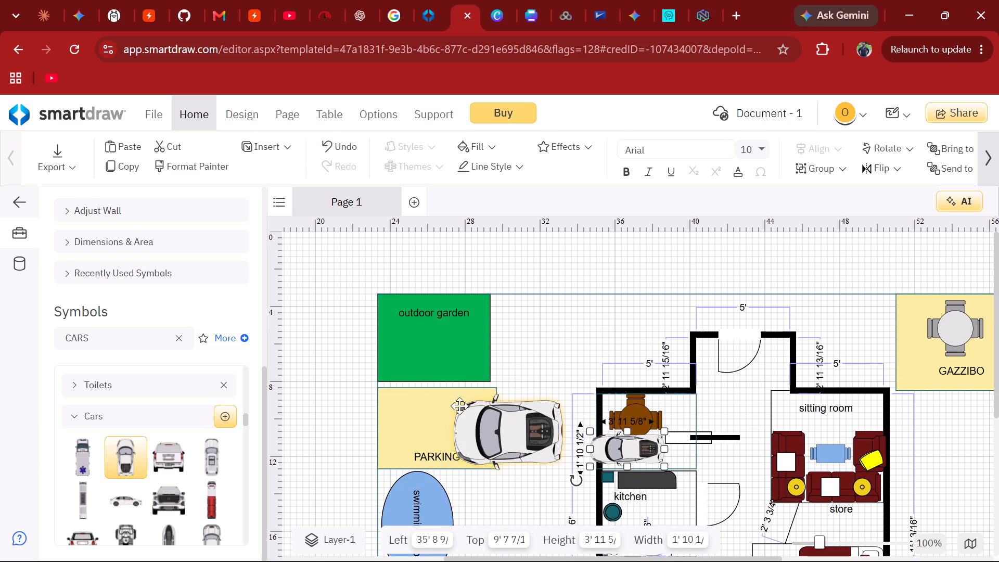
{"action": "left_click_drag", "start_coordinate": [452, 391], "coordinate": [484, 406]}
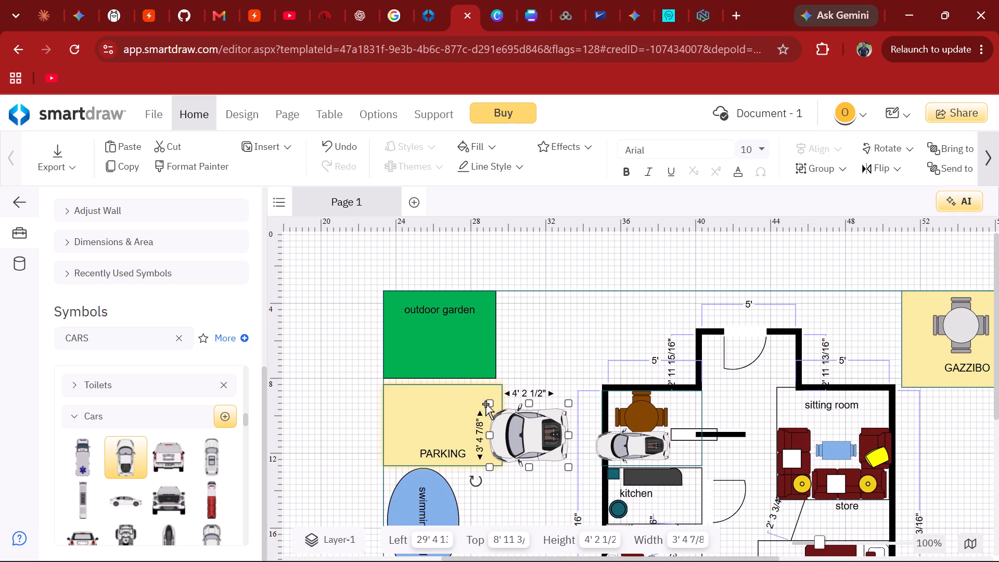
{"action": "left_click_drag", "start_coordinate": [488, 401], "coordinate": [516, 421]}
{"action": "left_click_drag", "start_coordinate": [544, 444], "coordinate": [413, 403]}
Move the car from the dining area into the PARKING rectangle directly below the first car, at about 24' 4" left and 9' 1" top.
{"action": "left_click_drag", "start_coordinate": [642, 449], "coordinate": [523, 441]}
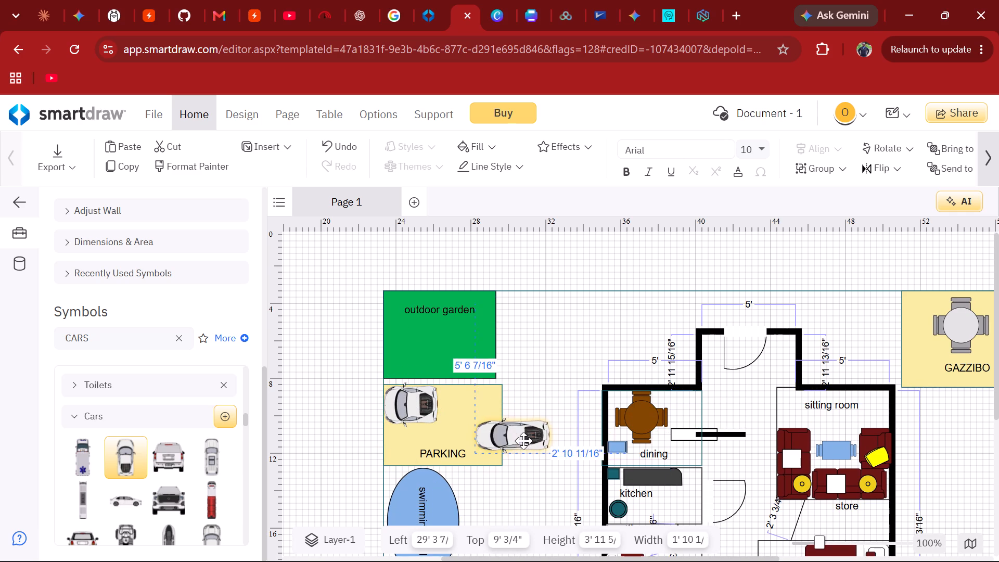
{"action": "left_click_drag", "start_coordinate": [523, 441], "coordinate": [422, 440]}
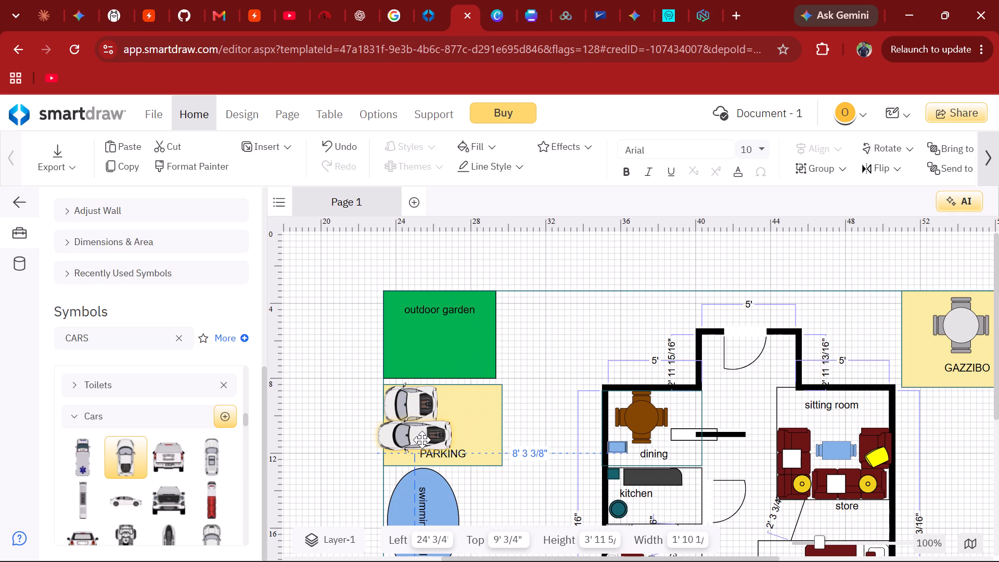
{"action": "left_click_drag", "start_coordinate": [422, 440], "coordinate": [426, 440]}
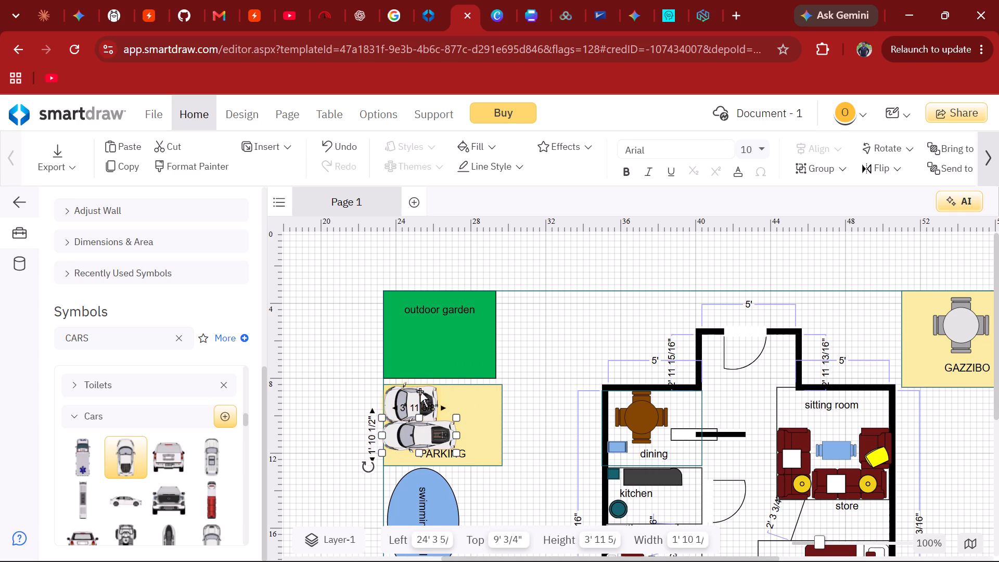
Lengthen and slim the upper parked car to about 3' 8" long and 1' 9 1/2" wide, clear of the lower car.
{"action": "left_click", "coordinate": [420, 391]}
{"action": "left_click_drag", "start_coordinate": [439, 401], "coordinate": [455, 401]}
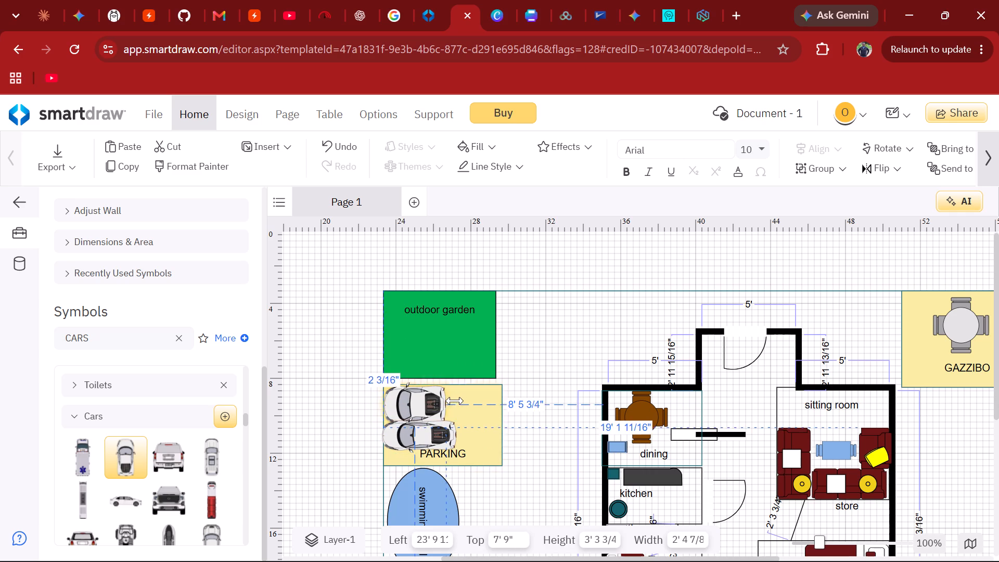
{"action": "left_click_drag", "start_coordinate": [455, 401], "coordinate": [460, 401]}
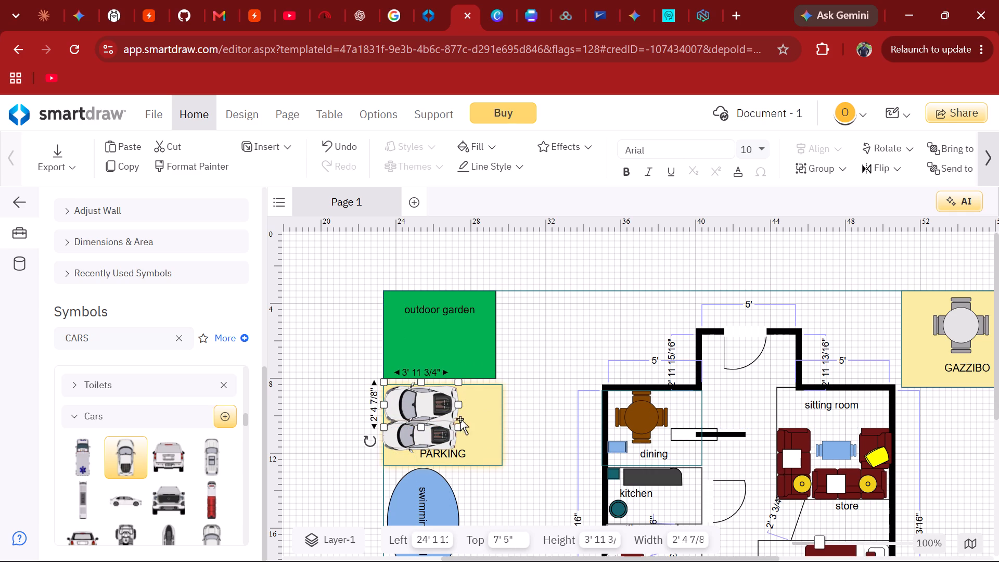
{"action": "left_click_drag", "start_coordinate": [458, 423], "coordinate": [454, 418]}
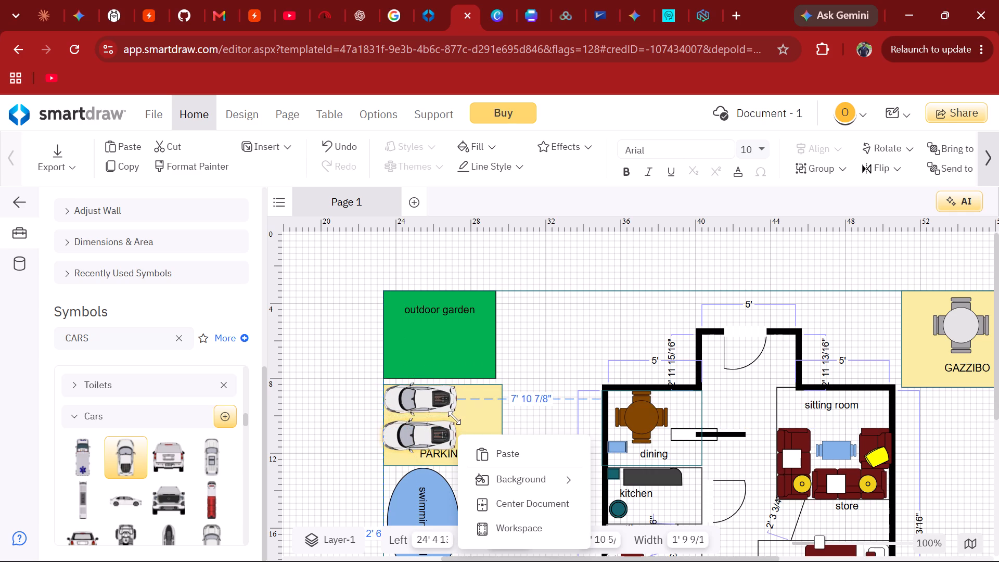
{"action": "left_click_drag", "start_coordinate": [454, 418], "coordinate": [452, 417]}
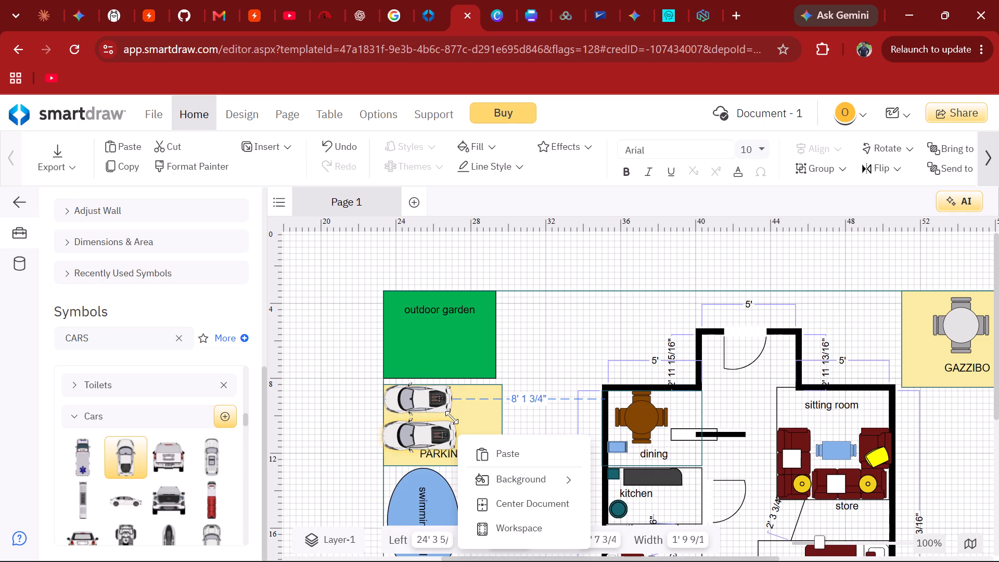
Shrink the lower parked car to match the upper car's length and clear the PARKING label.
{"action": "left_click", "coordinate": [447, 438]}
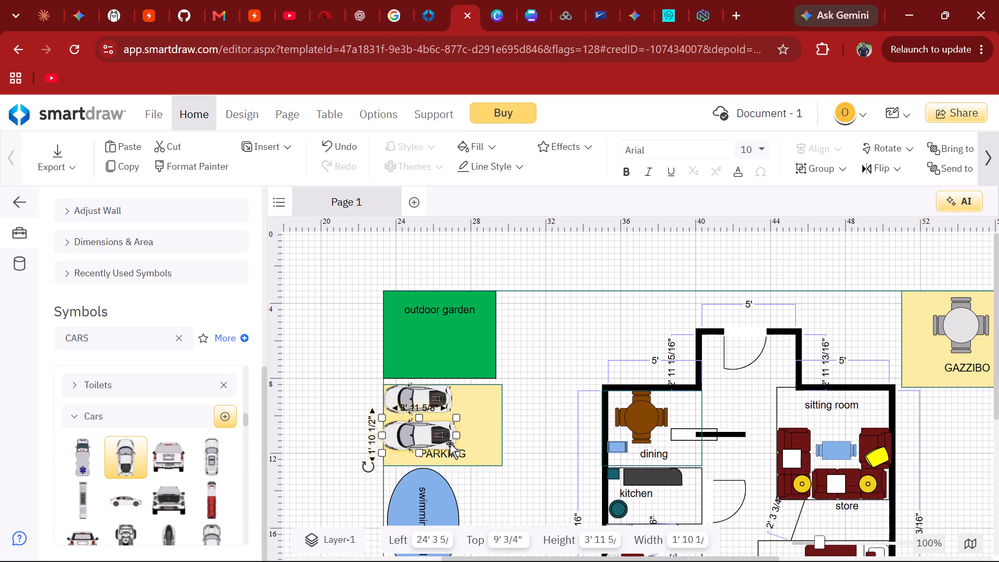
{"action": "left_click_drag", "start_coordinate": [456, 450], "coordinate": [452, 448]}
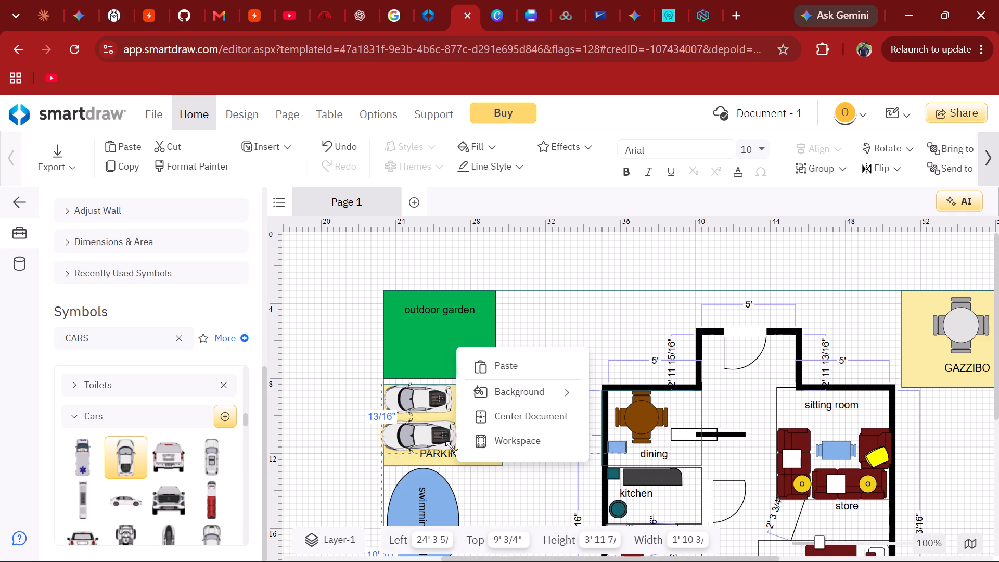
{"action": "left_click_drag", "start_coordinate": [452, 448], "coordinate": [450, 444]}
{"action": "left_click", "coordinate": [337, 390]}
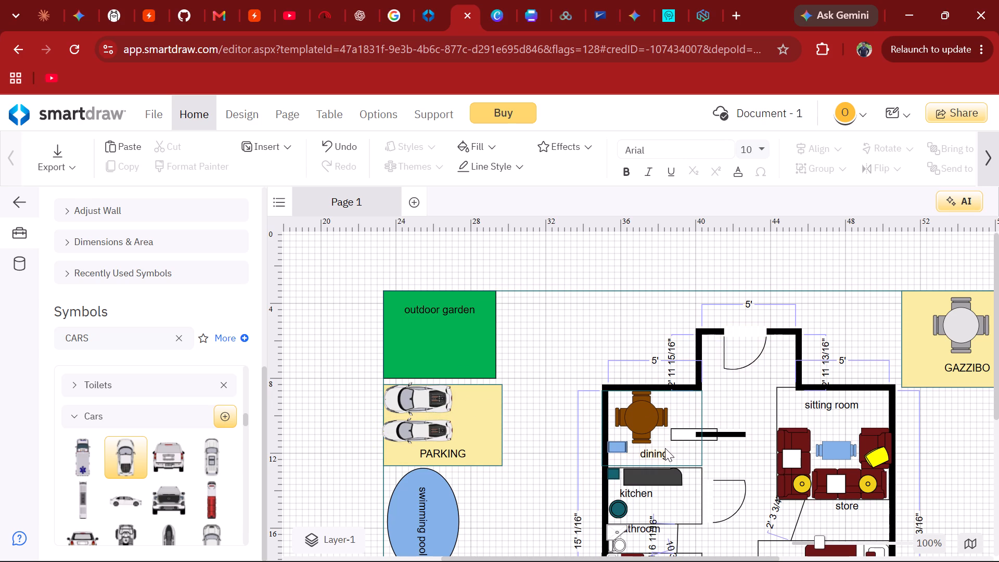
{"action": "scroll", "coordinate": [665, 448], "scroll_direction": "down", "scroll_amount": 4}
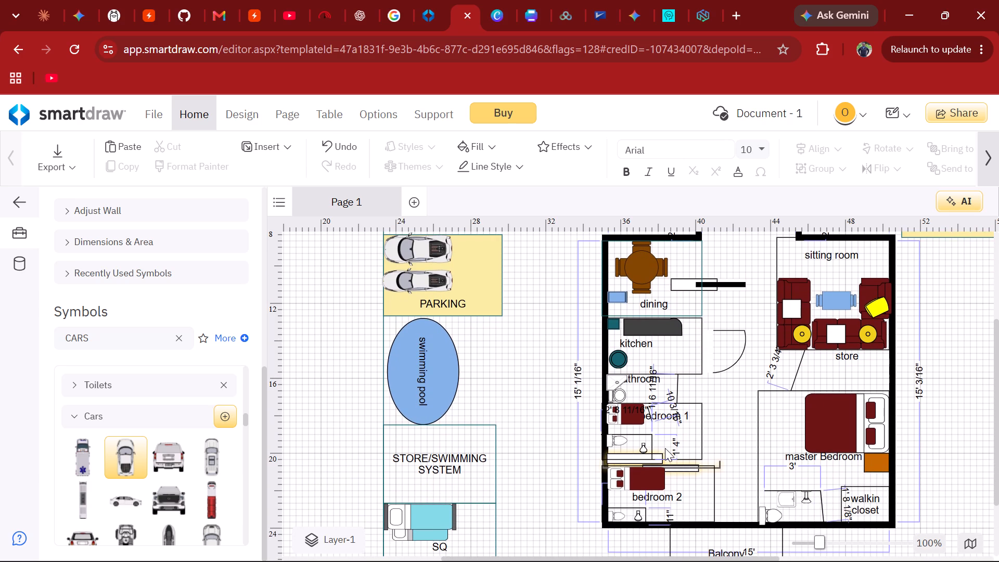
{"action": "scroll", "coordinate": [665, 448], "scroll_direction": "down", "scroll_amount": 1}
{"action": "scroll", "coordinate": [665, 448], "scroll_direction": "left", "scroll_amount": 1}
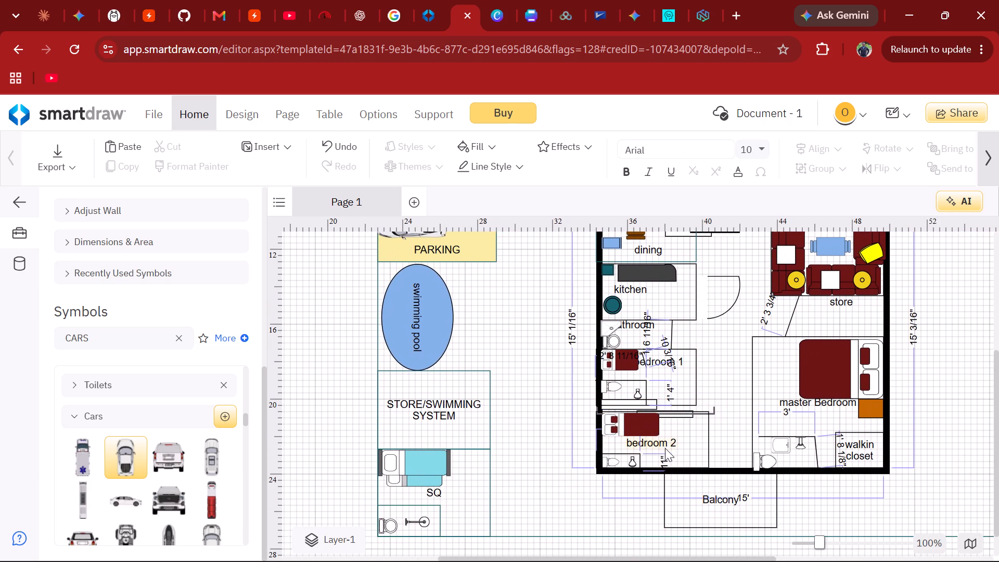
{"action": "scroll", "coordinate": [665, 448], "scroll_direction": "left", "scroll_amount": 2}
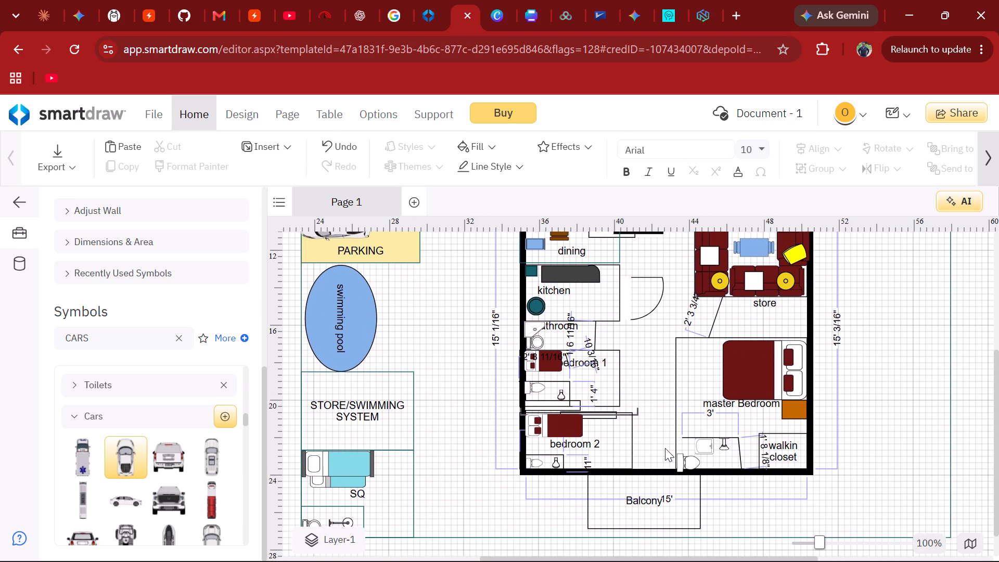
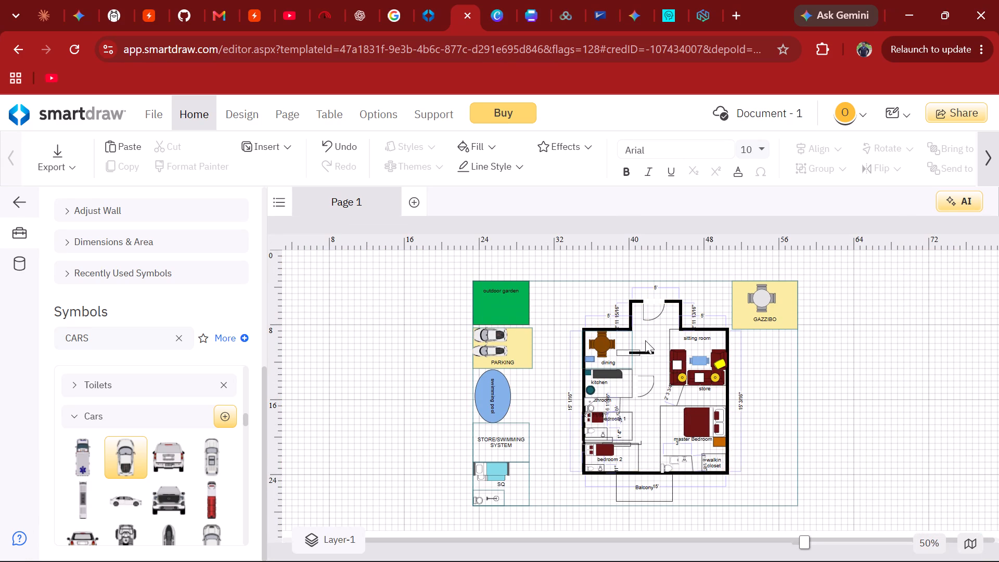
Search the symbols for TV and place the television set in the sitting room, at about 46' 9" left and 8' 7" top.
{"action": "left_click", "coordinate": [183, 334]}
{"action": "type", "text": "TC"}
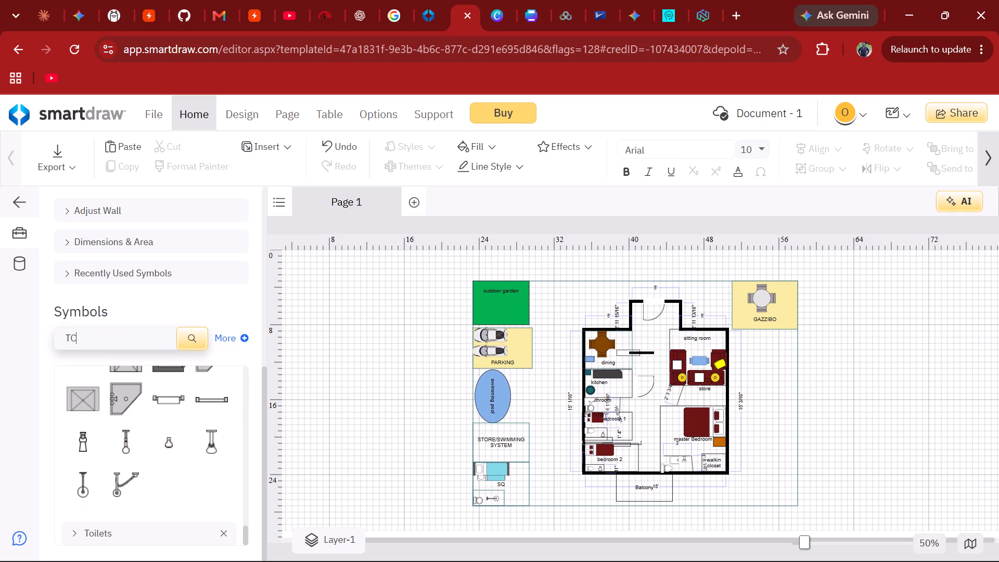
{"action": "key", "text": "BackSpace"}
{"action": "type", "text": "V]"}
{"action": "key", "text": "BackSpace"}
{"action": "key", "text": "Return"}
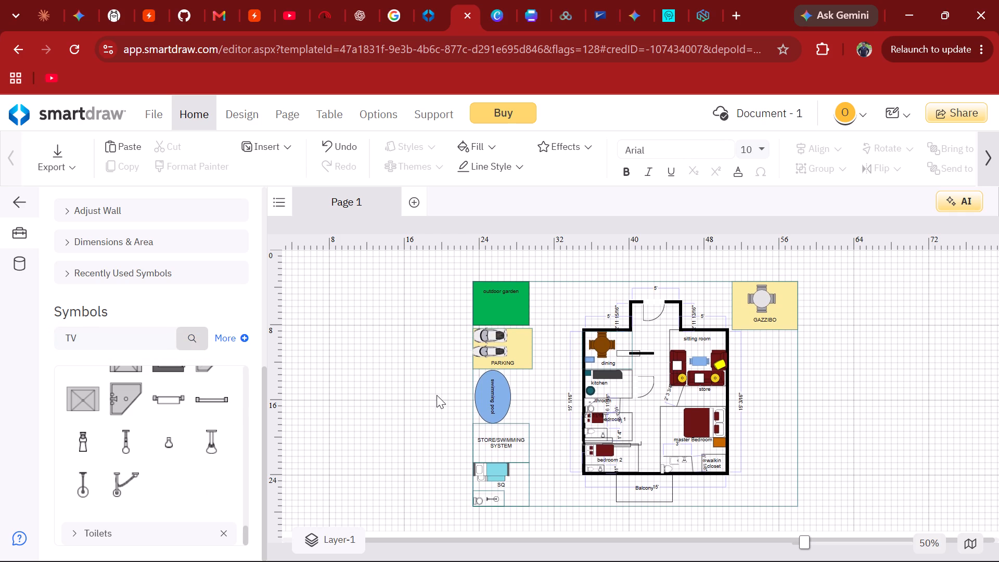
{"action": "scroll", "coordinate": [437, 395], "scroll_direction": "left", "scroll_amount": 1}
{"action": "scroll", "coordinate": [603, 389], "scroll_direction": "up", "scroll_amount": 2}
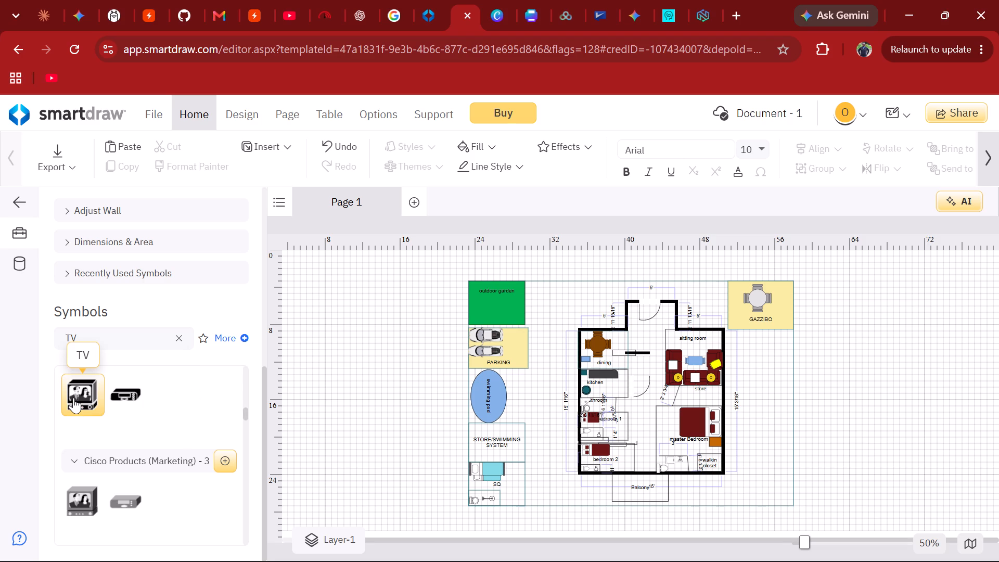
{"action": "left_click_drag", "start_coordinate": [73, 398], "coordinate": [506, 344]}
{"action": "left_click_drag", "start_coordinate": [506, 344], "coordinate": [695, 337]}
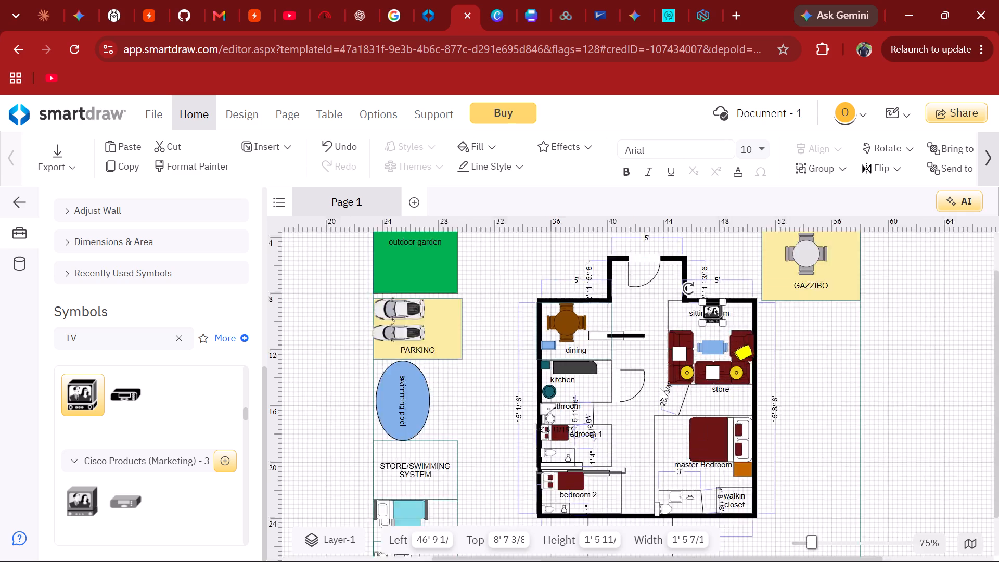
Move the sitting room label clear of the television, just above the sofas, to about 45' 9" left and 10' 1" top.
{"action": "scroll", "coordinate": [778, 322], "scroll_direction": "up", "scroll_amount": 2}
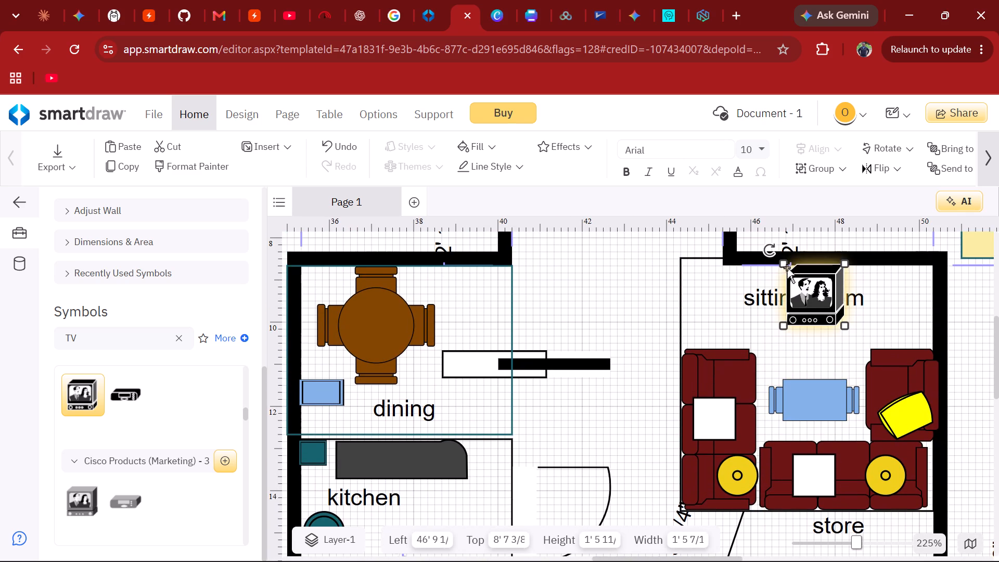
{"action": "left_click_drag", "start_coordinate": [767, 295], "coordinate": [767, 304]}
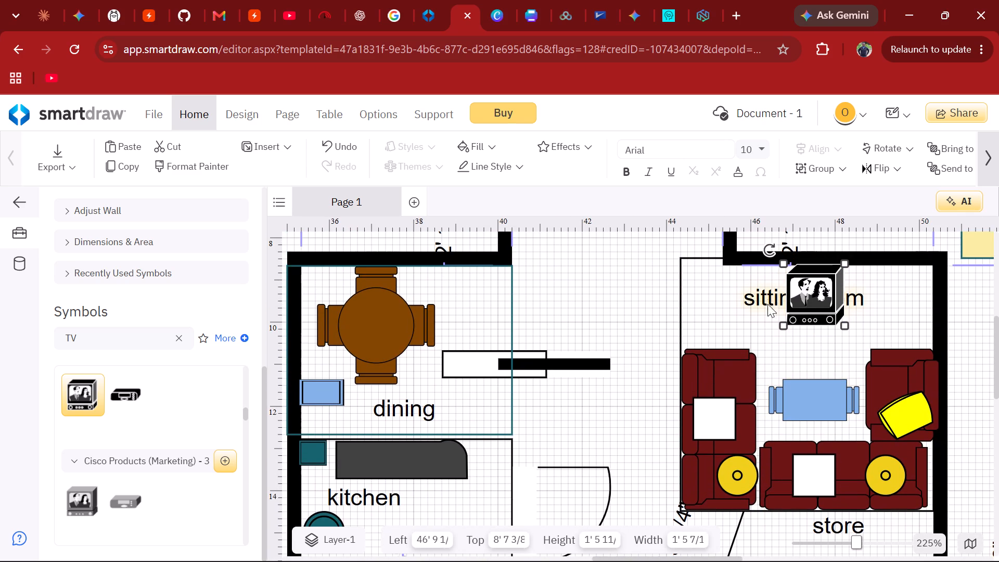
{"action": "left_click_drag", "start_coordinate": [767, 304], "coordinate": [769, 338]}
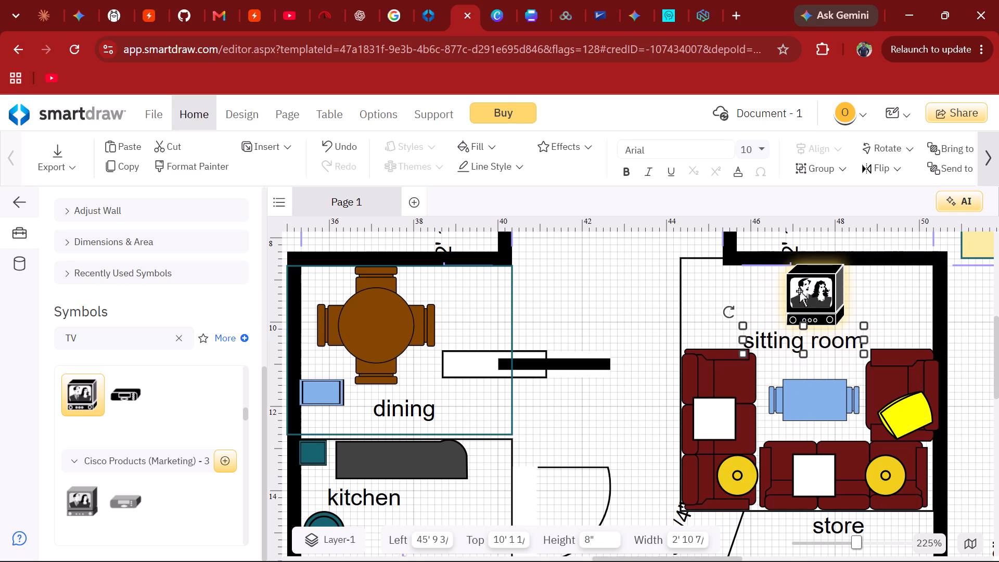
Shrink the television to about 1' 3" square and shift it to about 46' 10" left and 8' 8" top.
{"action": "left_click", "coordinate": [828, 308]}
{"action": "left_click_drag", "start_coordinate": [844, 324], "coordinate": [841, 320]}
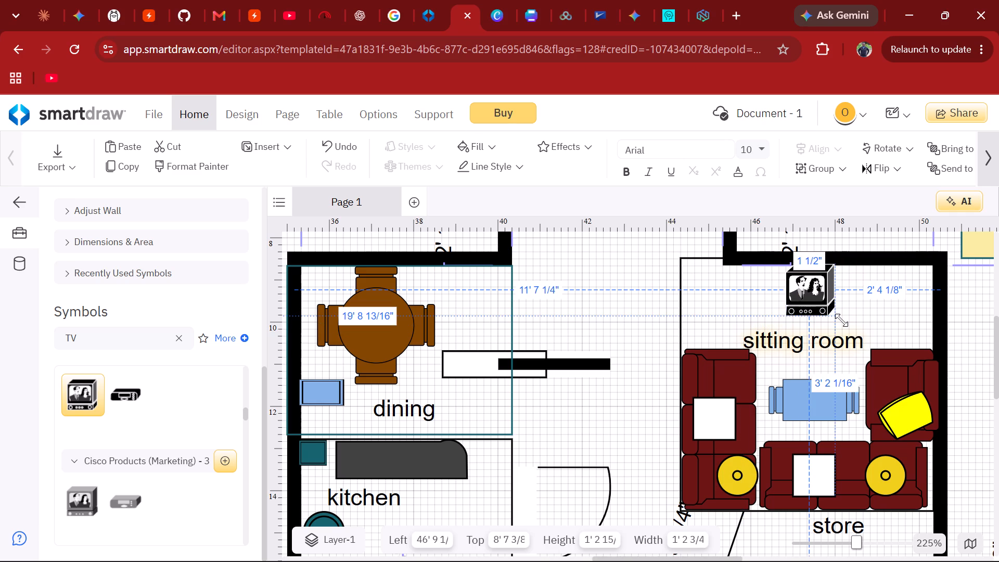
{"action": "left_click_drag", "start_coordinate": [841, 320], "coordinate": [840, 318]}
{"action": "left_click_drag", "start_coordinate": [814, 289], "coordinate": [820, 287]}
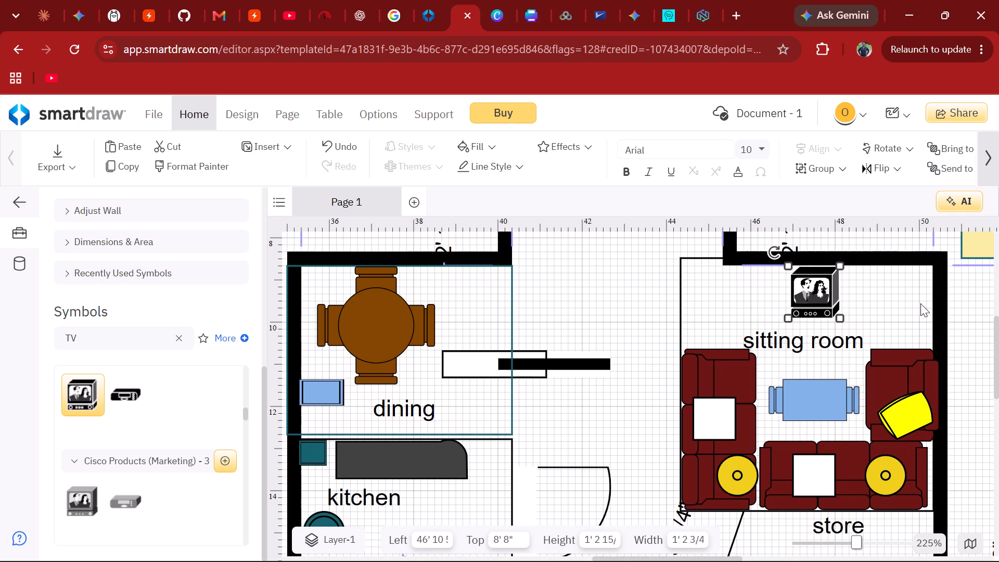
{"action": "left_click", "coordinate": [973, 305]}
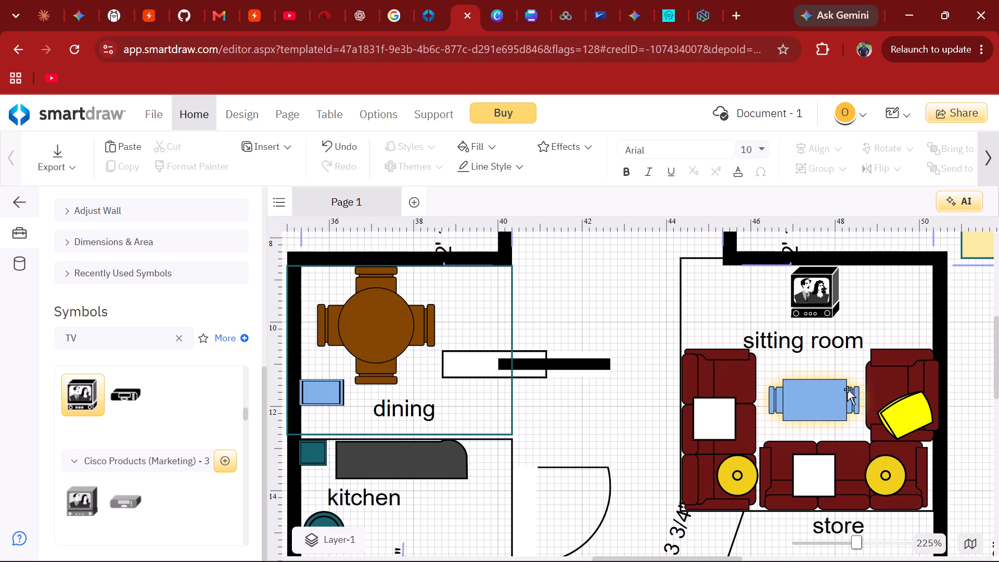
Delete the slanted wall line beside the store, between the sofas and the master bedroom.
{"action": "scroll", "coordinate": [847, 389], "scroll_direction": "down", "scroll_amount": 2}
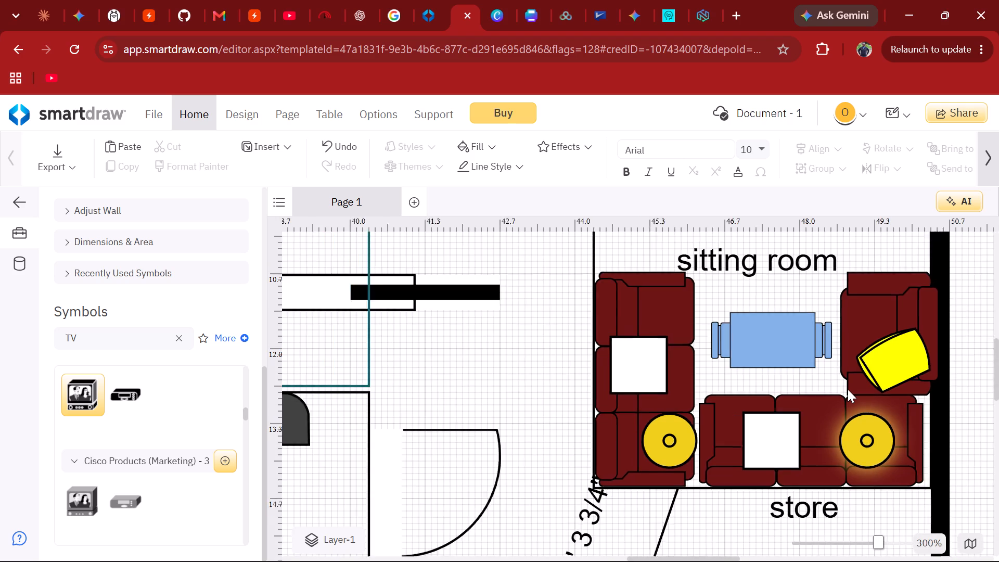
{"action": "scroll", "coordinate": [684, 421], "scroll_direction": "right", "scroll_amount": 1}
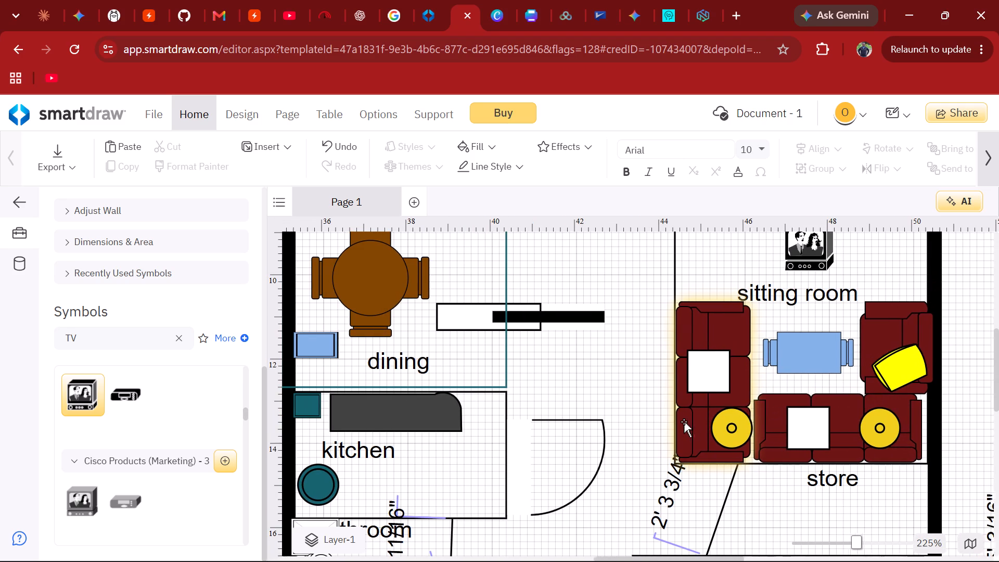
{"action": "scroll", "coordinate": [722, 505], "scroll_direction": "down", "scroll_amount": 1}
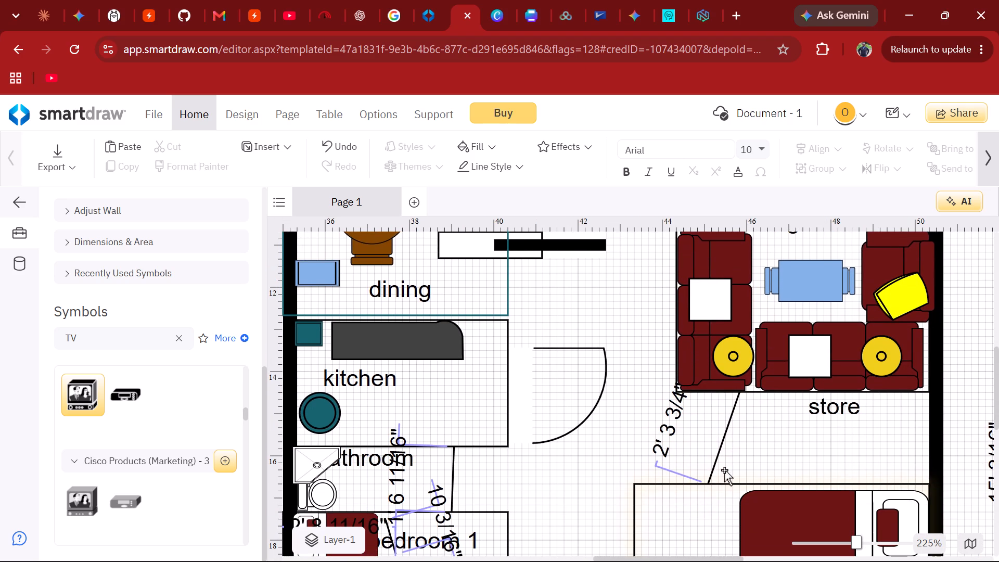
{"action": "left_click", "coordinate": [722, 447]}
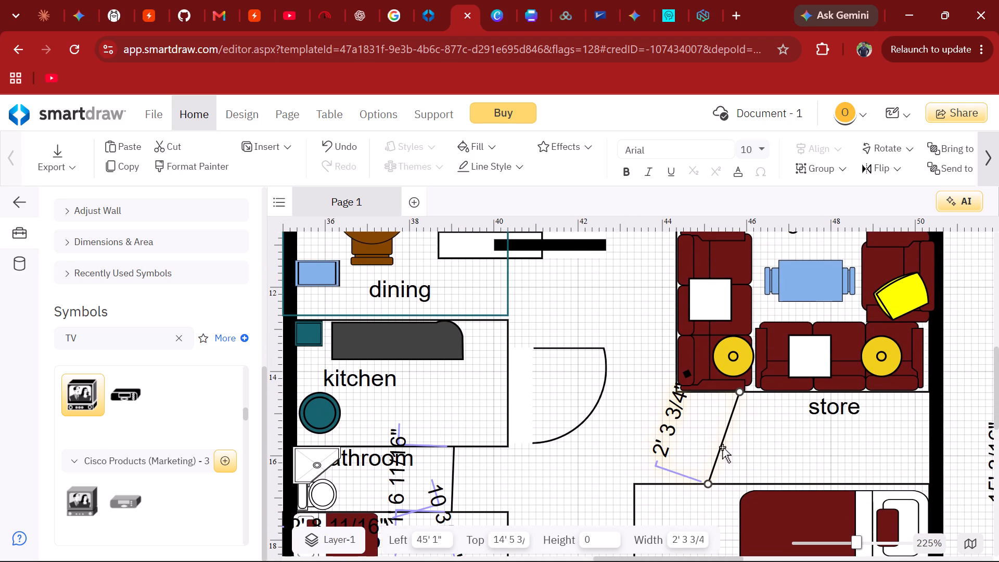
{"action": "key", "text": "Delete"}
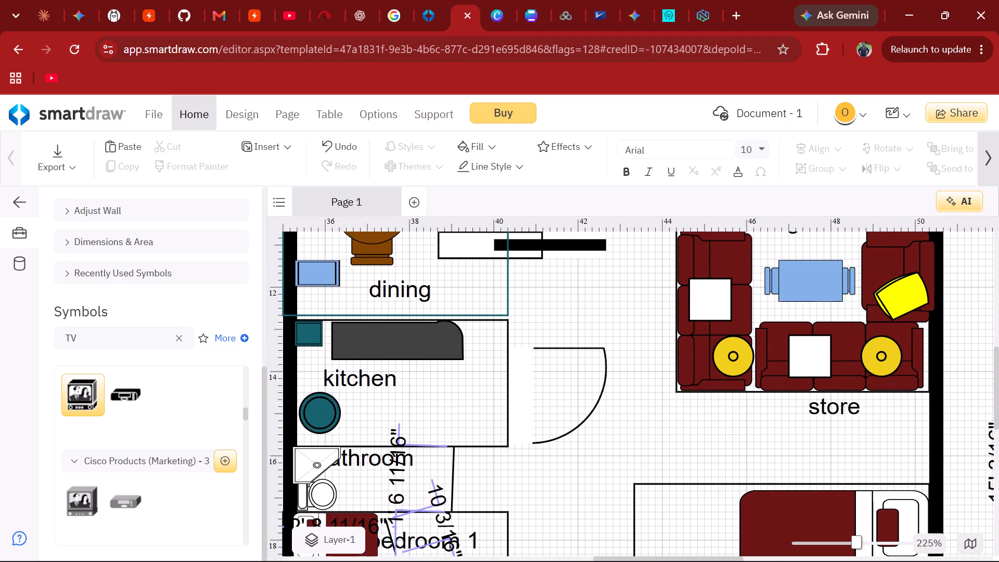
Delete the short slanted wall line dimensioned 10 3/16" beside the bed in bedroom 1.
{"action": "scroll", "coordinate": [722, 447], "scroll_direction": "down", "scroll_amount": 3}
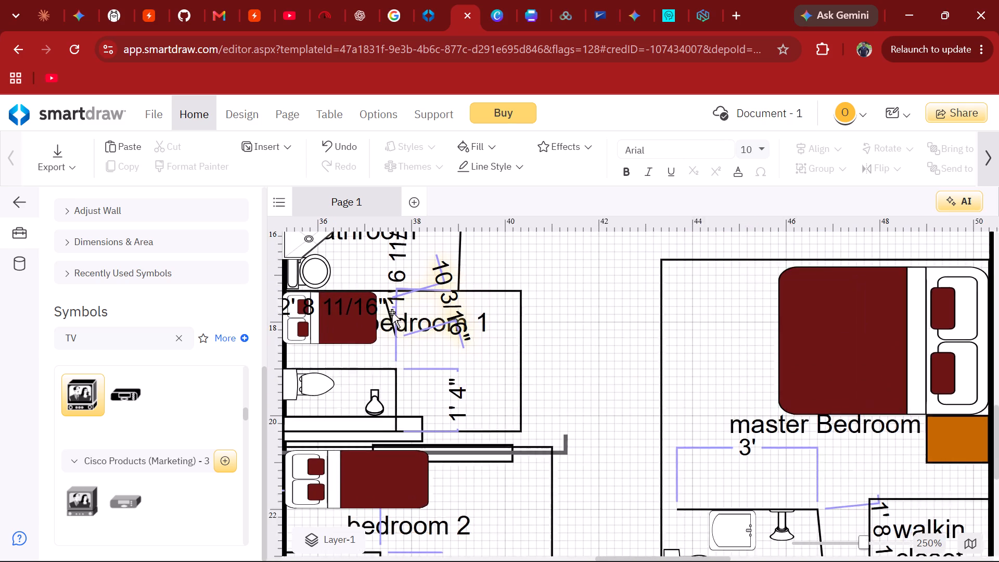
{"action": "left_click", "coordinate": [386, 306]}
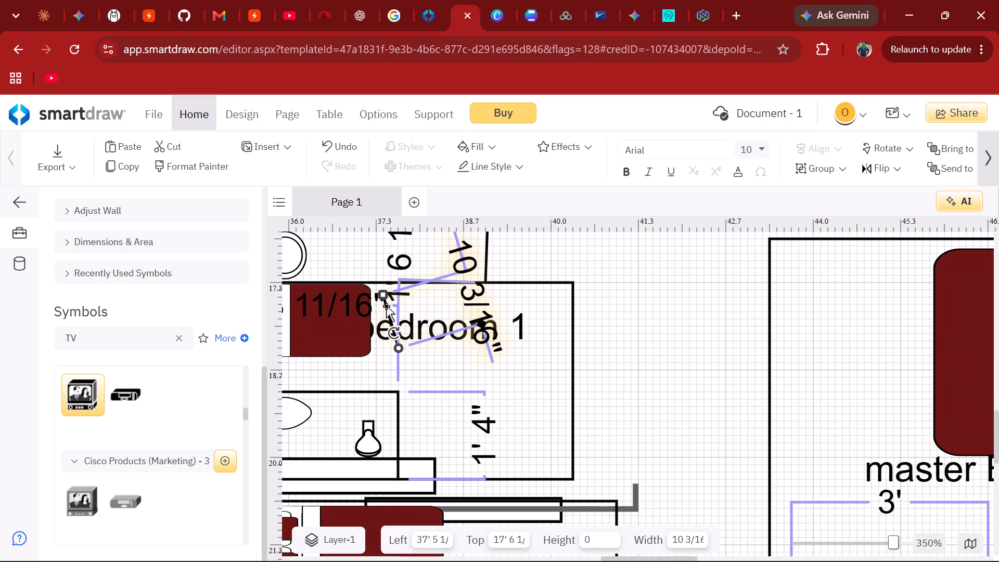
{"action": "key", "text": "Delete"}
{"action": "scroll", "coordinate": [386, 306], "scroll_direction": "down", "scroll_amount": 1}
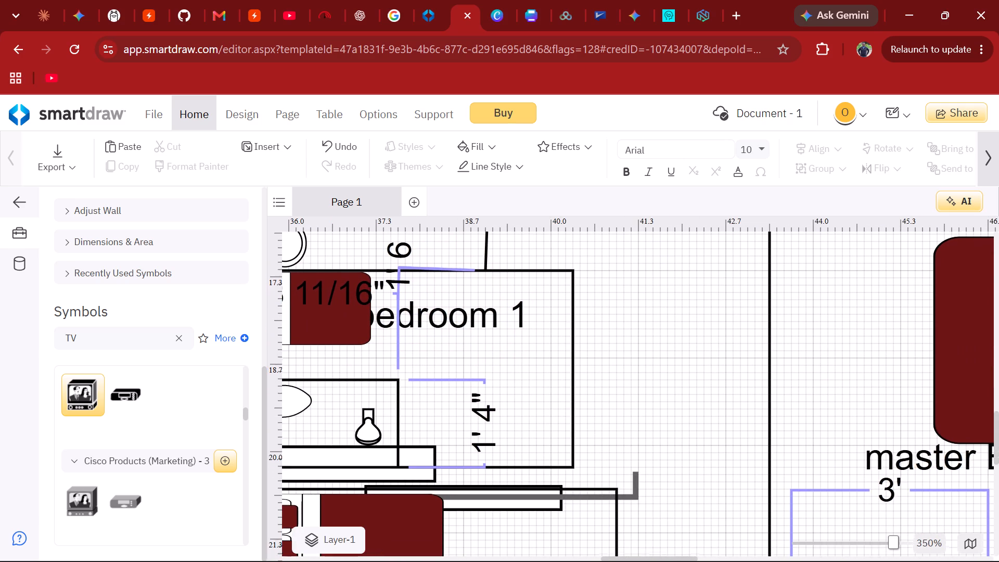
{"action": "scroll", "coordinate": [386, 306], "scroll_direction": "down", "scroll_amount": 1}
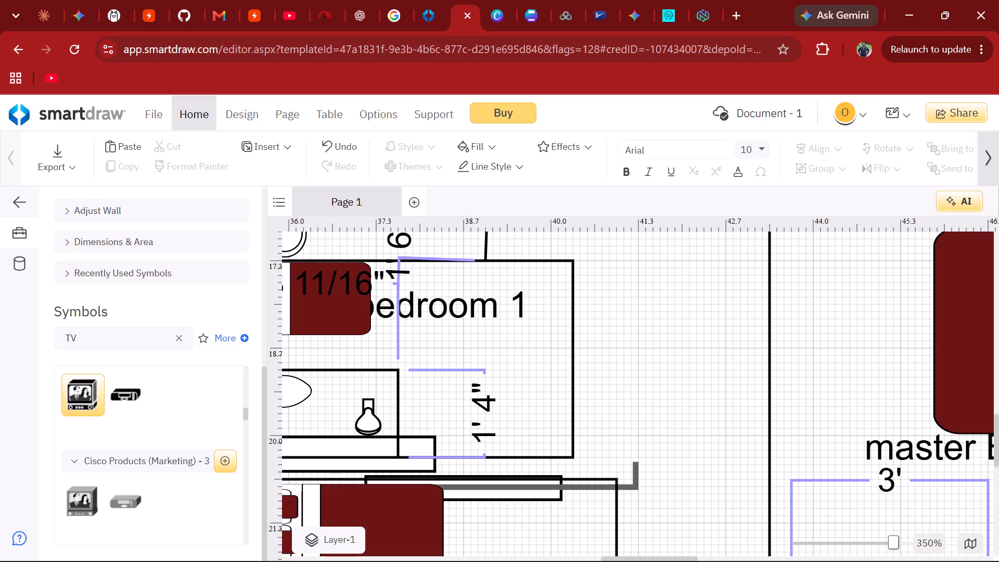
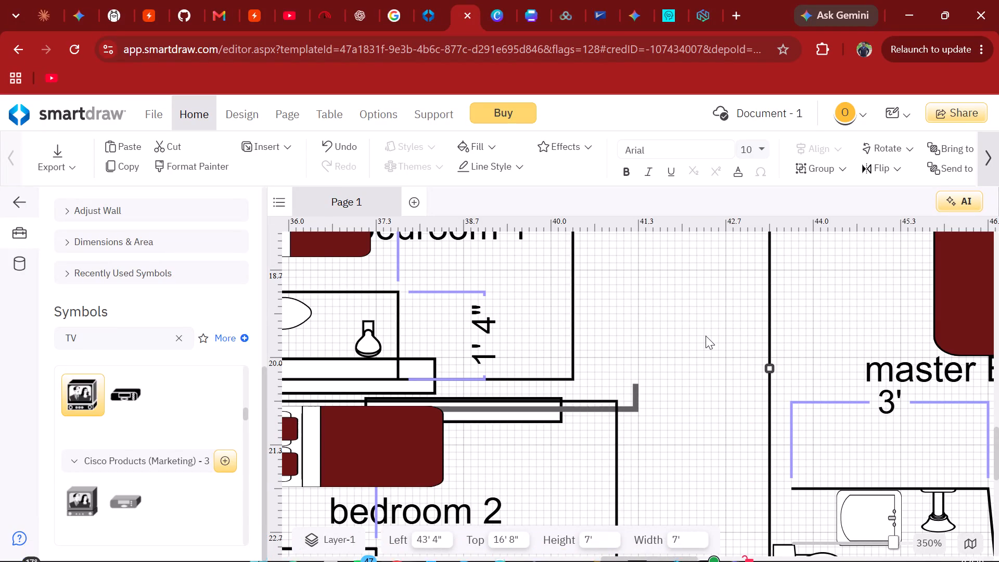
Move the master bathroom toilet off the outer wall and shrink it to about 1' 2 1/16" by 9".
{"action": "scroll", "coordinate": [706, 335], "scroll_direction": "down", "scroll_amount": 3}
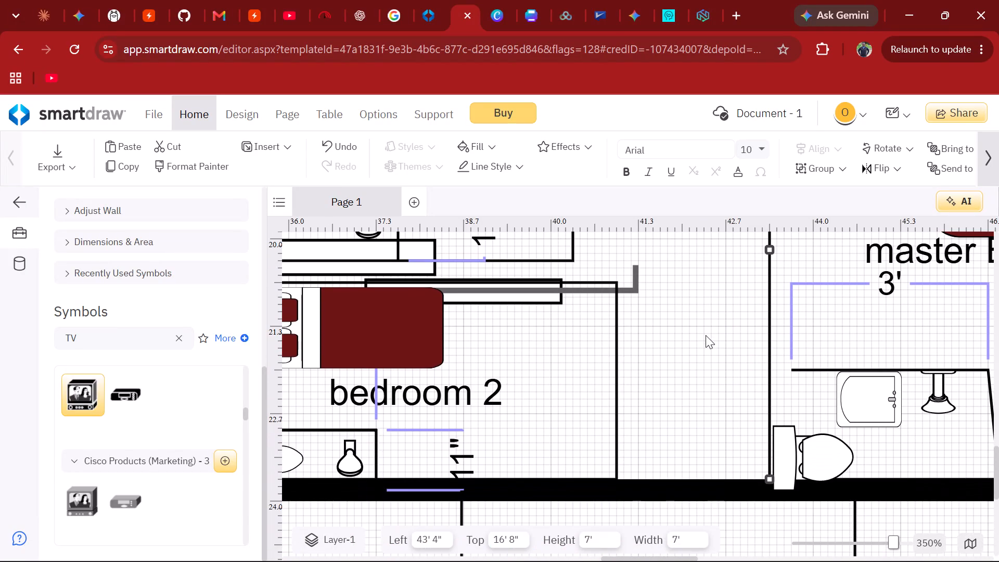
{"action": "scroll", "coordinate": [706, 335], "scroll_direction": "right", "scroll_amount": 2}
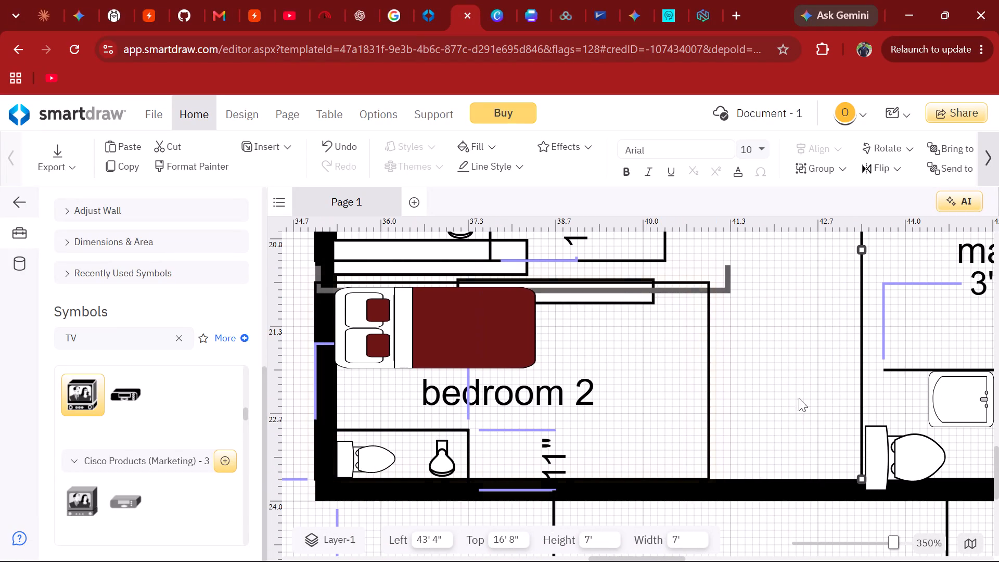
{"action": "left_click_drag", "start_coordinate": [873, 437], "coordinate": [873, 427]}
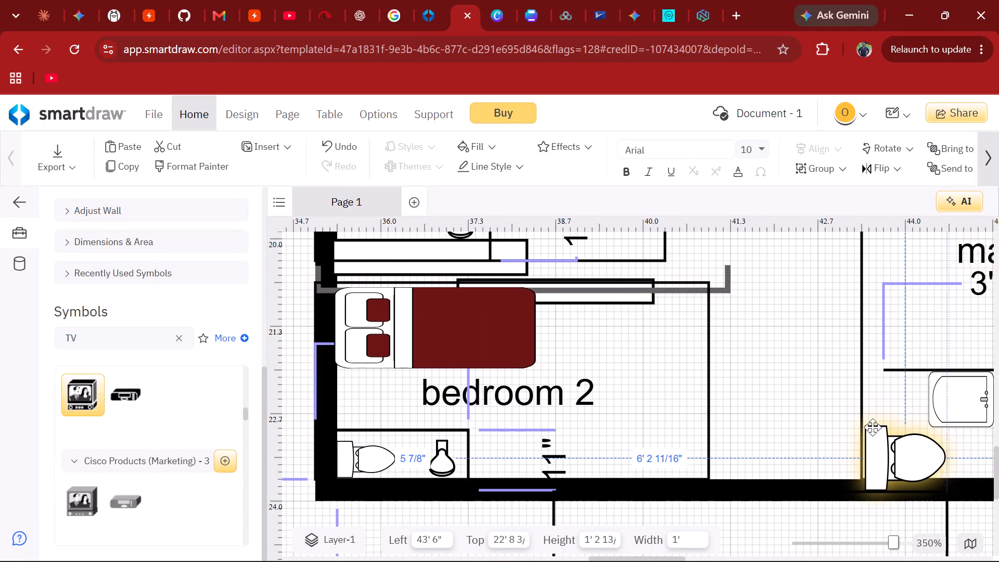
{"action": "left_click_drag", "start_coordinate": [873, 427], "coordinate": [873, 420]}
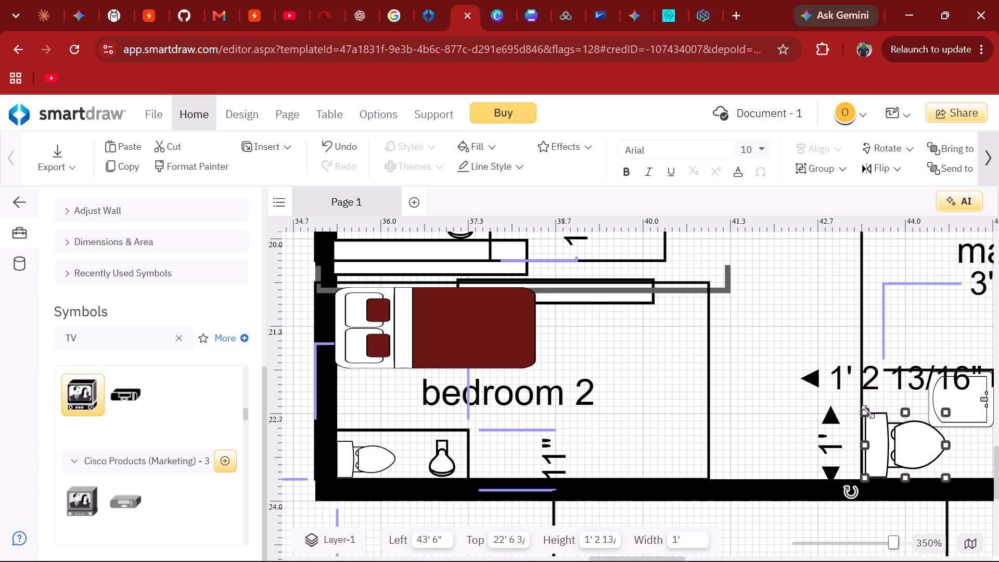
{"action": "left_click_drag", "start_coordinate": [868, 414], "coordinate": [870, 419]}
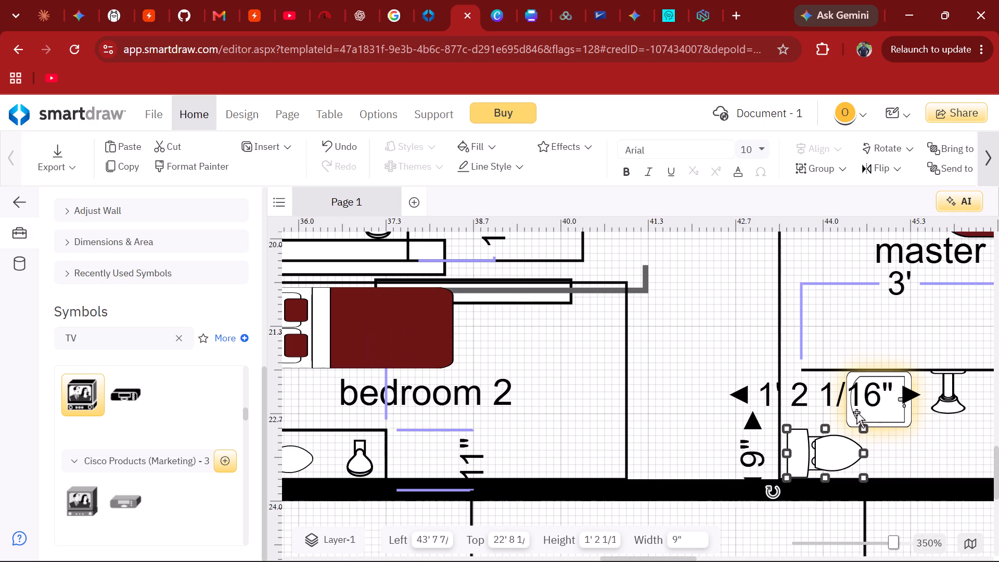
Delete the stray grey wall line running between bedroom 1 and bedroom 2, above the bedroom 2 bed.
{"action": "scroll", "coordinate": [473, 461], "scroll_direction": "right", "scroll_amount": 2}
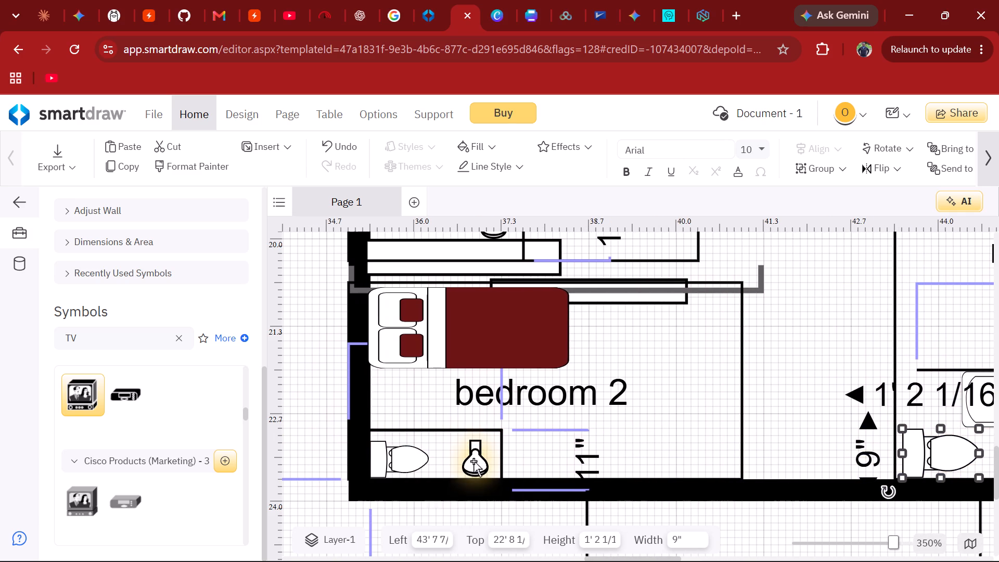
{"action": "scroll", "coordinate": [409, 435], "scroll_direction": "up", "scroll_amount": 1}
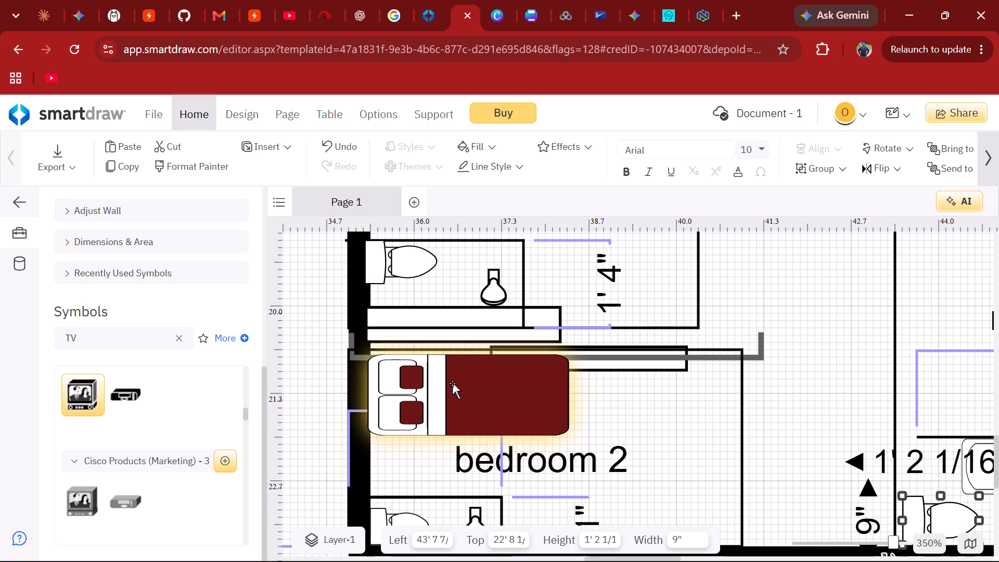
{"action": "left_click", "coordinate": [603, 363]}
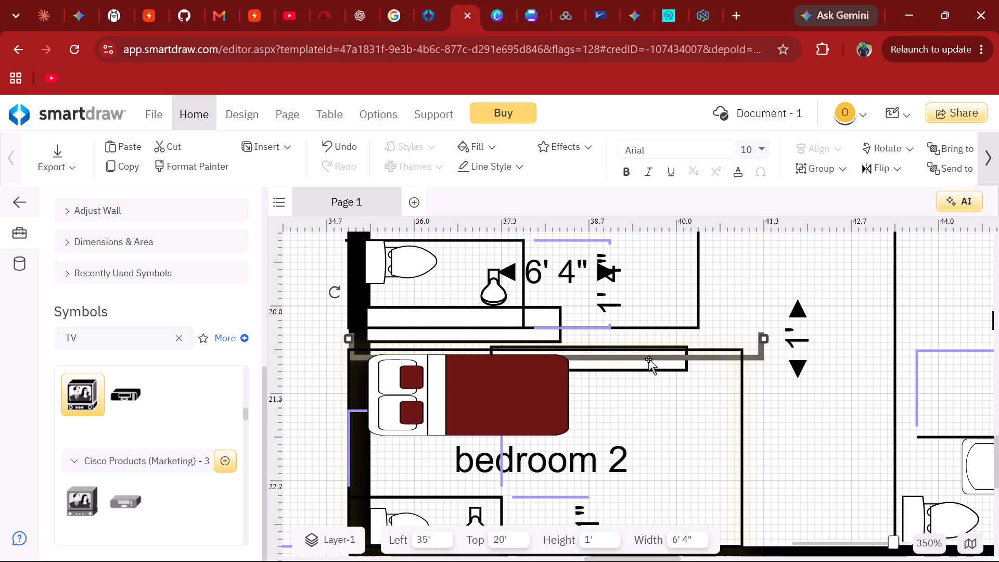
{"action": "key", "text": "Delete"}
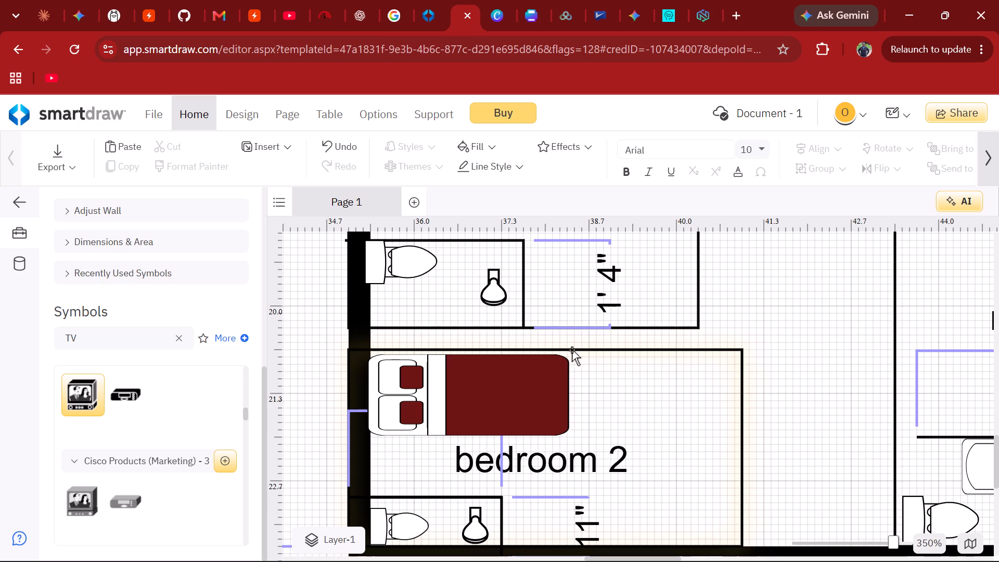
Fit the bedroom 2 bed into the room's corner against the walls, resizing it to about 3' 2" by 1' 3 3/4".
{"action": "left_click_drag", "start_coordinate": [513, 372], "coordinate": [510, 355]}
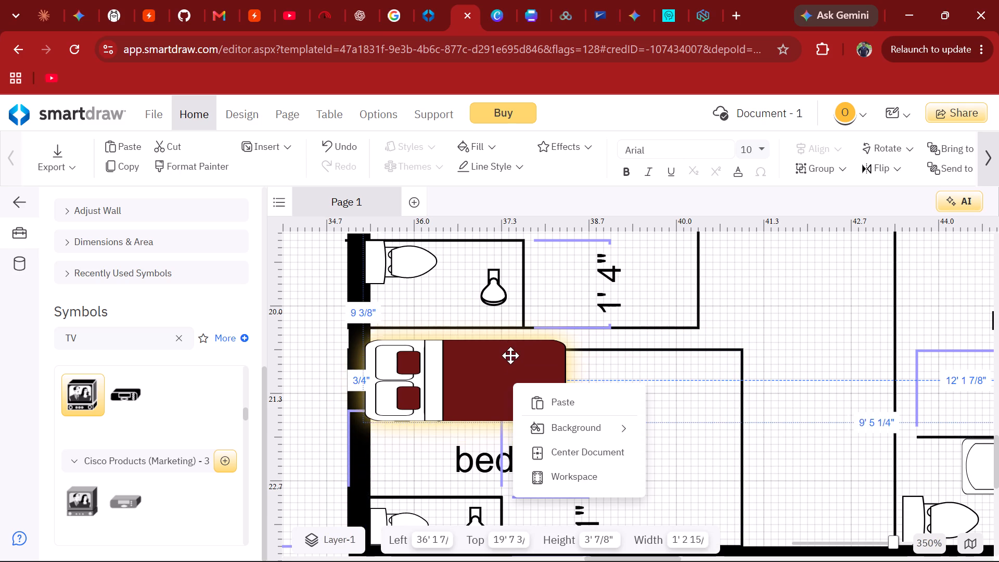
{"action": "left_click_drag", "start_coordinate": [510, 355], "coordinate": [516, 357]}
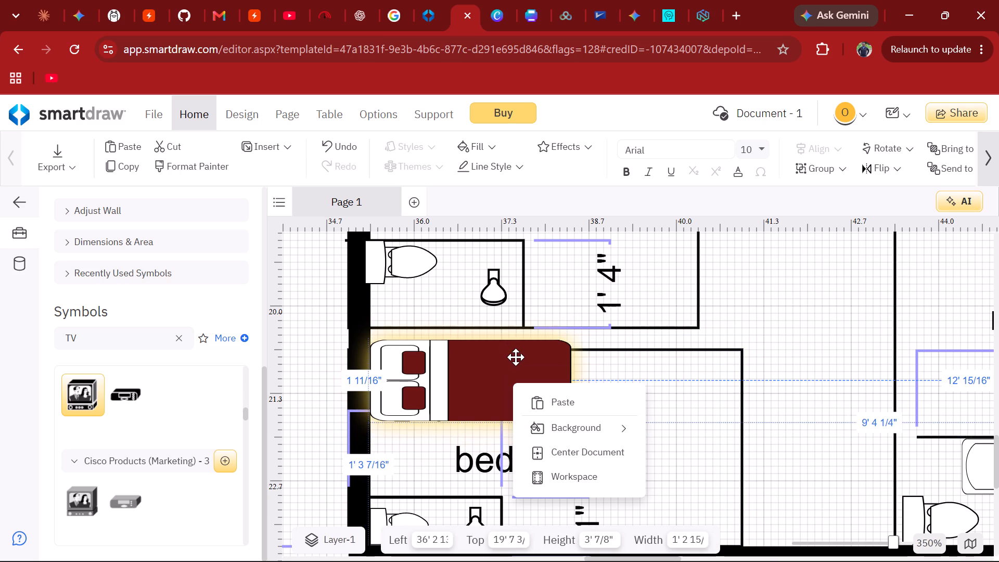
{"action": "left_click_drag", "start_coordinate": [516, 357], "coordinate": [518, 364]}
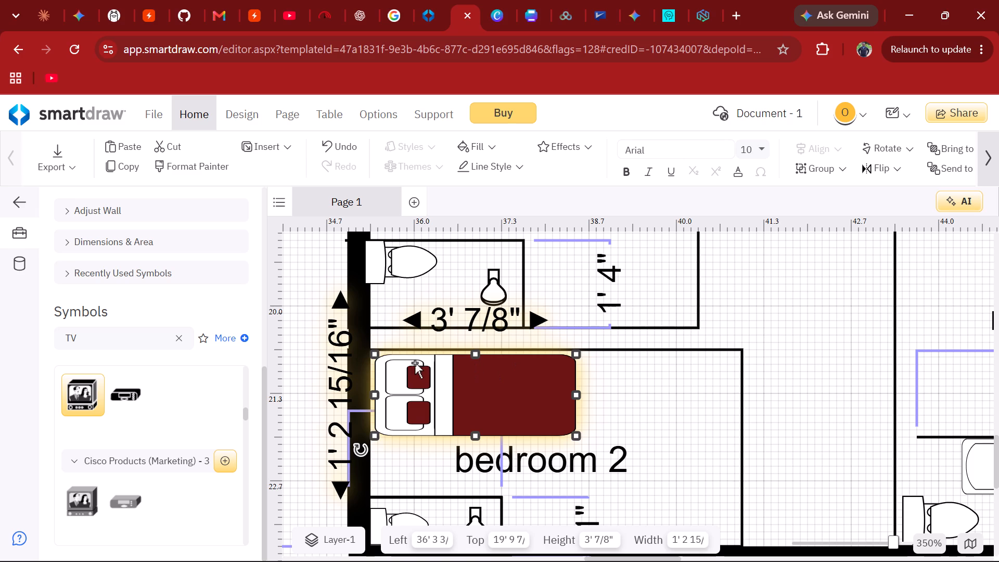
{"action": "left_click", "coordinate": [376, 354]}
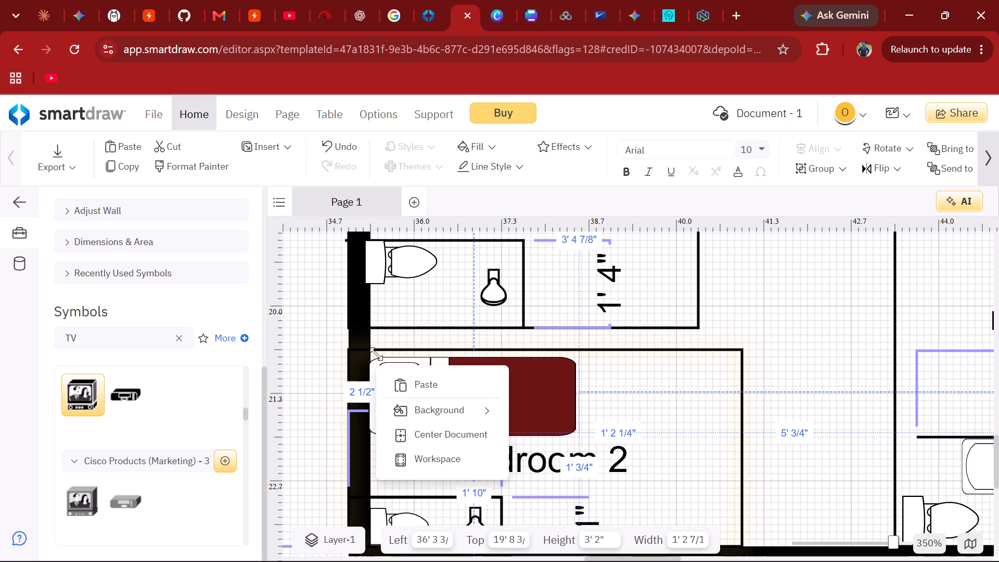
{"action": "left_click", "coordinate": [699, 396]}
Shift the toilet below bedroom 1 clear of the outer wall and its small neighbouring fixture to about 36' 8" left, 19' 5" top.
{"action": "scroll", "coordinate": [699, 396], "scroll_direction": "down", "scroll_amount": 2}
{"action": "scroll", "coordinate": [699, 396], "scroll_direction": "up", "scroll_amount": 1}
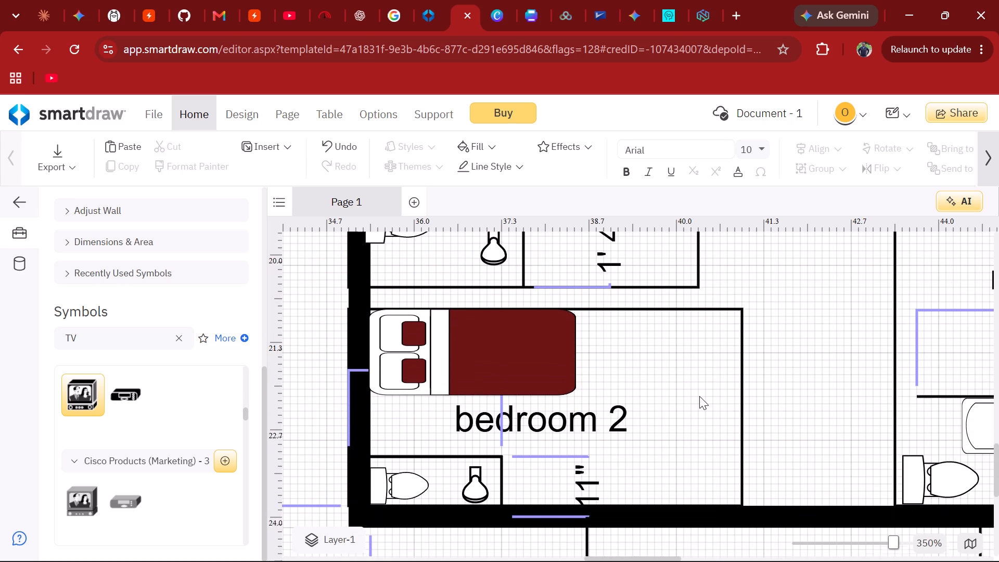
{"action": "scroll", "coordinate": [699, 396], "scroll_direction": "up", "scroll_amount": 1}
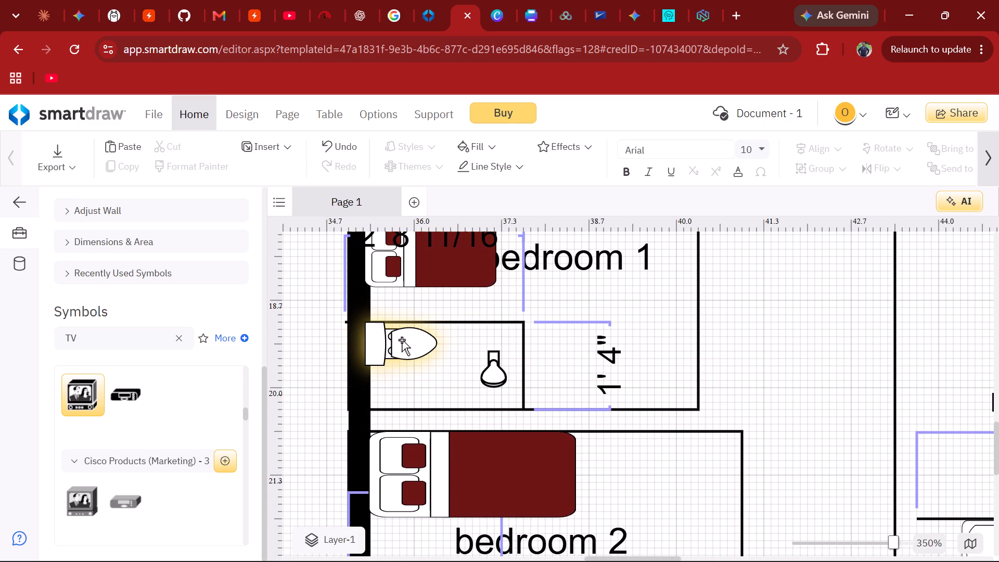
{"action": "left_click", "coordinate": [380, 336]}
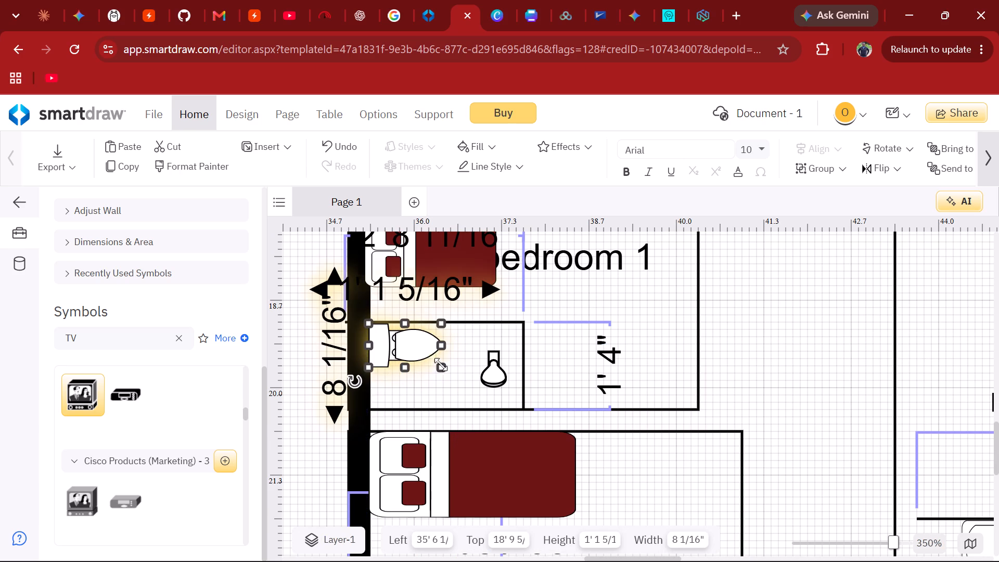
{"action": "left_click_drag", "start_coordinate": [488, 371], "coordinate": [471, 369]}
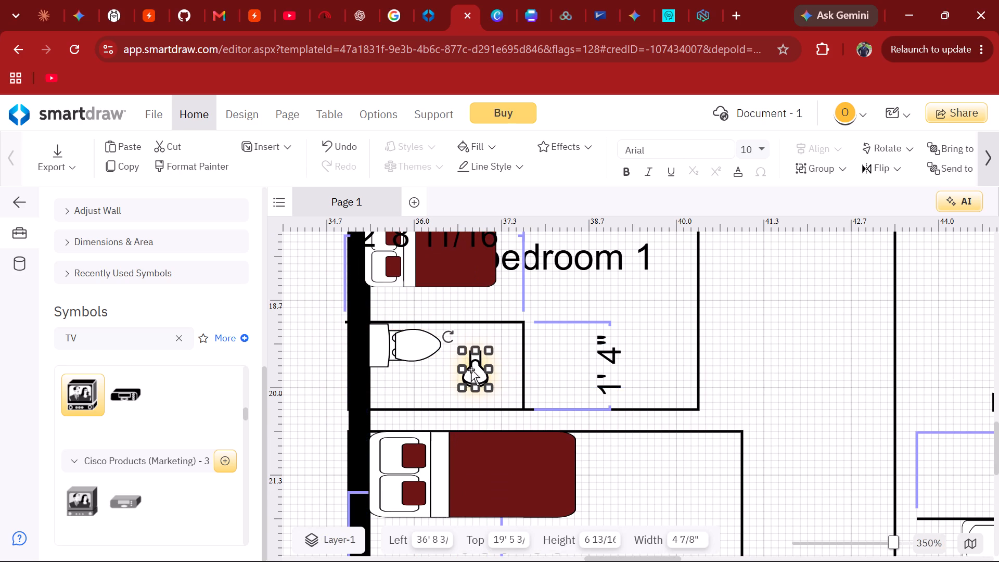
Move the bedroom 1 bed clear of the thick outer wall, to about 35' 9" left and 16' 10" top.
{"action": "scroll", "coordinate": [471, 369], "scroll_direction": "up", "scroll_amount": 1}
{"action": "left_click_drag", "start_coordinate": [424, 304], "coordinate": [429, 305]}
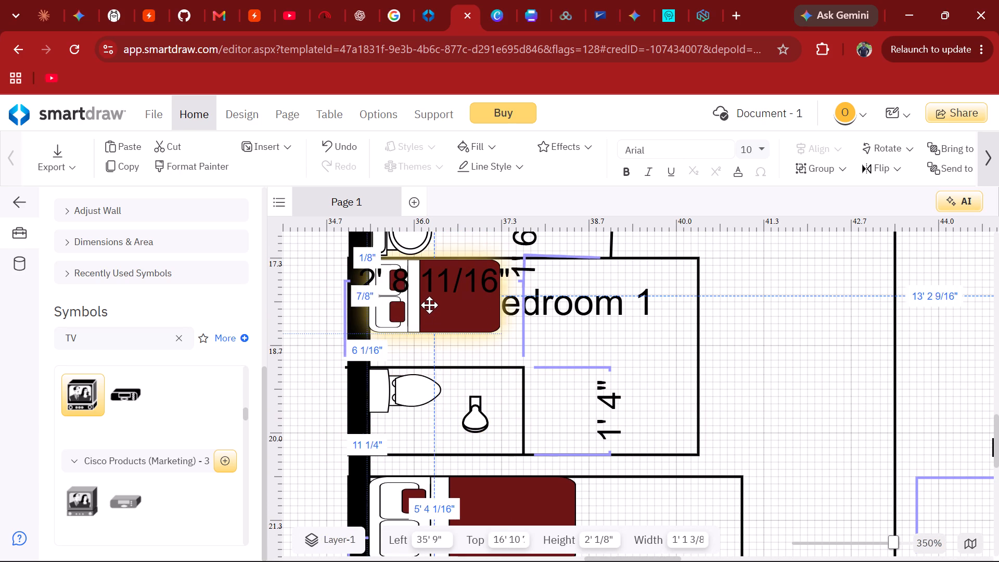
{"action": "left_click_drag", "start_coordinate": [429, 305], "coordinate": [431, 305]}
Move the bathroom's corner shower clear of the outer wall, to about 35' 3" left and 15' 9" top.
{"action": "scroll", "coordinate": [431, 305], "scroll_direction": "up", "scroll_amount": 1}
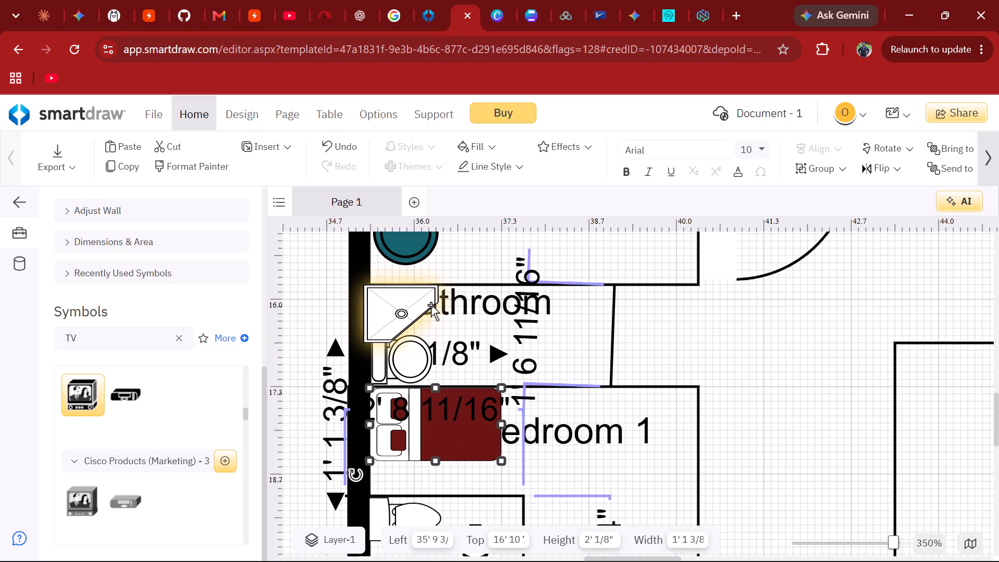
{"action": "left_click_drag", "start_coordinate": [395, 306], "coordinate": [403, 307]}
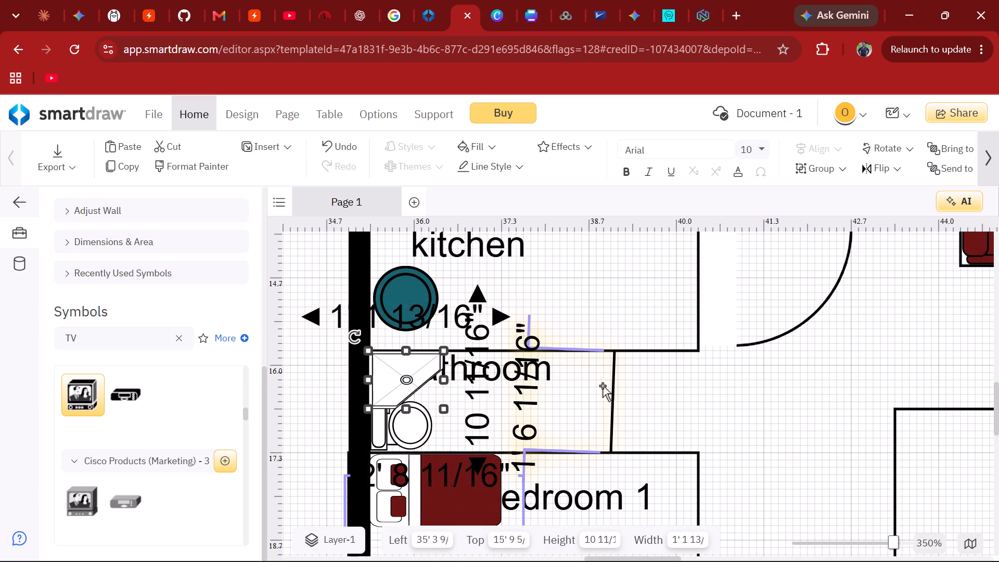
{"action": "left_click", "coordinate": [594, 387]}
{"action": "scroll", "coordinate": [594, 387], "scroll_direction": "up", "scroll_amount": 1}
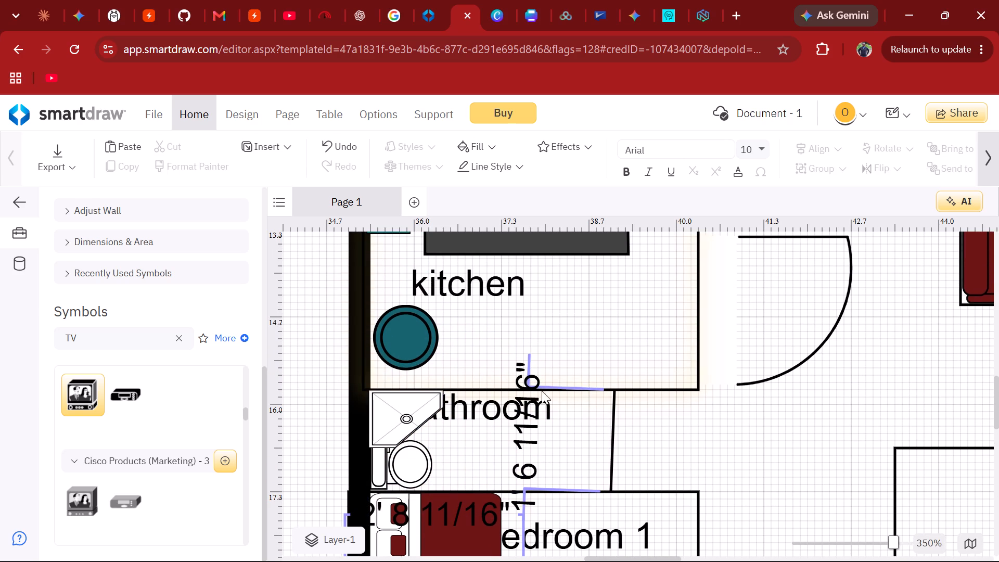
{"action": "left_click_drag", "start_coordinate": [403, 404], "coordinate": [408, 404]}
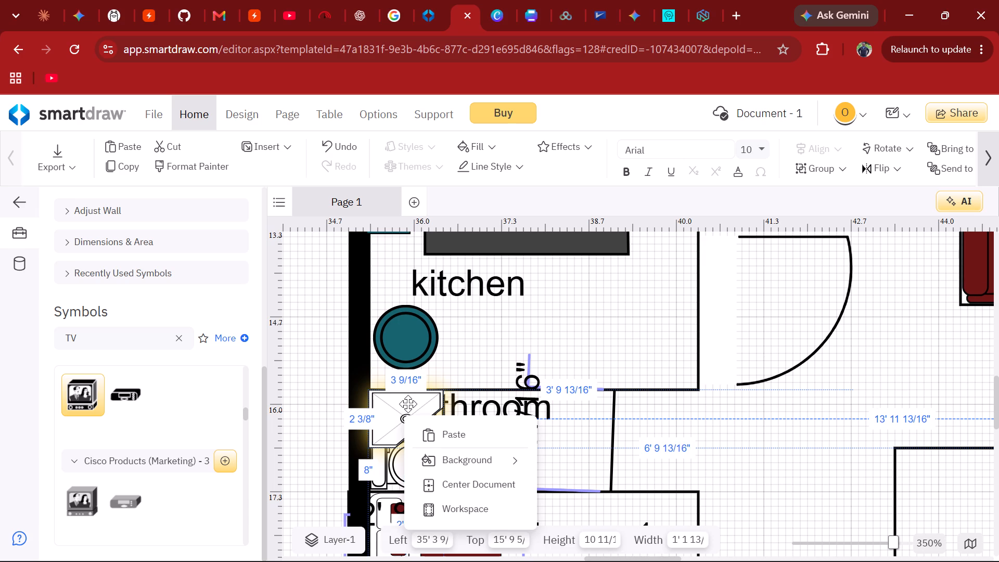
{"action": "left_click_drag", "start_coordinate": [408, 404], "coordinate": [411, 404]}
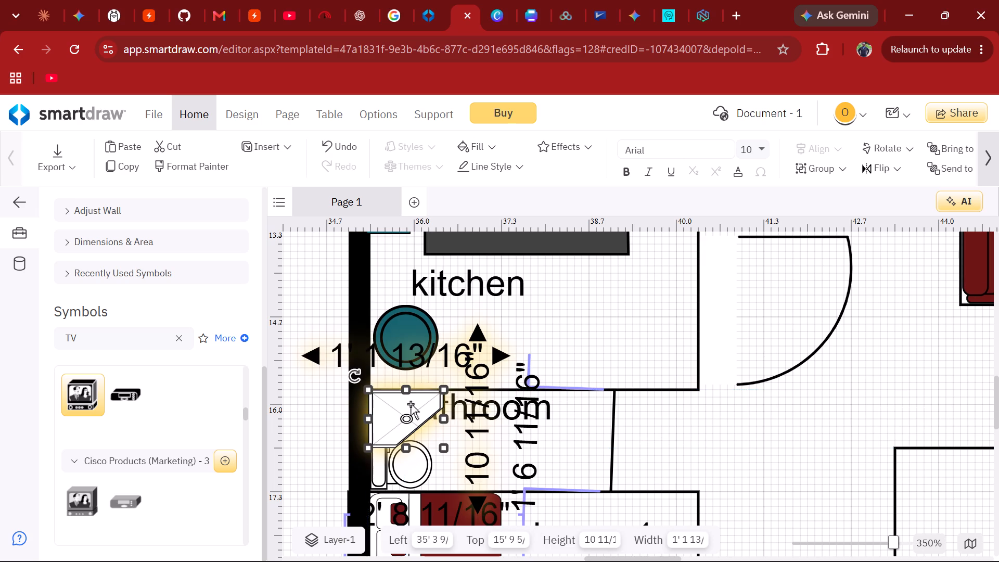
{"action": "left_click", "coordinate": [575, 313]}
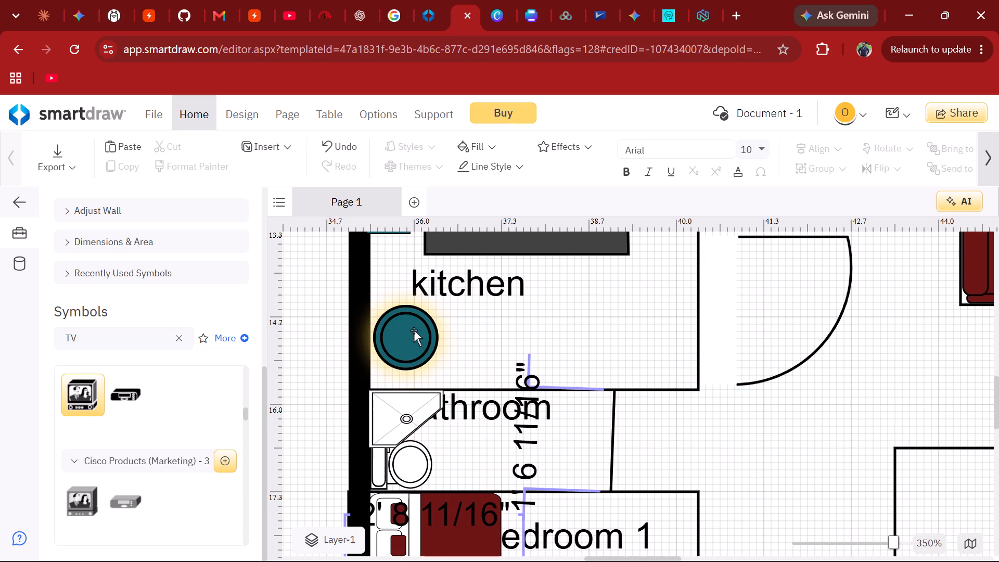
Align the kitchen's teal round and square fixtures against the outer wall at about 35' 3" left, with tops about 14' 9" and 12' 9".
{"action": "left_click_drag", "start_coordinate": [412, 330], "coordinate": [408, 345]}
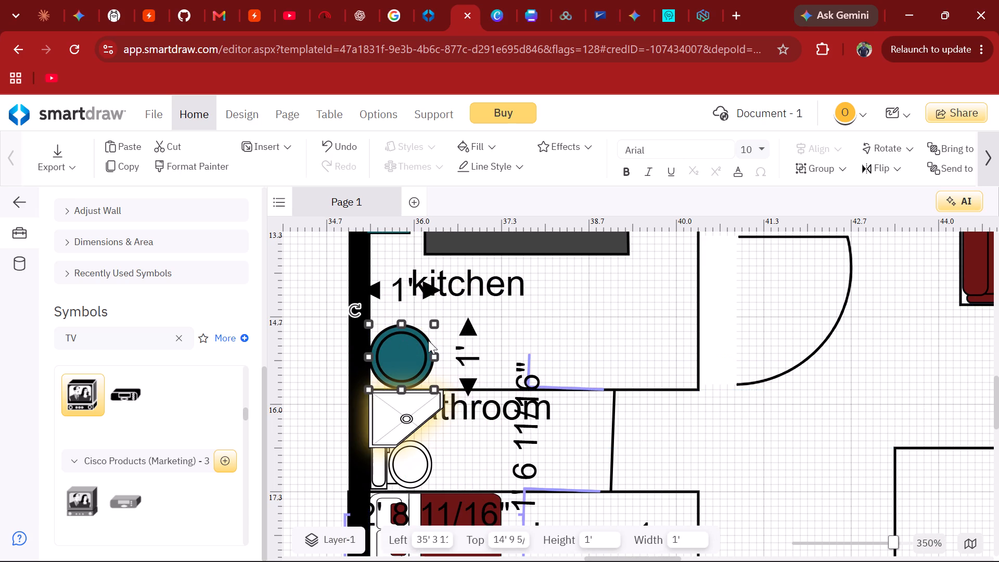
{"action": "scroll", "coordinate": [471, 328], "scroll_direction": "up", "scroll_amount": 1}
{"action": "left_click", "coordinate": [394, 315]}
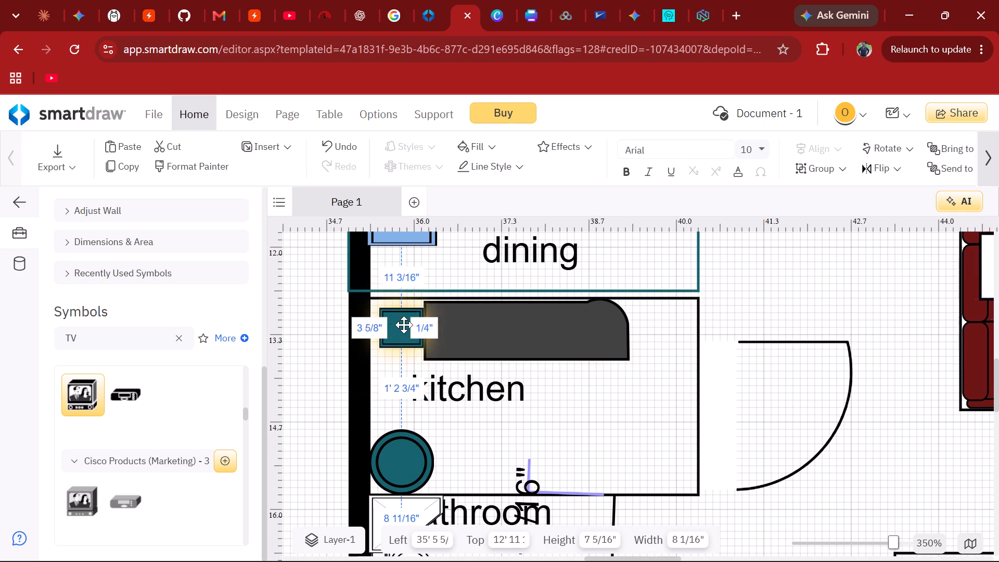
Move the blue rectangular fixture in the dining room clear of the outer wall, to about 35' 6" left and 11' 8" top.
{"action": "scroll", "coordinate": [398, 318], "scroll_direction": "up", "scroll_amount": 1}
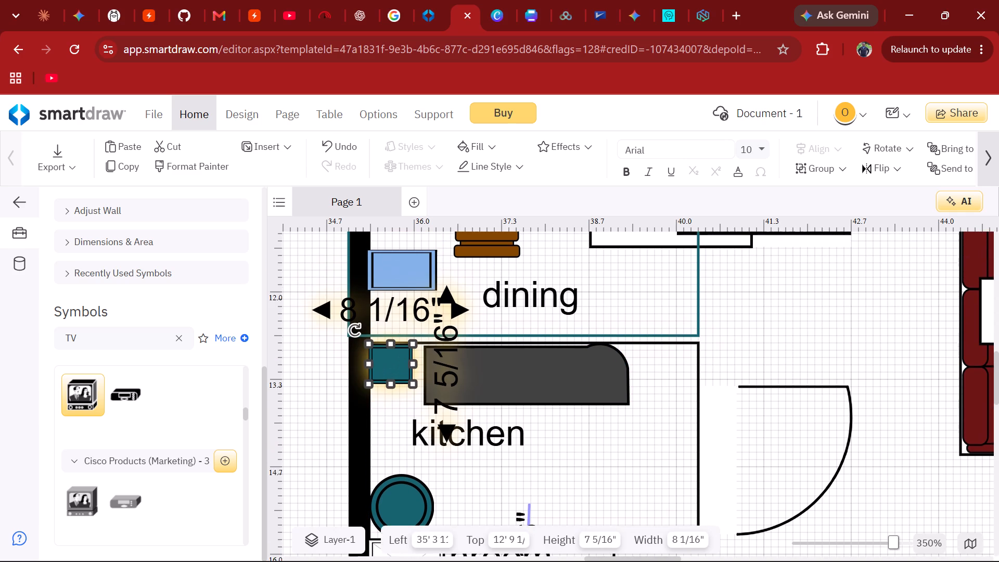
{"action": "scroll", "coordinate": [398, 318], "scroll_direction": "up", "scroll_amount": 1}
{"action": "left_click_drag", "start_coordinate": [398, 309], "coordinate": [407, 336]}
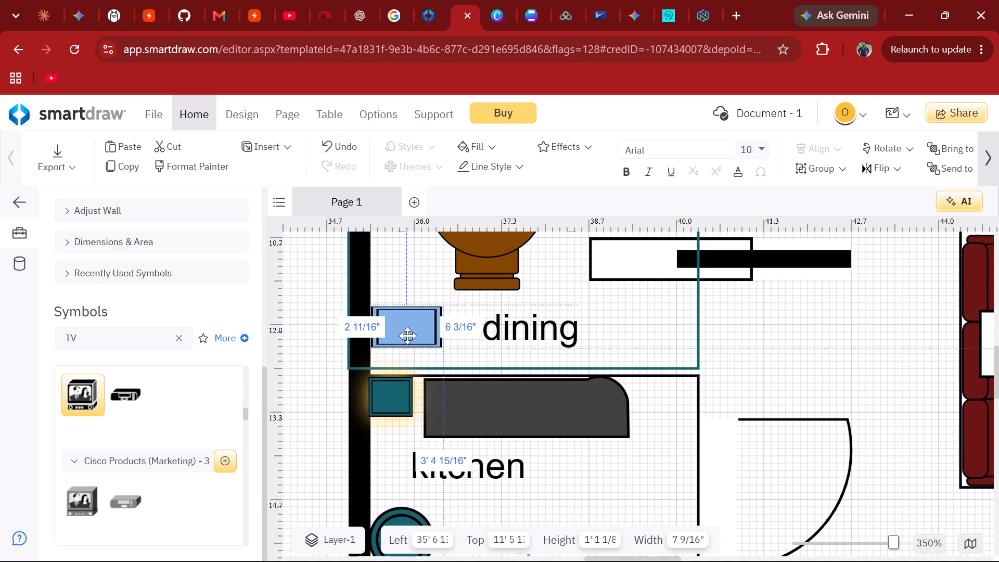
{"action": "left_click_drag", "start_coordinate": [407, 336], "coordinate": [407, 351]}
Search the symbols for SINK and place an Oval Lavatory Sink in the dining room's upper corner, about 38' 8" left and 8' 5" top.
{"action": "scroll", "coordinate": [407, 351], "scroll_direction": "up", "scroll_amount": 1}
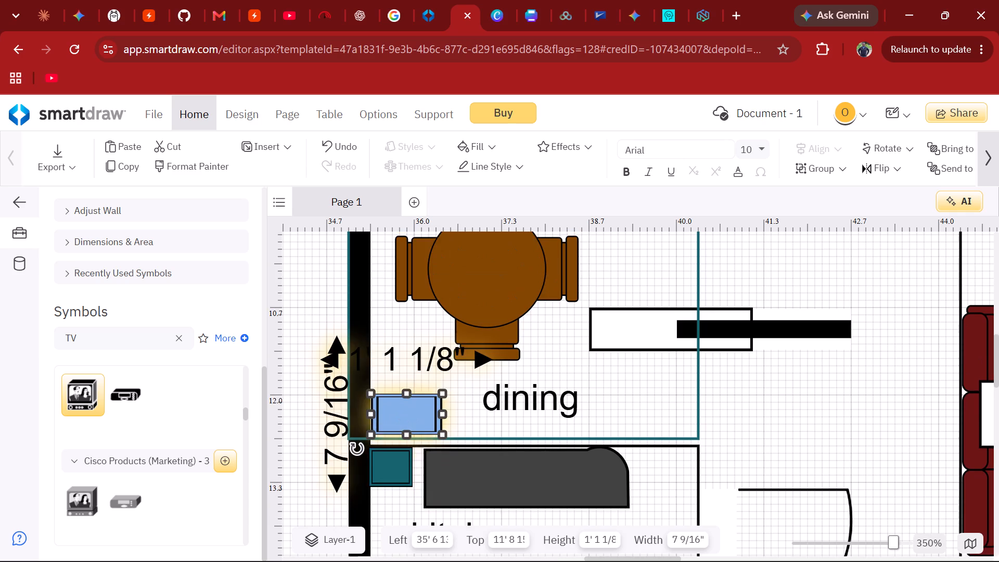
{"action": "scroll", "coordinate": [407, 351], "scroll_direction": "up", "scroll_amount": 2}
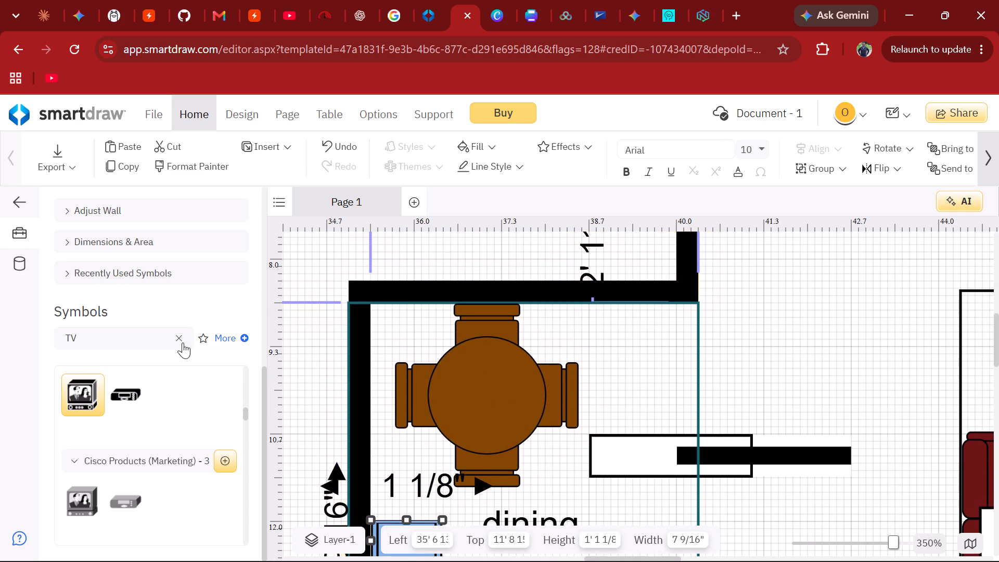
{"action": "left_click", "coordinate": [182, 342]}
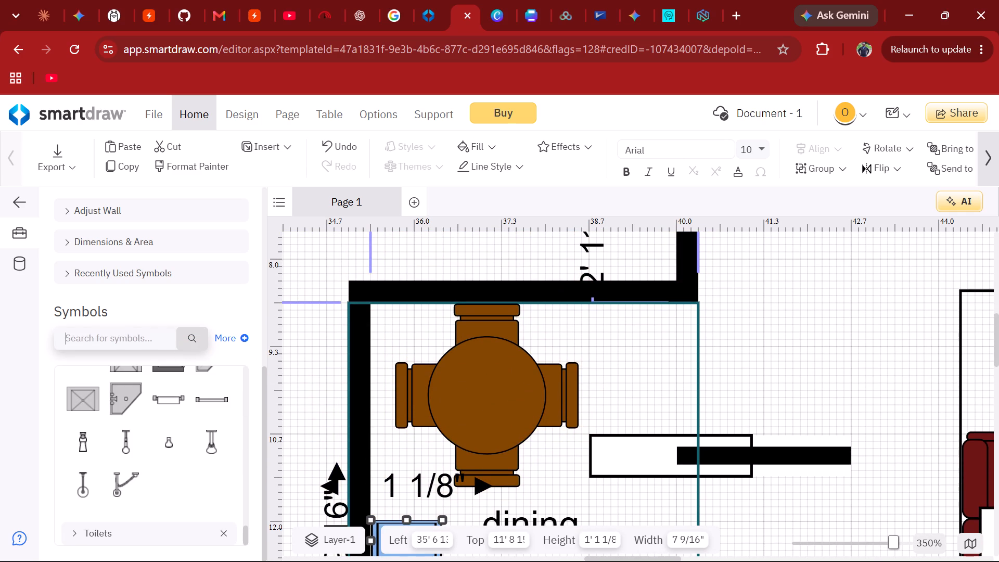
{"action": "type", "text": "SINK"}
{"action": "left_click", "coordinate": [193, 346]}
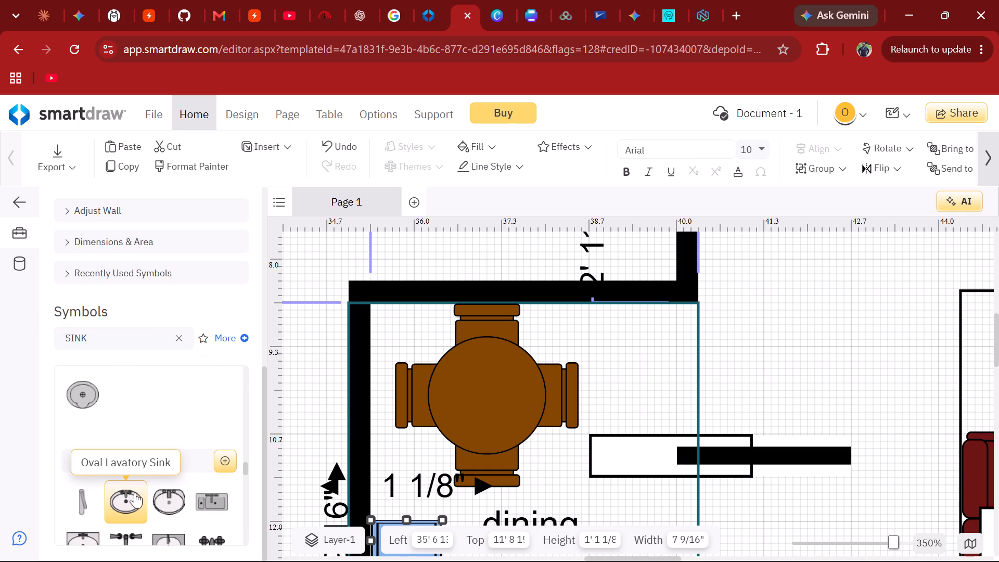
{"action": "left_click_drag", "start_coordinate": [135, 492], "coordinate": [527, 353]}
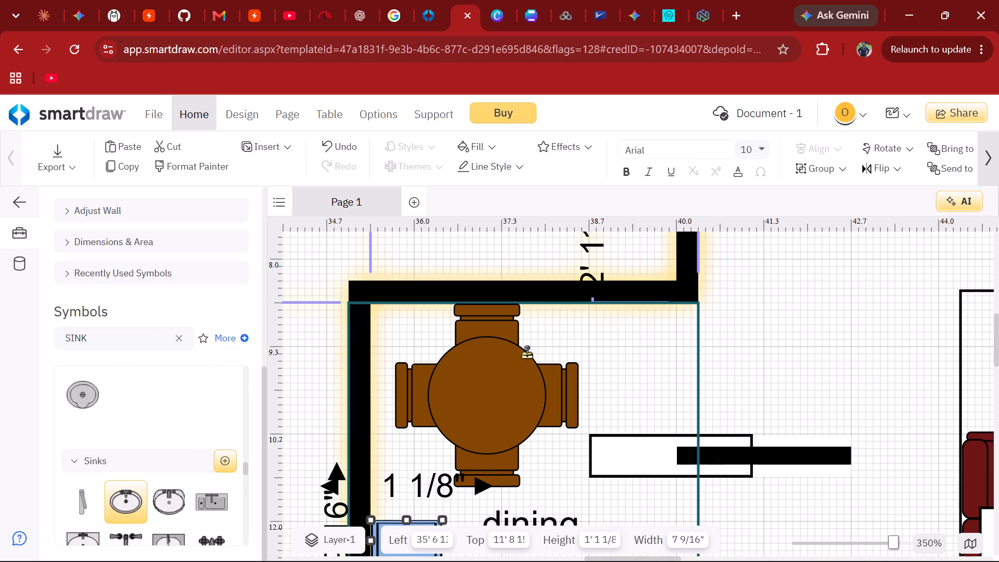
{"action": "left_click_drag", "start_coordinate": [527, 353], "coordinate": [649, 332]}
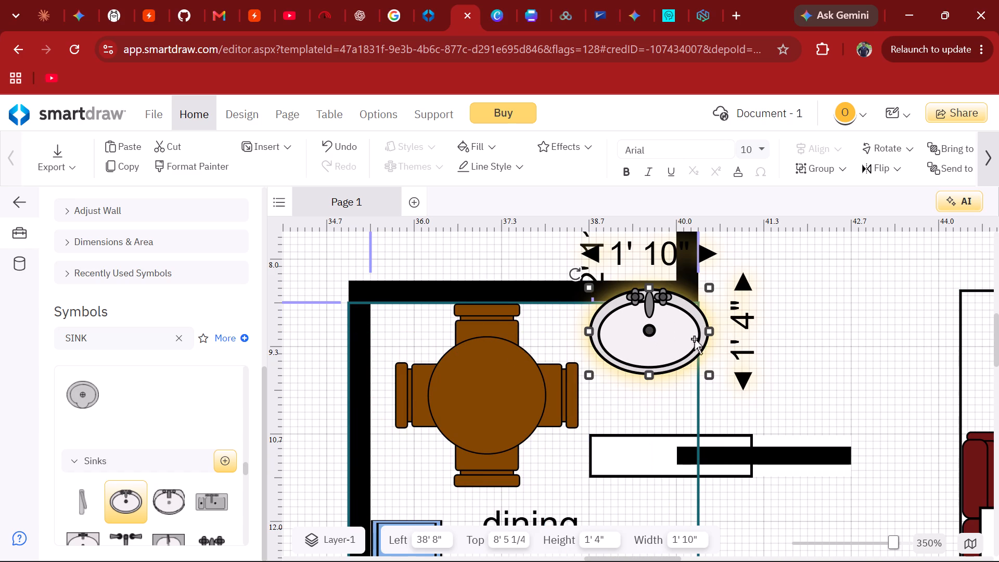
Rotate the dining room's oval sink to 270° so its faucet faces the wall beside the hallway.
{"action": "left_click_drag", "start_coordinate": [577, 277], "coordinate": [585, 276]}
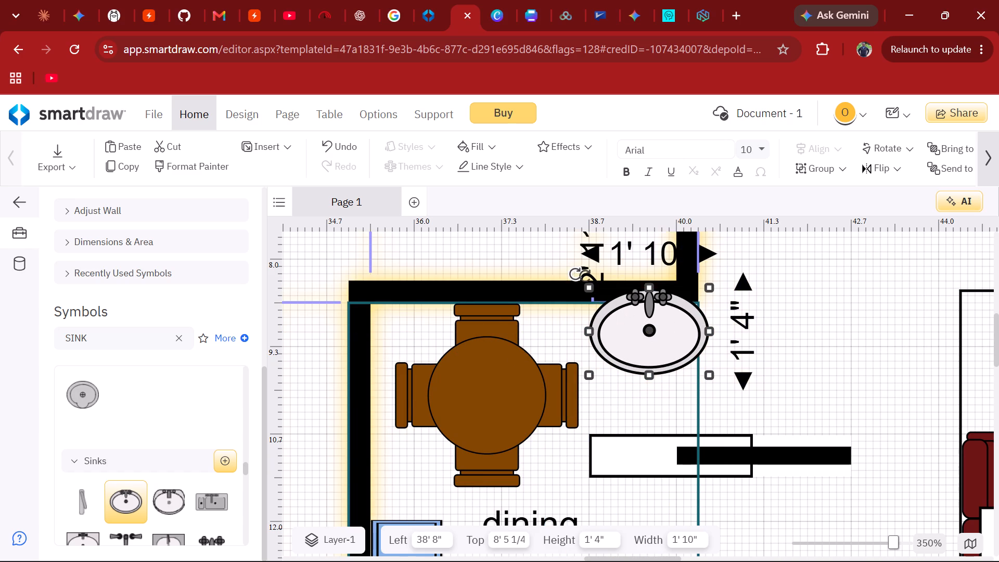
{"action": "left_click_drag", "start_coordinate": [585, 276], "coordinate": [689, 308]}
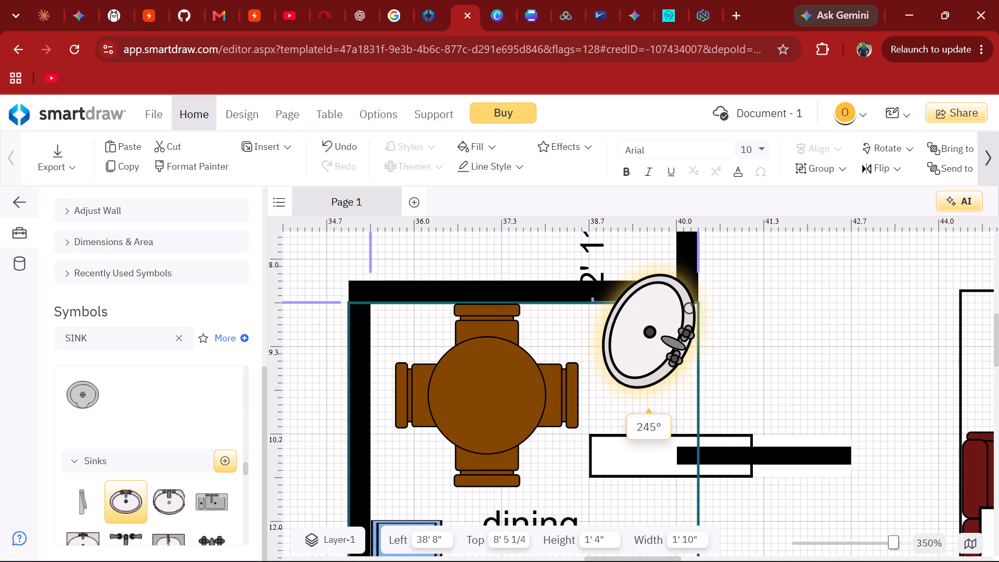
{"action": "left_click_drag", "start_coordinate": [689, 308], "coordinate": [678, 302]}
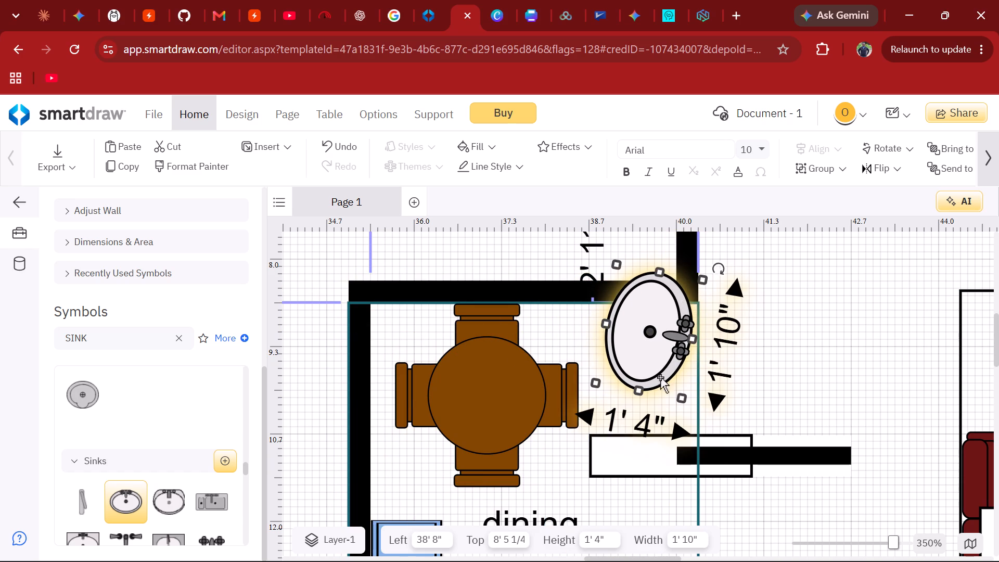
{"action": "left_click_drag", "start_coordinate": [713, 271], "coordinate": [697, 273]}
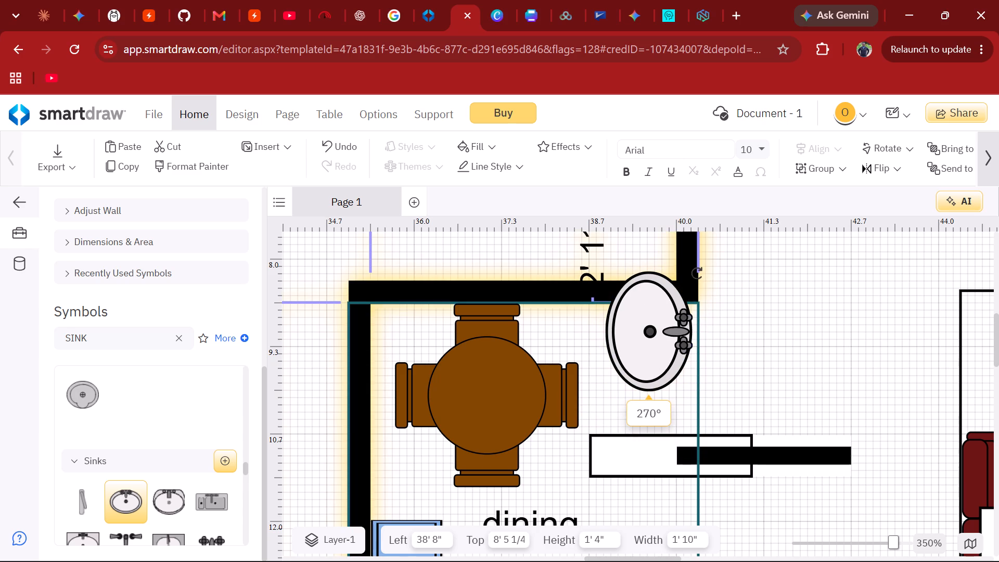
{"action": "left_click_drag", "start_coordinate": [697, 273], "coordinate": [696, 273]}
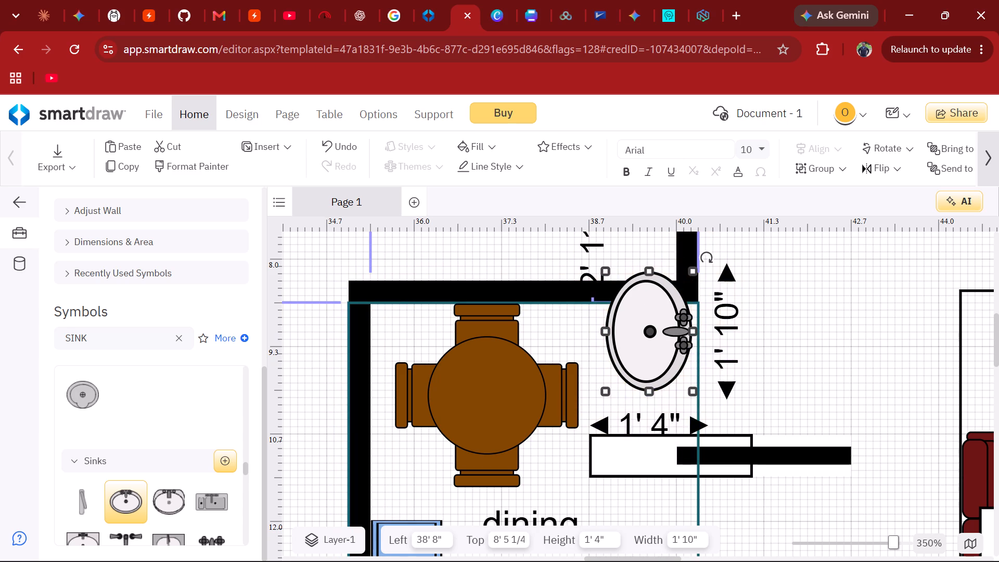
Shrink the oval sink to about 9" by 1' 5 3/4" and move it inside the dining room's upper corner, about 39' 2" left and 9' top.
{"action": "left_click_drag", "start_coordinate": [689, 392], "coordinate": [671, 374]}
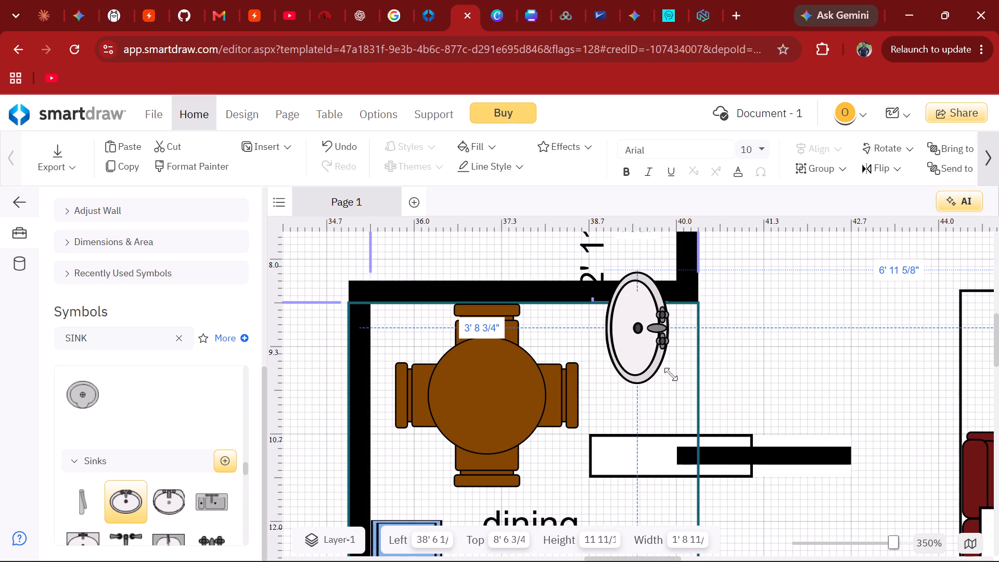
{"action": "left_click_drag", "start_coordinate": [671, 374], "coordinate": [665, 367]}
{"action": "left_click_drag", "start_coordinate": [630, 323], "coordinate": [652, 337]}
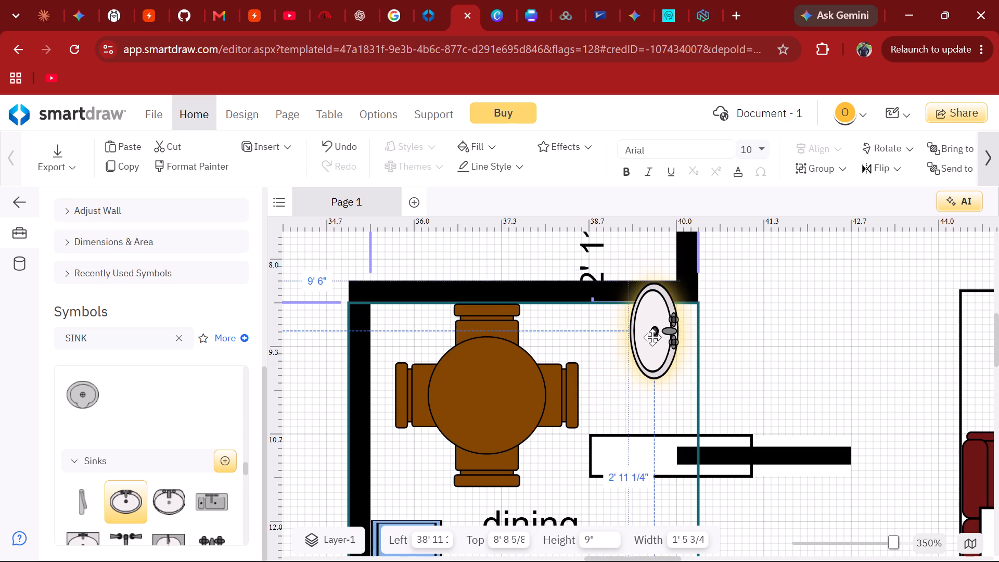
{"action": "left_click_drag", "start_coordinate": [652, 337], "coordinate": [675, 353]}
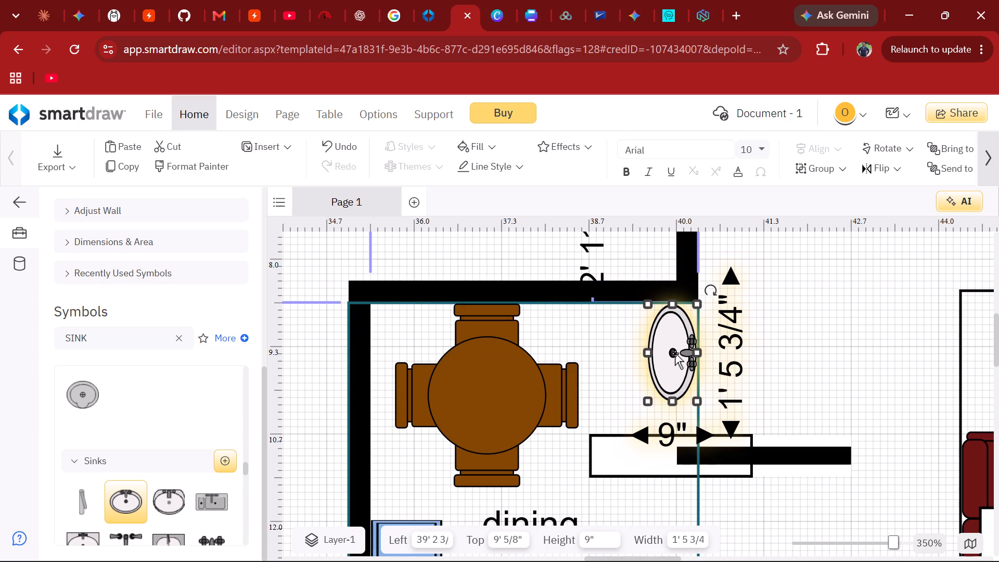
Place a Double Kitchen Sink Large/Small 42" in the kitchen, about 35' 11" left and 13' 10" top.
{"action": "scroll", "coordinate": [675, 353], "scroll_direction": "down", "scroll_amount": 3}
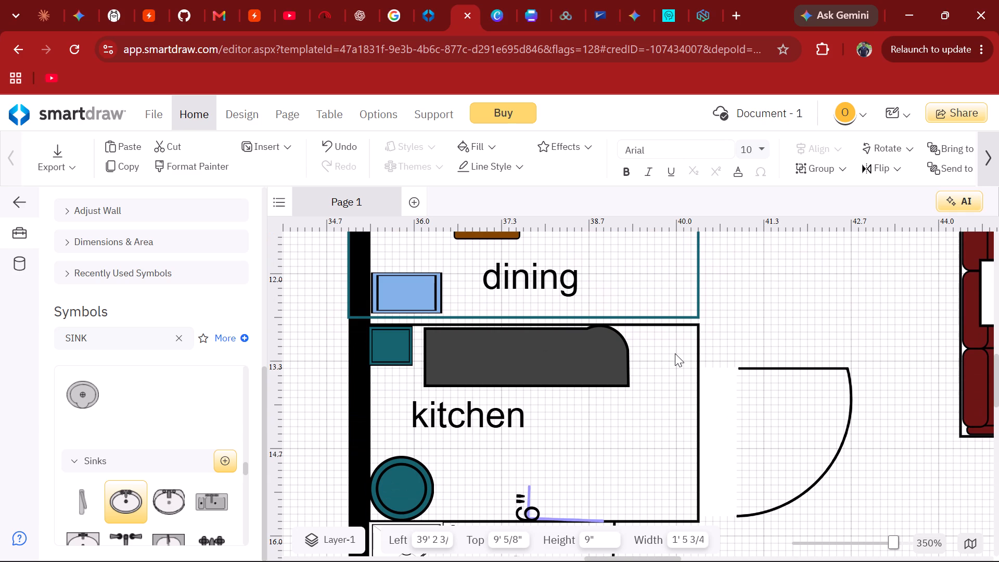
{"action": "scroll", "coordinate": [675, 353], "scroll_direction": "down", "scroll_amount": 1}
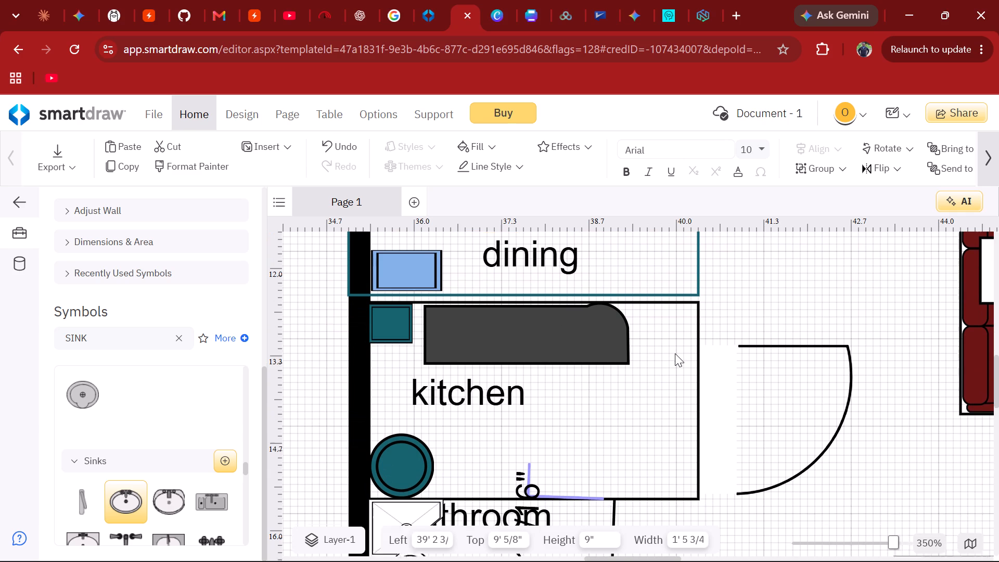
{"action": "scroll", "coordinate": [675, 353], "scroll_direction": "down", "scroll_amount": 2}
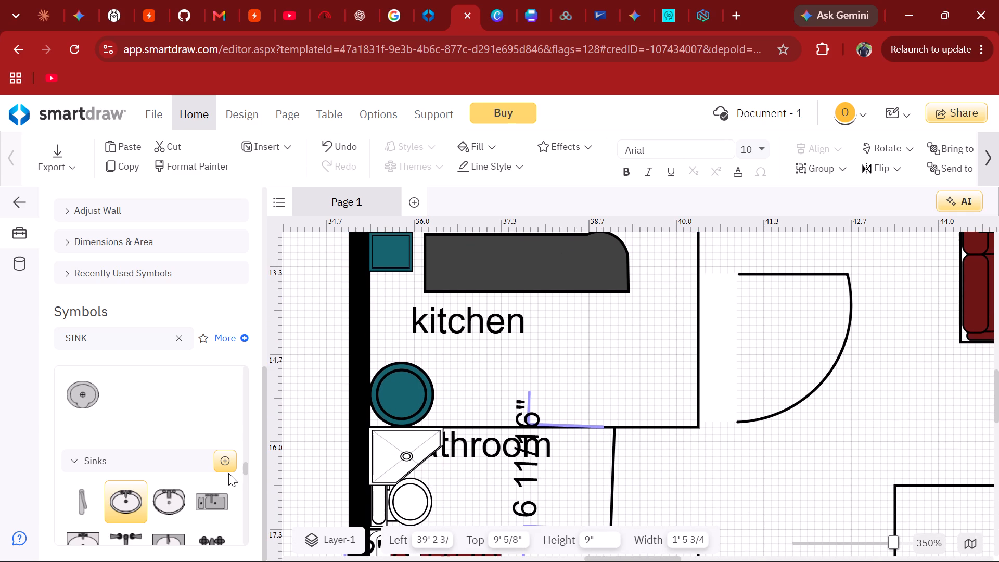
{"action": "scroll", "coordinate": [228, 473], "scroll_direction": "down", "scroll_amount": 1}
{"action": "left_click_drag", "start_coordinate": [206, 475], "coordinate": [291, 454]}
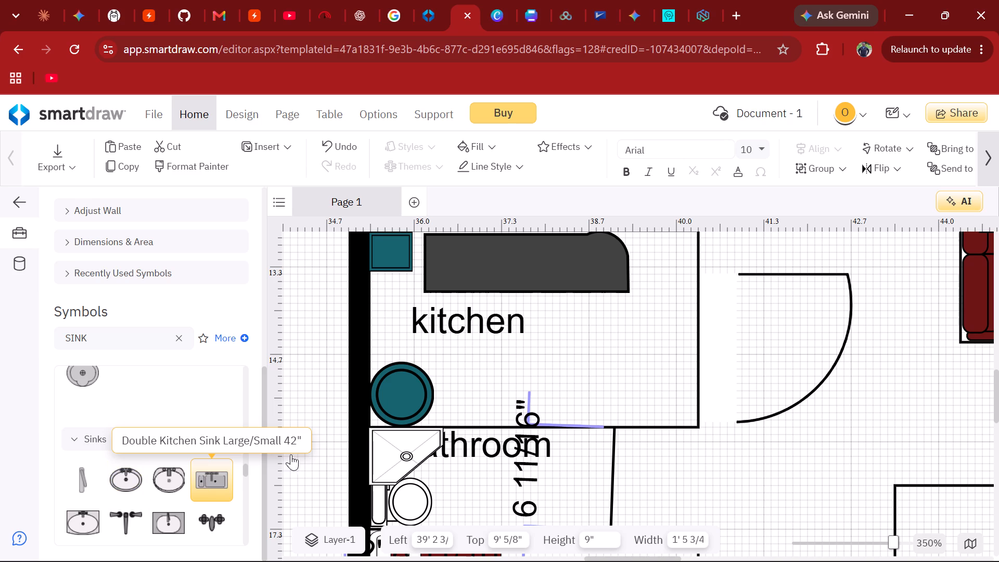
{"action": "left_click_drag", "start_coordinate": [291, 454], "coordinate": [517, 355]}
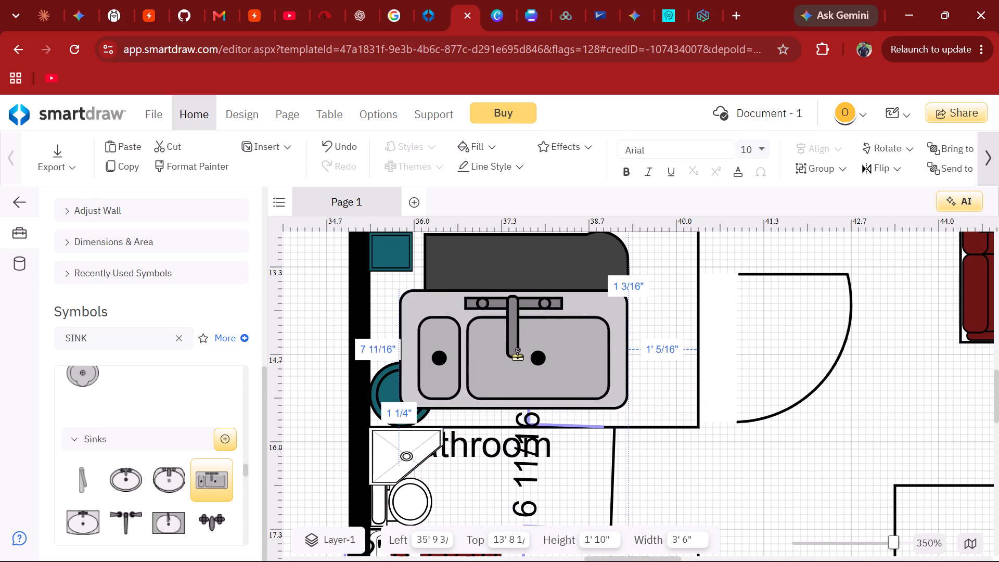
{"action": "left_click_drag", "start_coordinate": [517, 355], "coordinate": [524, 362]}
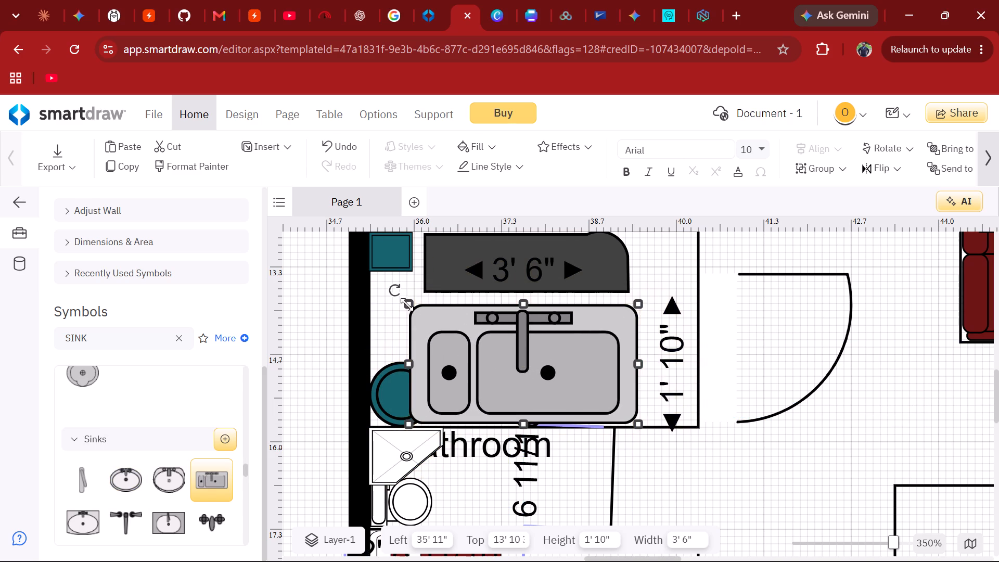
Shrink the kitchen sink to about 2' 8 1/4" by 11 7/16" and set it against the kitchen's bottom wall, about 36' 7" left.
{"action": "left_click_drag", "start_coordinate": [408, 304], "coordinate": [459, 363]}
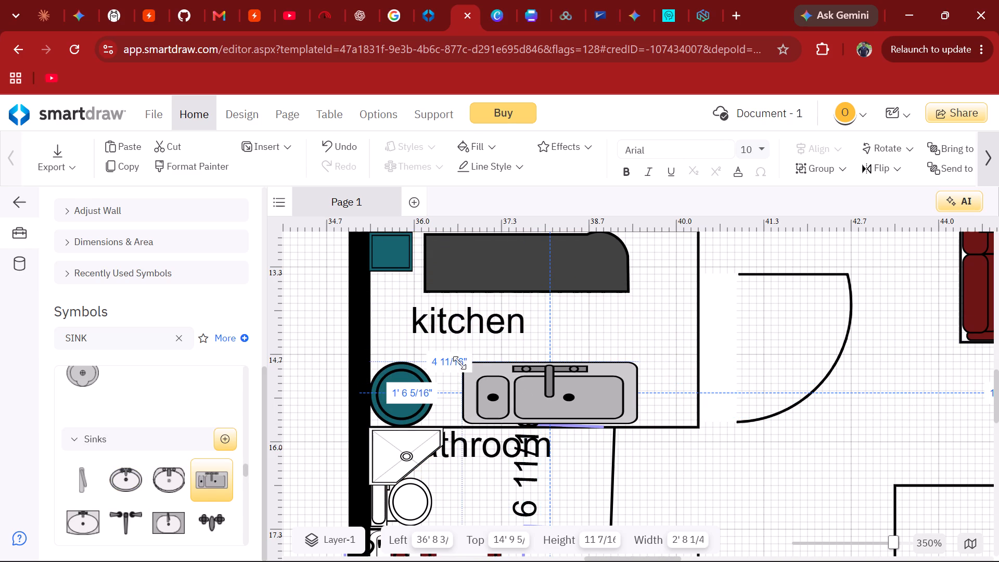
{"action": "left_click_drag", "start_coordinate": [459, 363], "coordinate": [459, 364]}
{"action": "left_click_drag", "start_coordinate": [497, 383], "coordinate": [492, 386]}
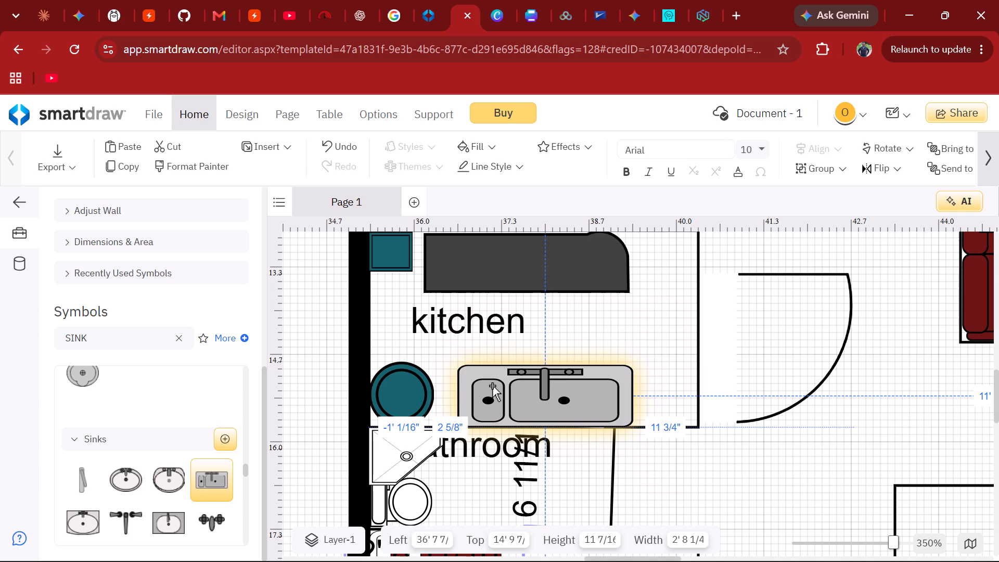
{"action": "left_click", "coordinate": [503, 389]}
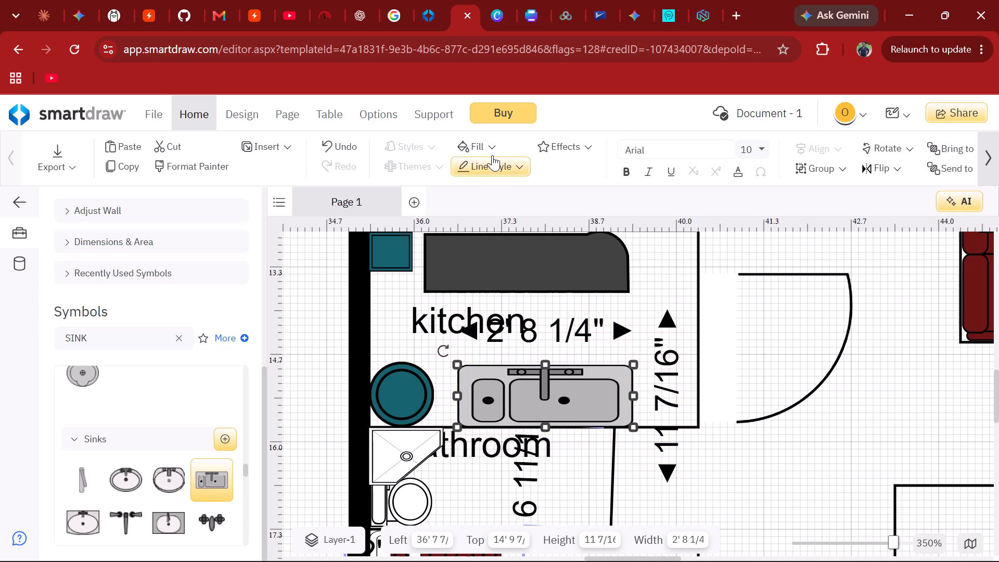
Fill the double kitchen sink with dark grey.
{"action": "left_click", "coordinate": [492, 153]}
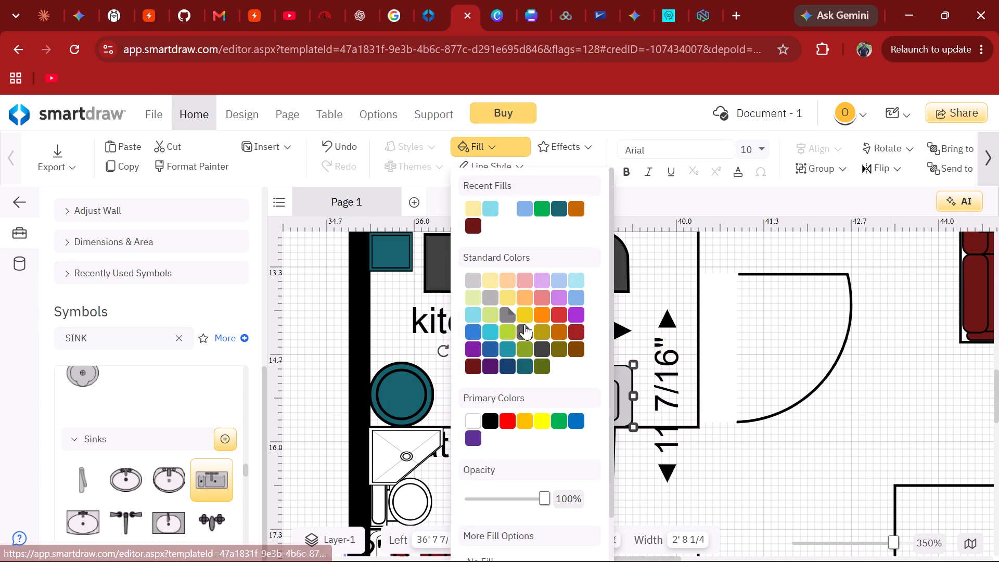
{"action": "left_click", "coordinate": [524, 324]}
{"action": "left_click", "coordinate": [763, 334]}
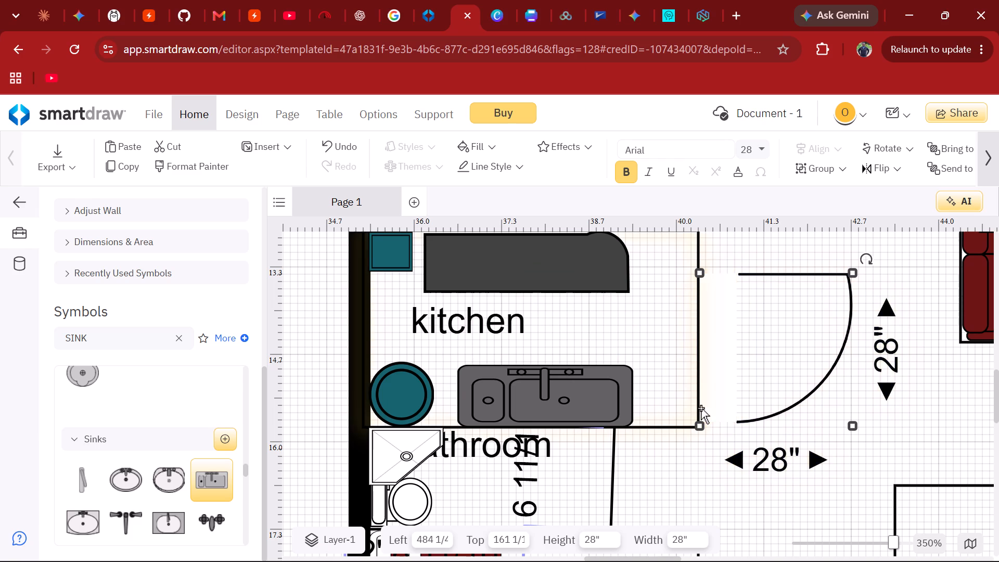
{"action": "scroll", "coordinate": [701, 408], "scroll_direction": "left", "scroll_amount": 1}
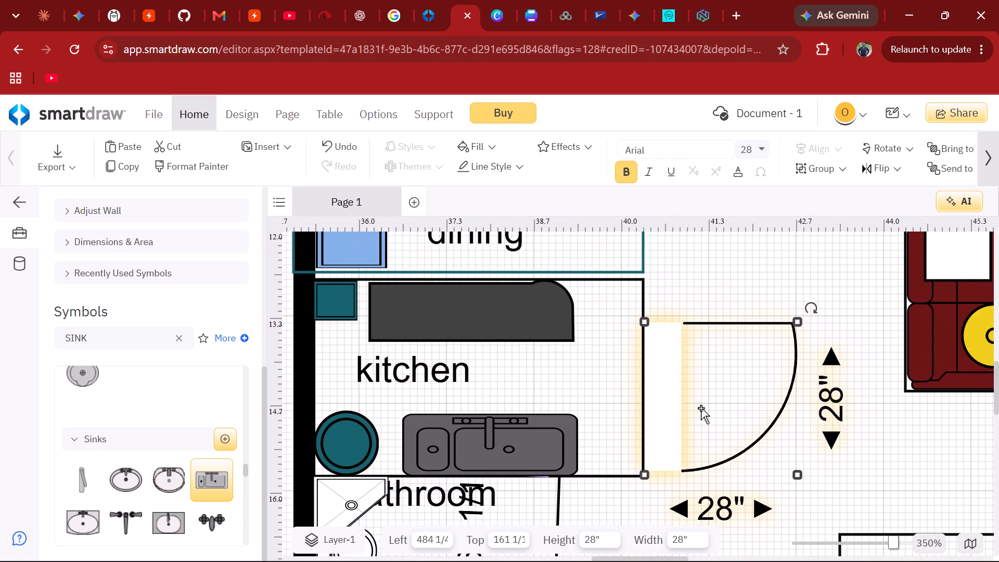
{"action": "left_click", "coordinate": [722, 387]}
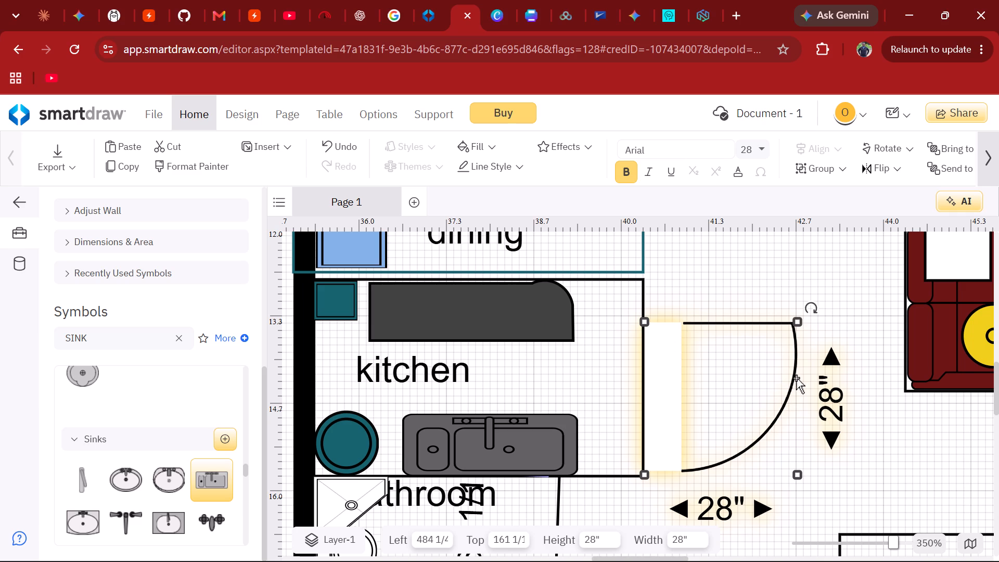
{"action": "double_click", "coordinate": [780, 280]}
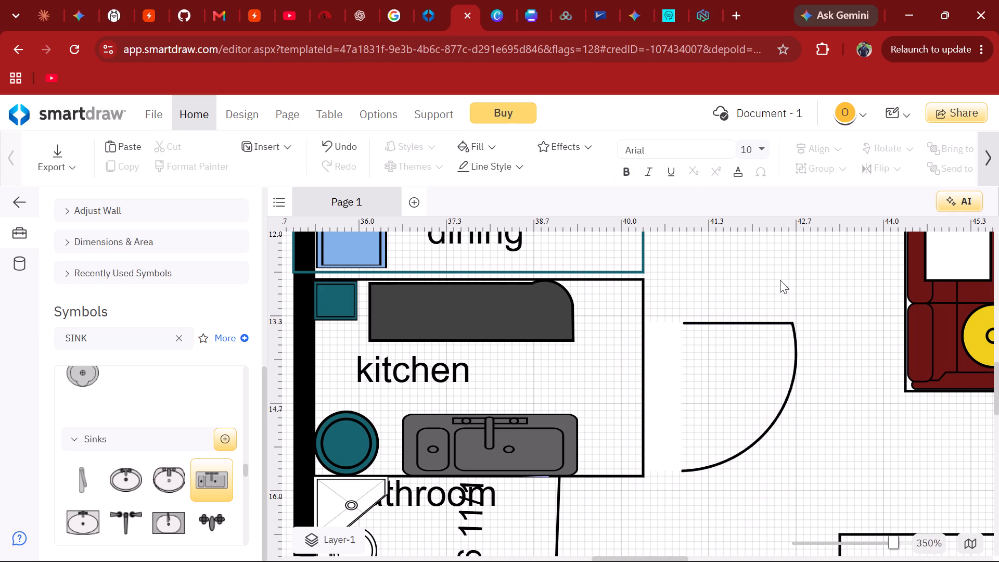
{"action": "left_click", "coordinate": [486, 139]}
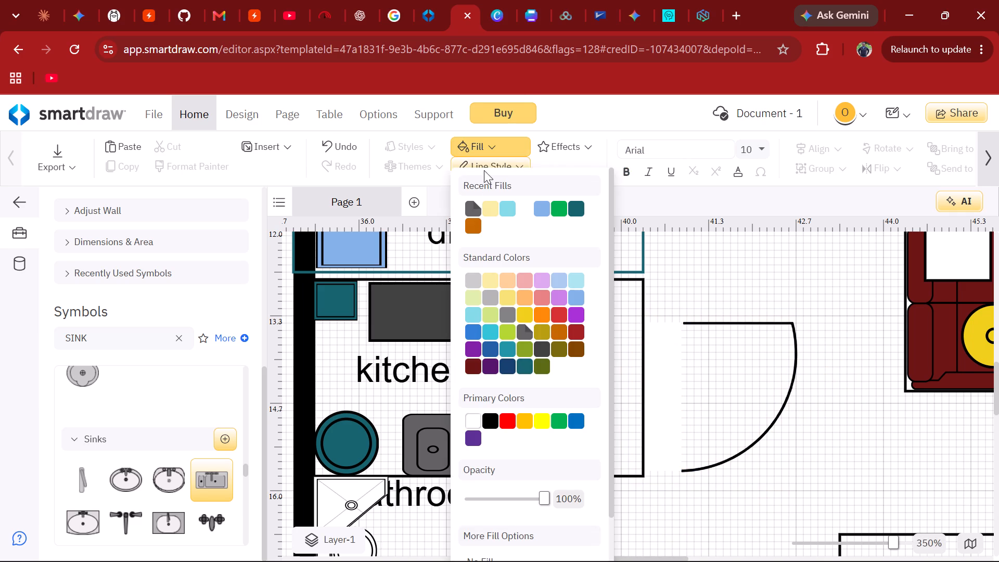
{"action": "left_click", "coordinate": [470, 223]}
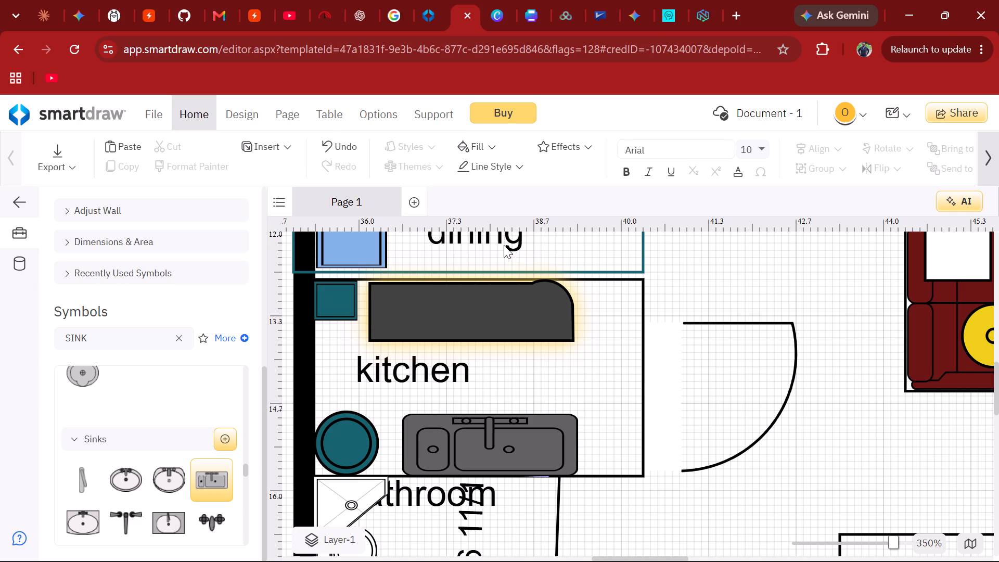
Search the symbols for CARPET and place a Circular Rug over the sitting room, about 43' 10" left and 8' 4" top.
{"action": "scroll", "coordinate": [541, 254], "scroll_direction": "up", "scroll_amount": 1}
{"action": "scroll", "coordinate": [702, 387], "scroll_direction": "up", "scroll_amount": 1}
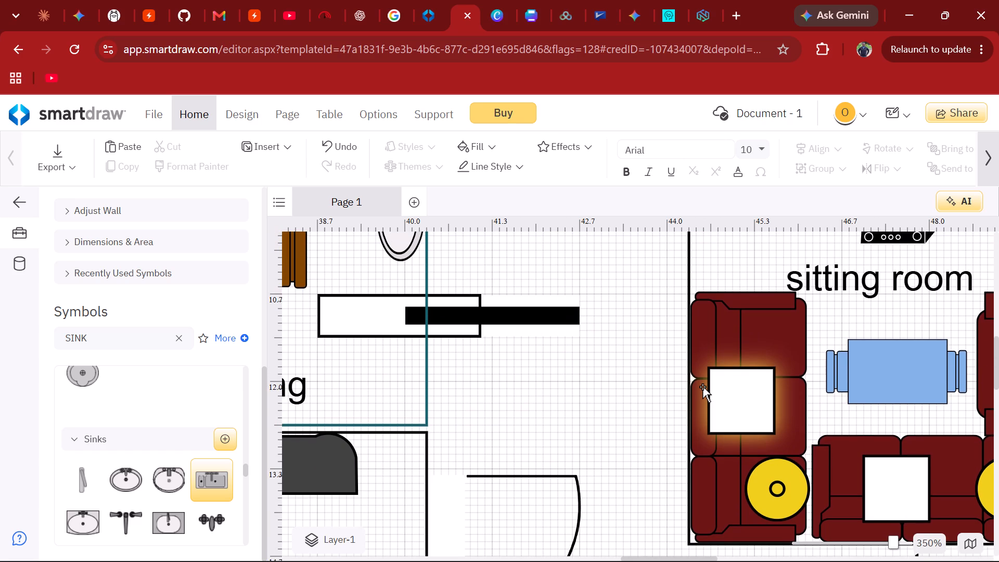
{"action": "left_click", "coordinate": [179, 344]}
{"action": "type", "text": "CARPER"}
{"action": "key", "text": "BackSpace"}
{"action": "key", "text": "t"}
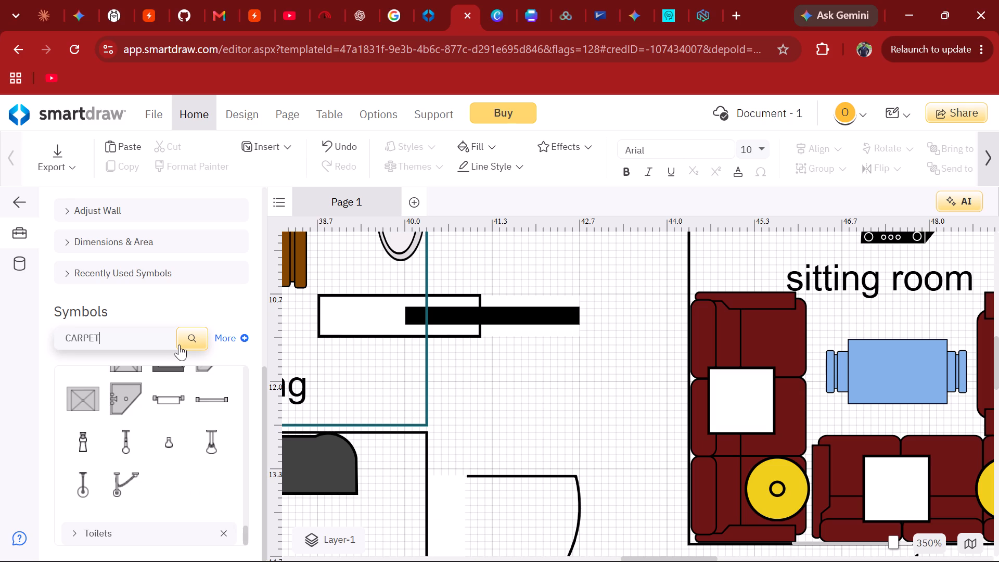
{"action": "left_click", "coordinate": [189, 328]}
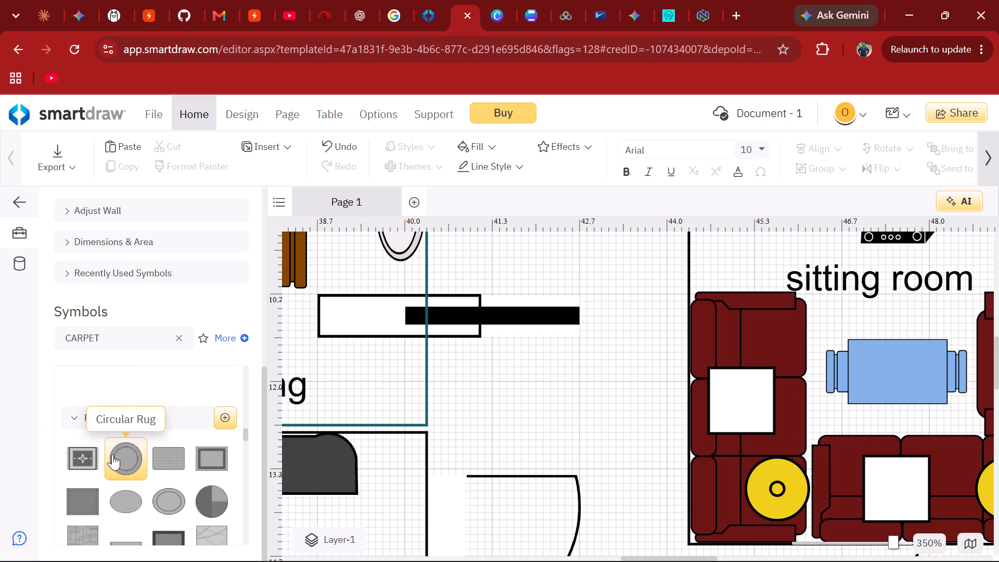
{"action": "left_click_drag", "start_coordinate": [112, 454], "coordinate": [399, 402]}
{"action": "left_click_drag", "start_coordinate": [399, 402], "coordinate": [848, 337]}
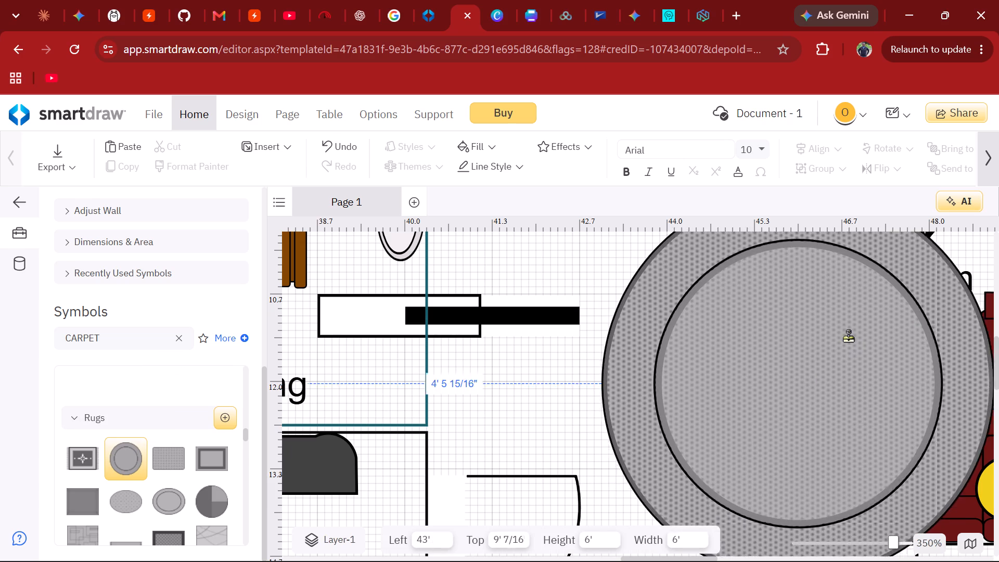
{"action": "left_click_drag", "start_coordinate": [848, 337], "coordinate": [852, 331]}
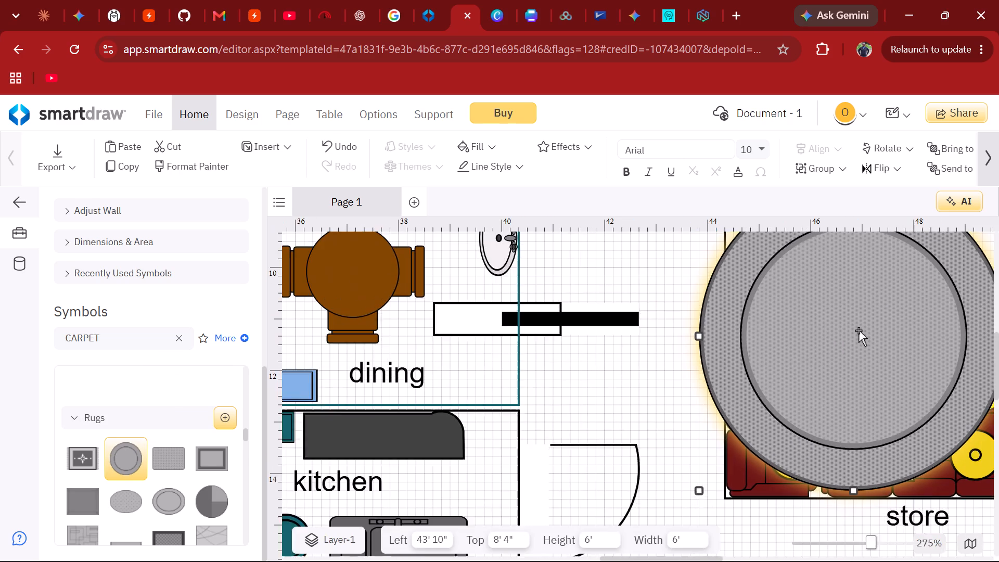
Flatten and shrink the circular rug in the sitting room to about 3' 3 15/16" wide by 1' 1 3/4" high.
{"action": "scroll", "coordinate": [859, 330], "scroll_direction": "left", "scroll_amount": 2}
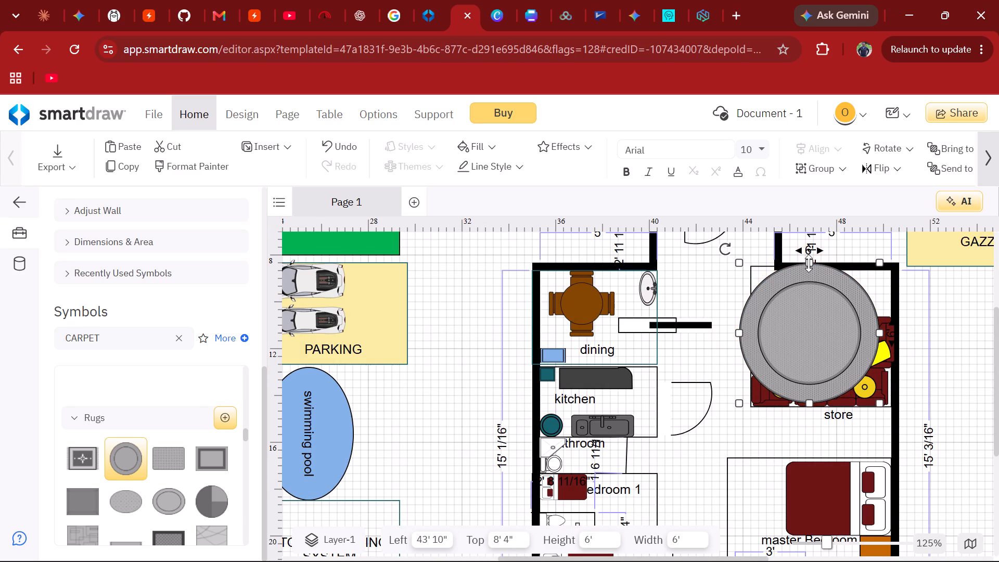
{"action": "left_click_drag", "start_coordinate": [809, 263], "coordinate": [809, 308]}
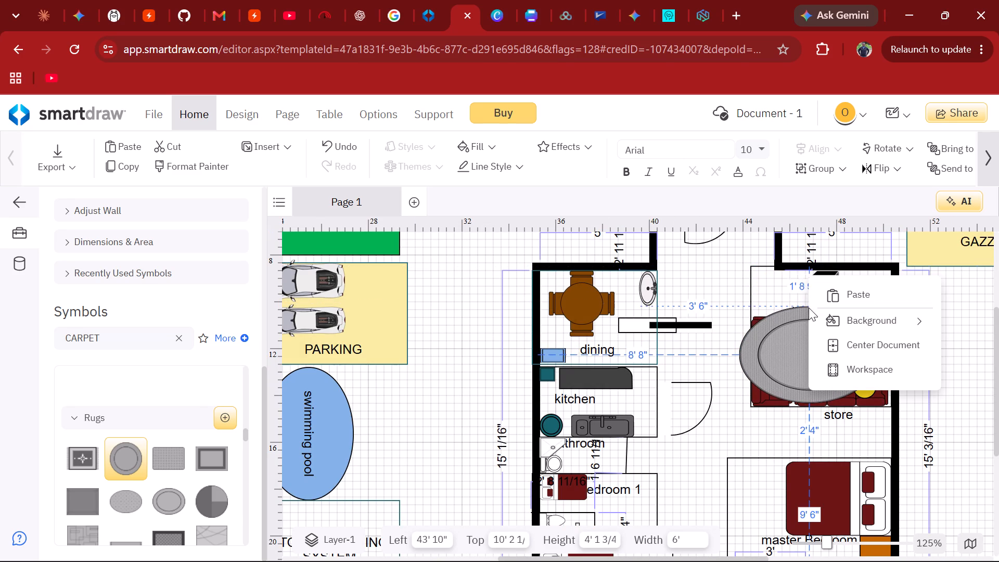
{"action": "left_click_drag", "start_coordinate": [809, 308], "coordinate": [837, 335]}
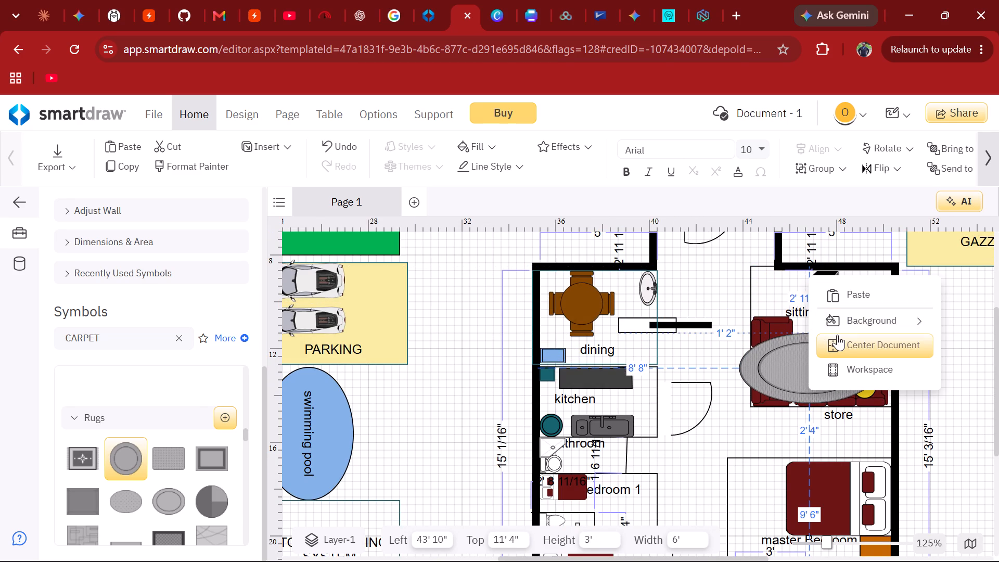
{"action": "left_click_drag", "start_coordinate": [837, 335], "coordinate": [843, 357]}
{"action": "left_click_drag", "start_coordinate": [801, 363], "coordinate": [818, 286]}
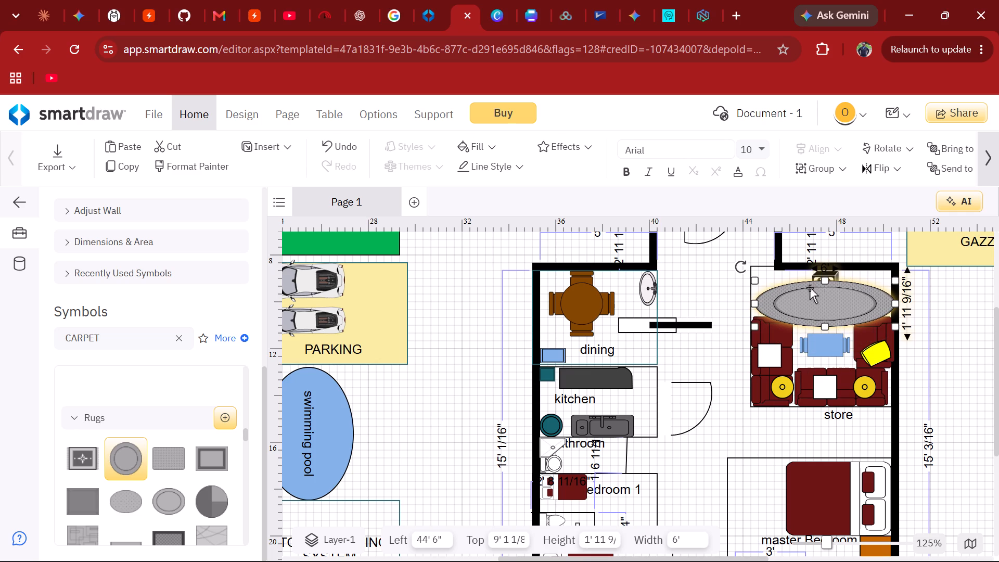
{"action": "left_click_drag", "start_coordinate": [754, 279], "coordinate": [775, 296]}
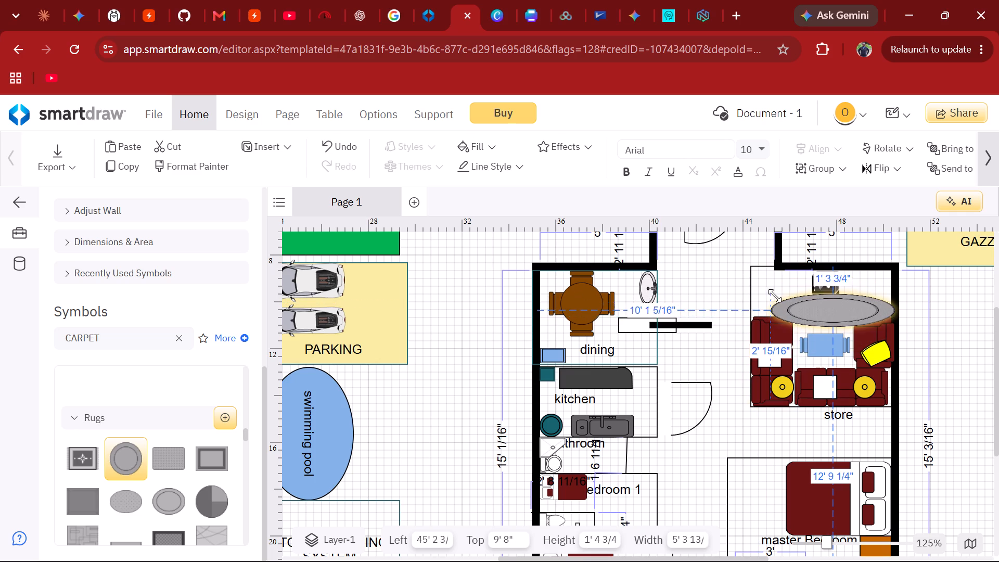
{"action": "left_click_drag", "start_coordinate": [775, 296], "coordinate": [778, 295]}
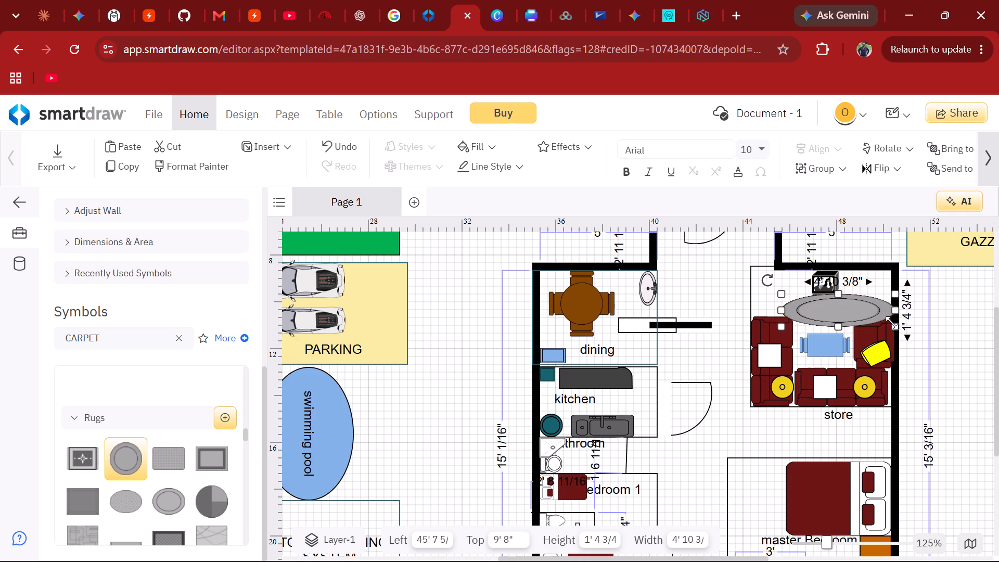
{"action": "left_click", "coordinate": [834, 341]}
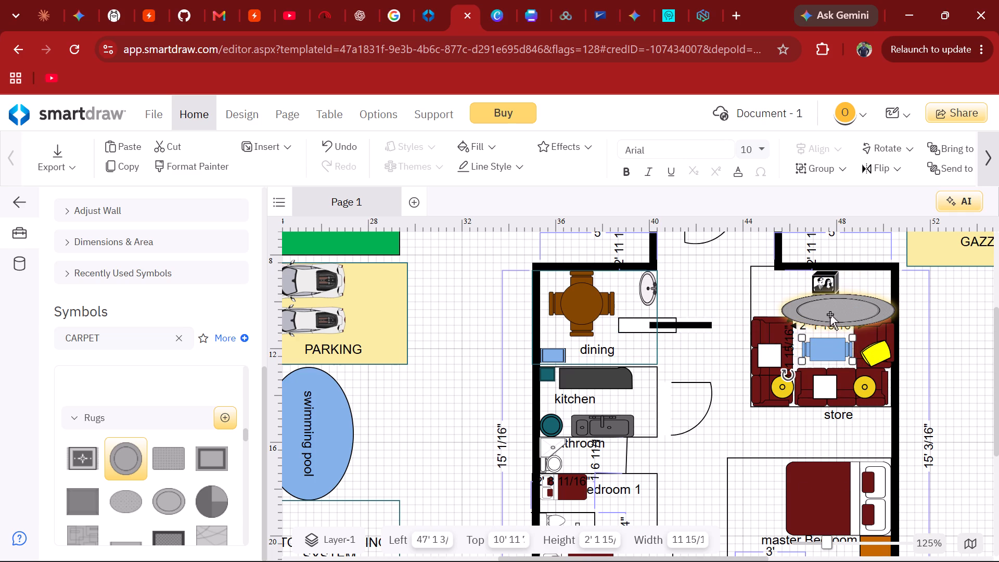
{"action": "left_click_drag", "start_coordinate": [828, 315], "coordinate": [824, 321]}
{"action": "left_click_drag", "start_coordinate": [779, 299], "coordinate": [792, 304]}
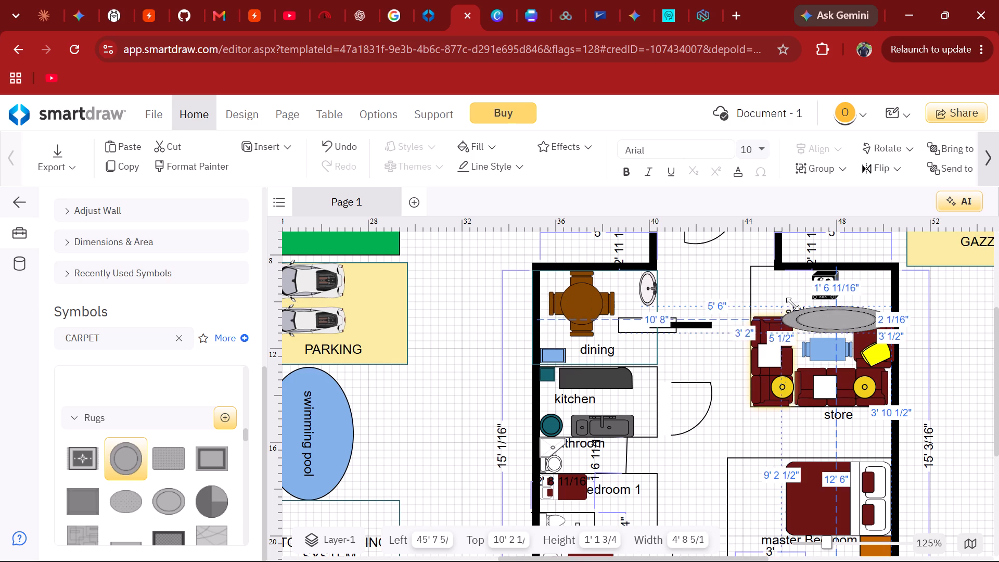
{"action": "left_click_drag", "start_coordinate": [792, 304], "coordinate": [810, 303]}
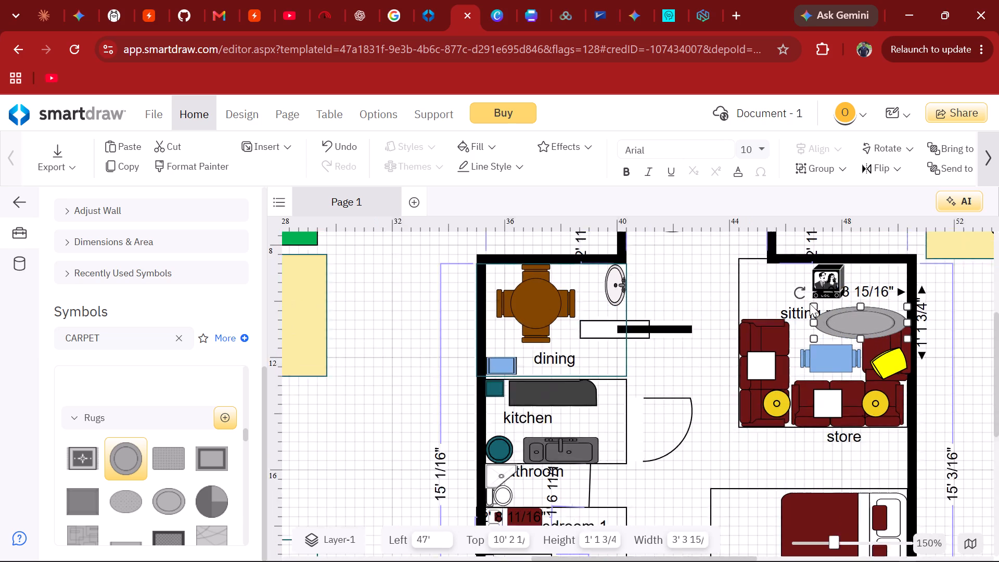
Shrink the sitting room rug to about 2' 7 1/8" by 11 9/16" and set it between the sofas, just above the blue table.
{"action": "scroll", "coordinate": [831, 333], "scroll_direction": "left", "scroll_amount": 1}
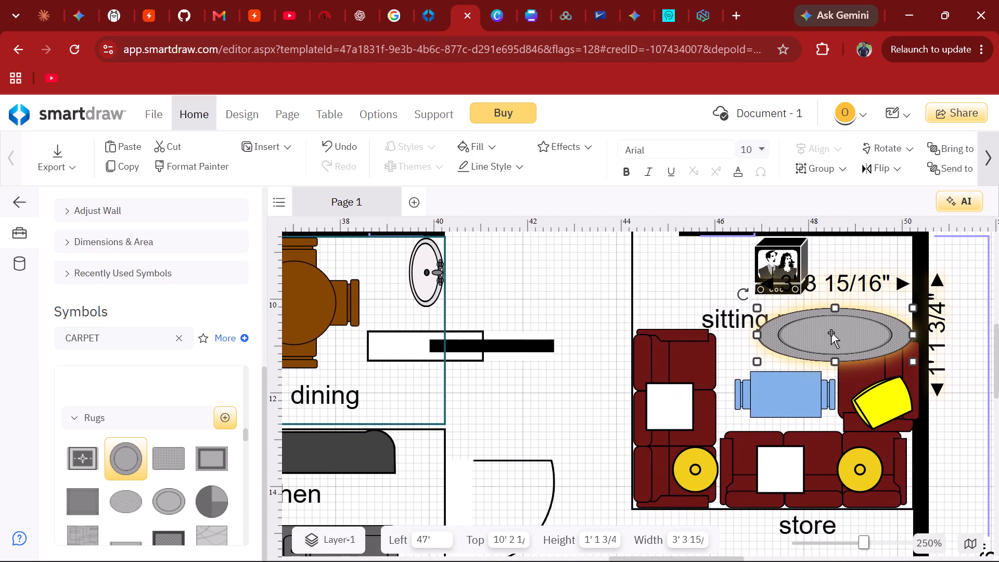
{"action": "left_click_drag", "start_coordinate": [810, 336], "coordinate": [770, 342]}
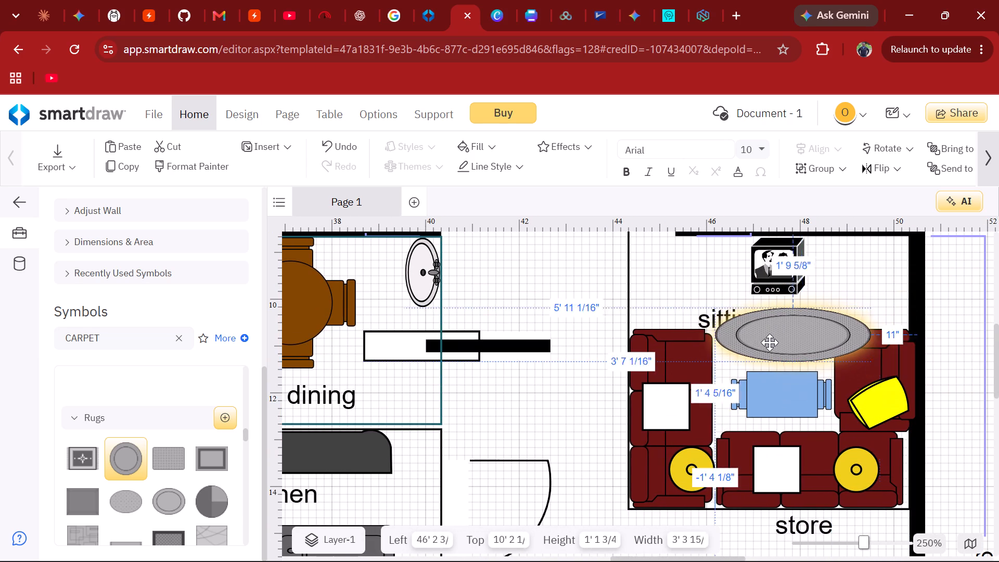
{"action": "left_click_drag", "start_coordinate": [770, 342], "coordinate": [760, 343]}
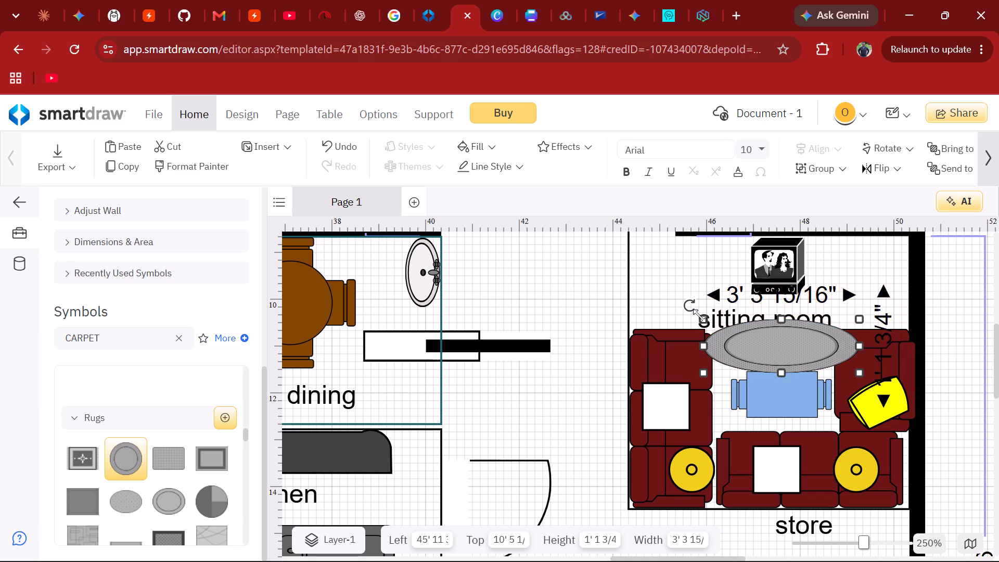
{"action": "left_click_drag", "start_coordinate": [699, 316], "coordinate": [737, 333]}
{"action": "left_click_drag", "start_coordinate": [780, 346], "coordinate": [769, 343]}
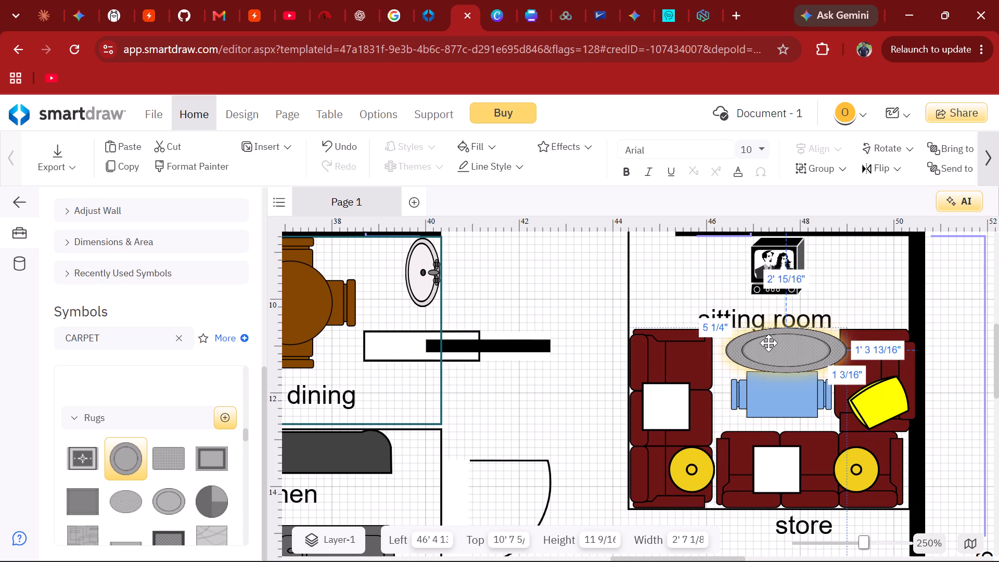
{"action": "left_click_drag", "start_coordinate": [769, 343], "coordinate": [762, 344]}
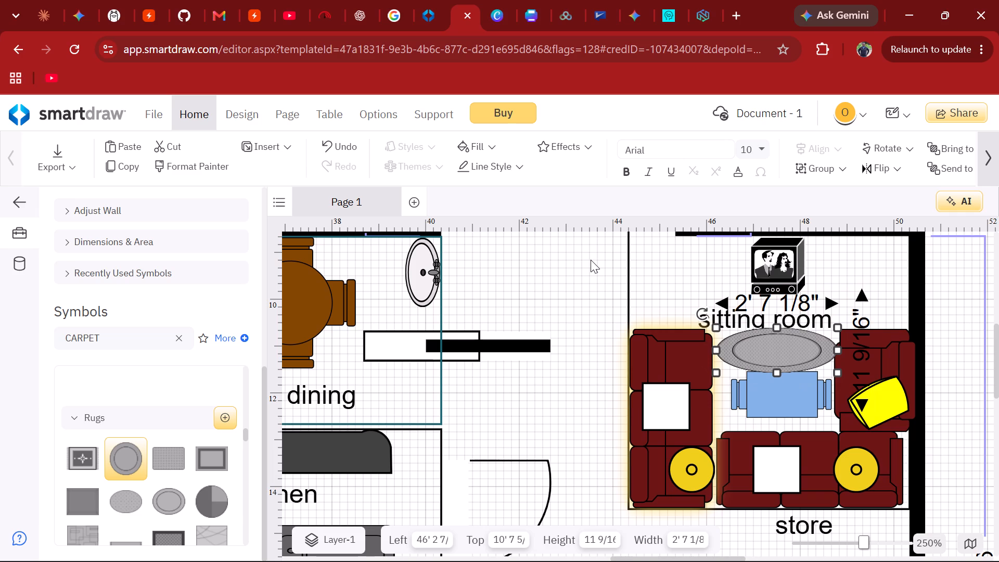
Fill the sitting room rug with the recently used orange-brown colour.
{"action": "left_click", "coordinate": [490, 137]}
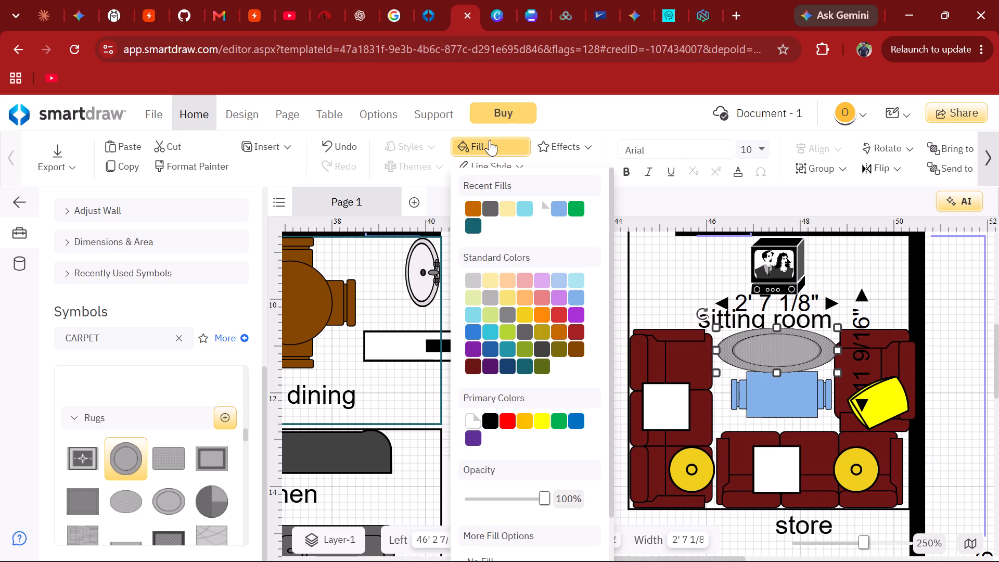
{"action": "left_click", "coordinate": [472, 205]}
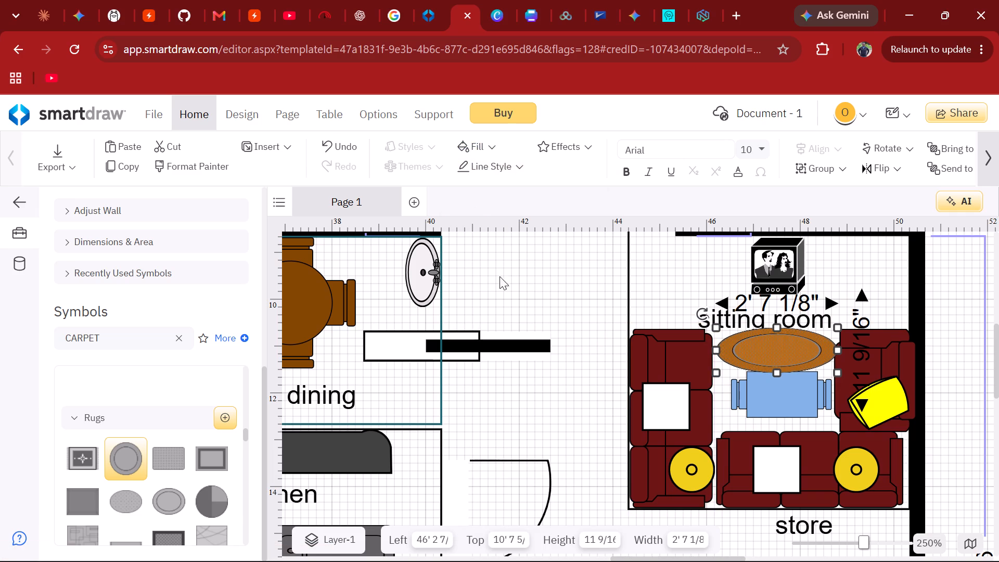
Place a Bath Mat / Rug - Rectangle in bedroom 1, about 37' 1" left and 18' top, and rotate it a quarter turn upright.
{"action": "scroll", "coordinate": [502, 302], "scroll_direction": "down", "scroll_amount": 4}
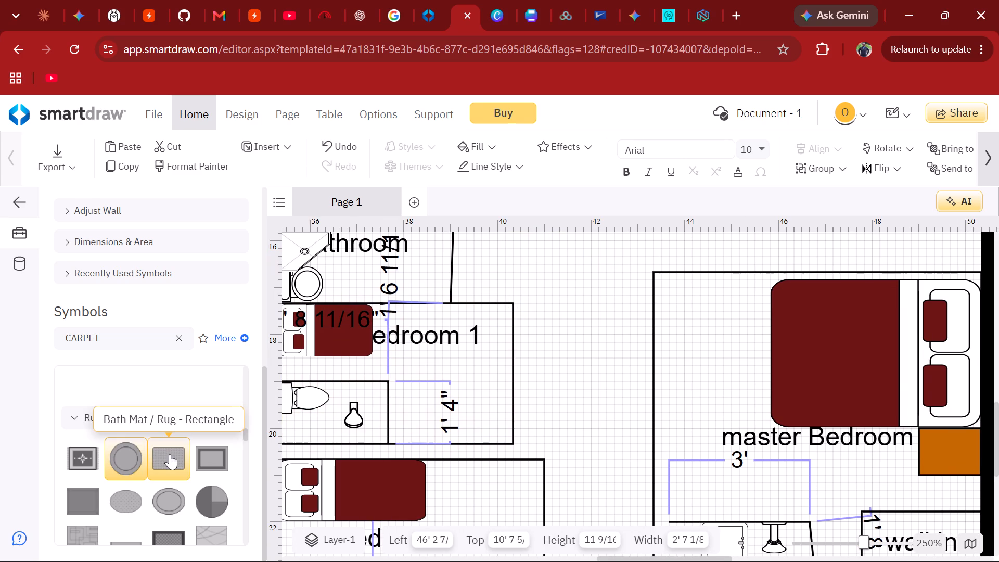
{"action": "left_click_drag", "start_coordinate": [170, 454], "coordinate": [370, 409]}
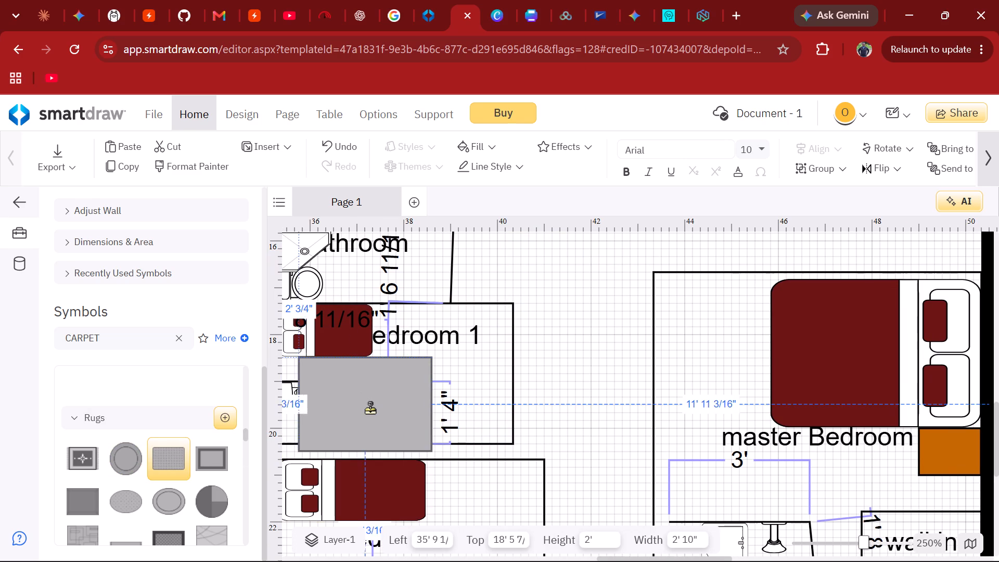
{"action": "left_click_drag", "start_coordinate": [370, 409], "coordinate": [429, 379]}
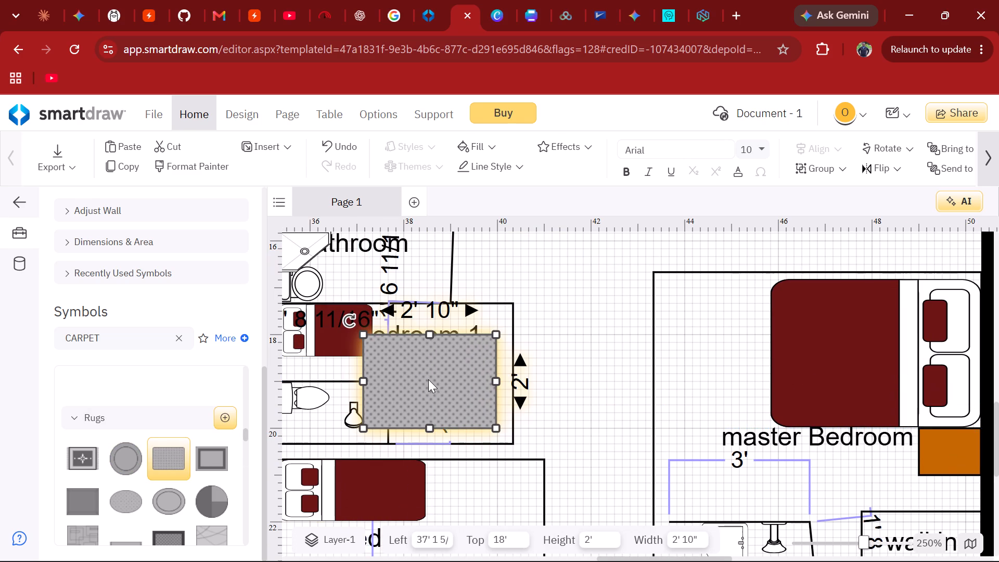
{"action": "left_click_drag", "start_coordinate": [345, 326], "coordinate": [391, 260]}
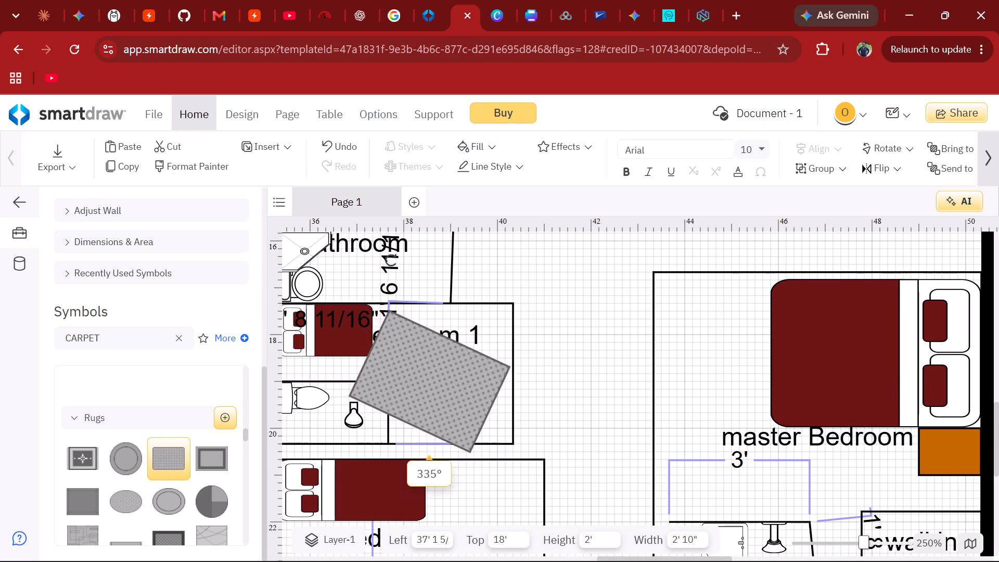
{"action": "left_click_drag", "start_coordinate": [391, 260], "coordinate": [499, 263]}
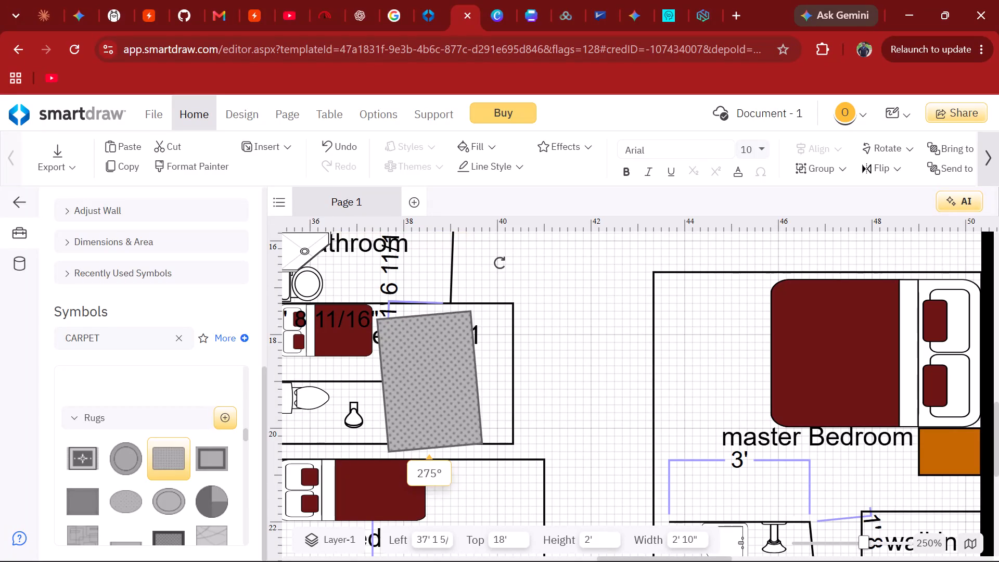
{"action": "left_click_drag", "start_coordinate": [499, 263], "coordinate": [502, 263]}
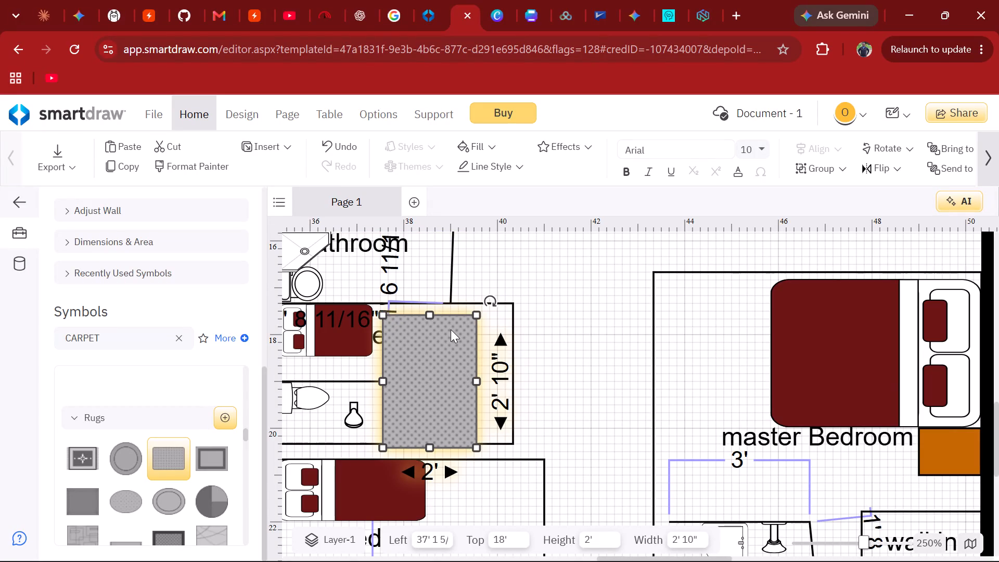
Shrink the bedroom 1 rug to about 1' 8 3/8" by 1' 2 13/16" and set it just below the room label.
{"action": "left_click_drag", "start_coordinate": [451, 329], "coordinate": [460, 327]}
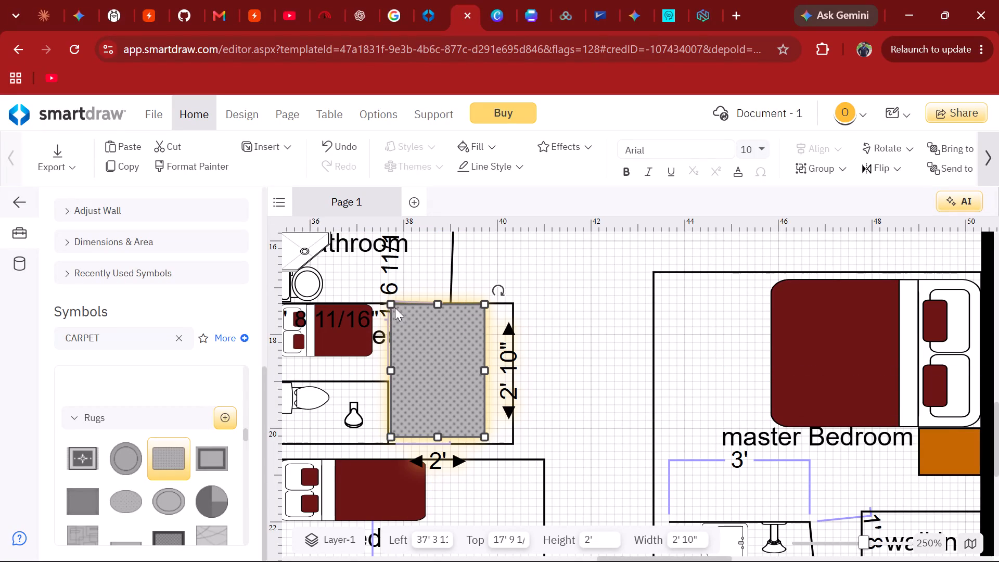
{"action": "left_click_drag", "start_coordinate": [390, 305], "coordinate": [419, 362]}
{"action": "left_click_drag", "start_coordinate": [445, 376], "coordinate": [437, 356]}
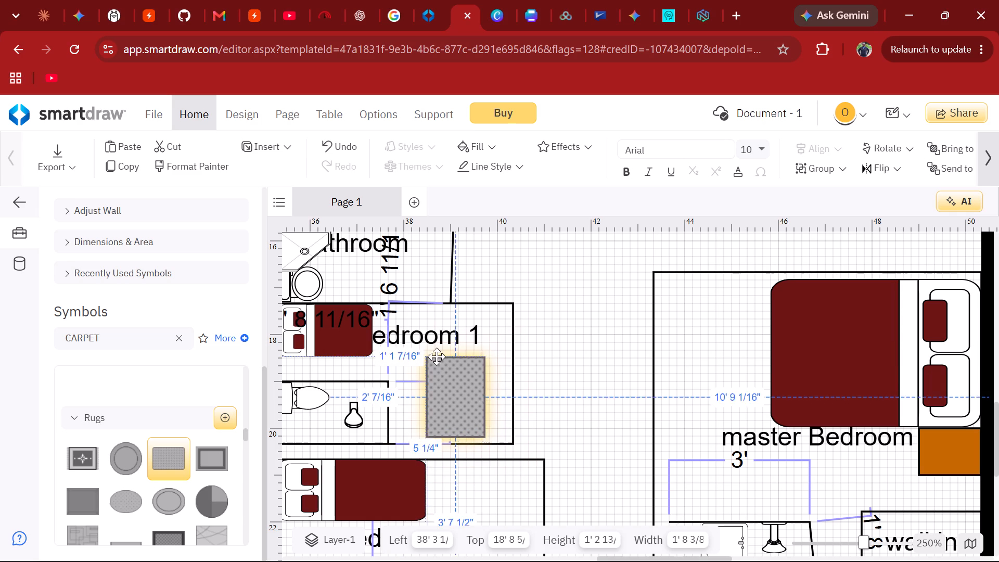
{"action": "left_click_drag", "start_coordinate": [437, 356], "coordinate": [417, 363]}
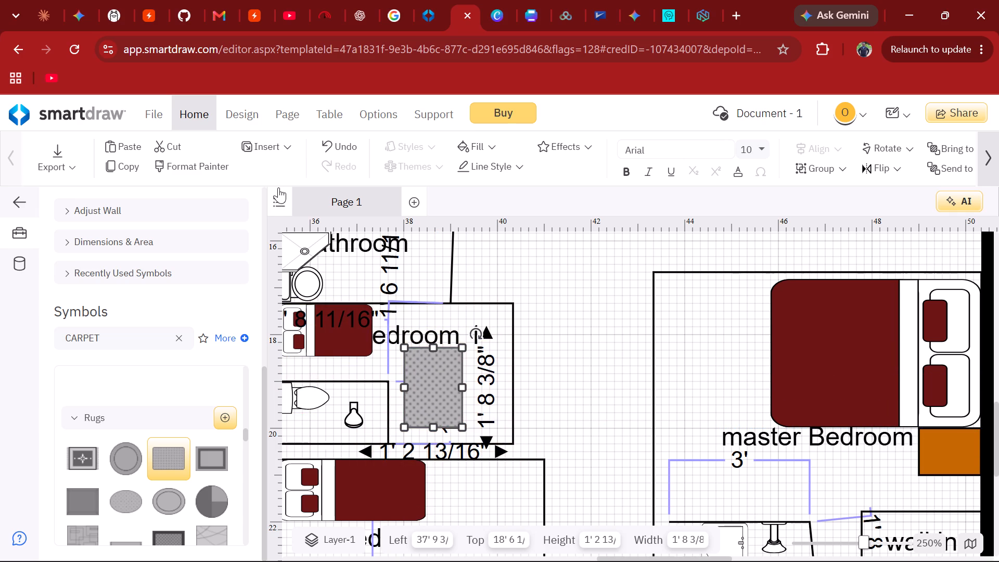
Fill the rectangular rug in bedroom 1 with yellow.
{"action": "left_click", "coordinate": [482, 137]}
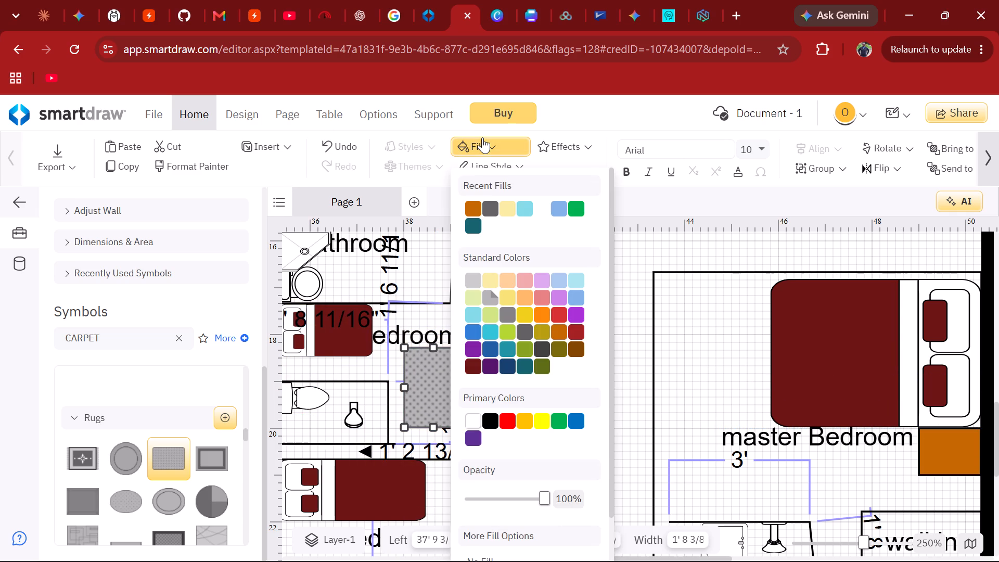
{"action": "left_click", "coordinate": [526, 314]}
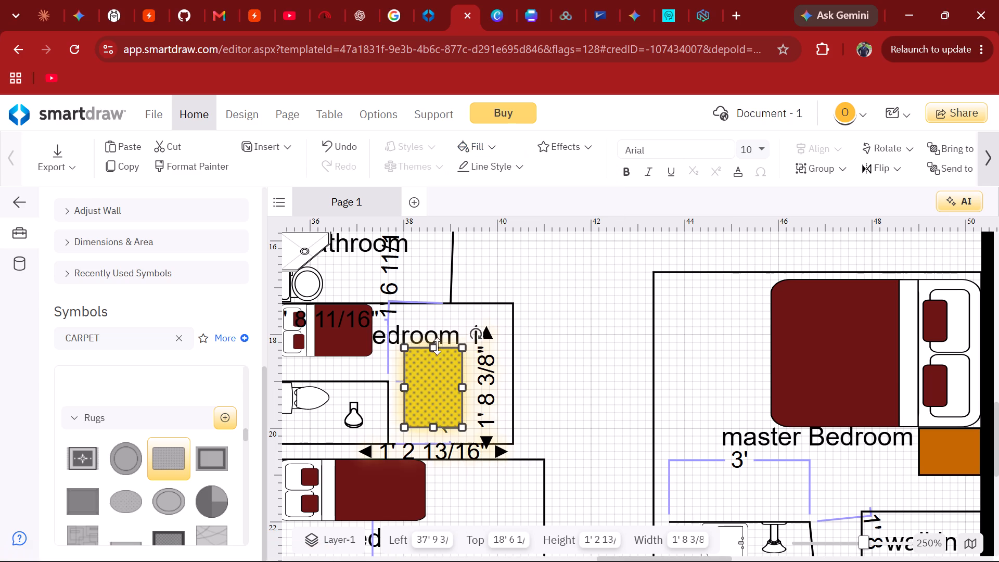
Fill the rectangular rug in bedroom 1 with lime green.
{"action": "left_click", "coordinate": [479, 152]}
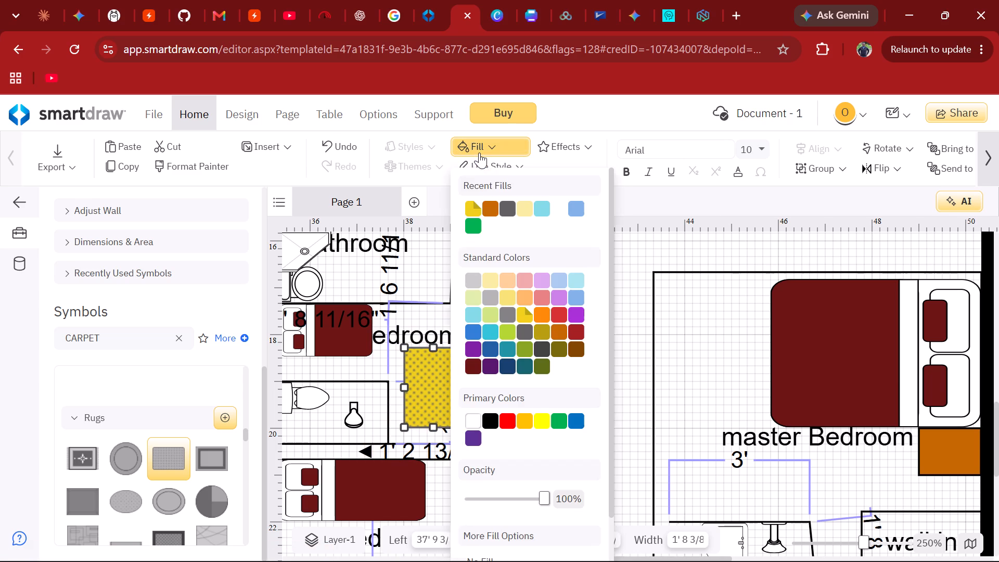
{"action": "left_click", "coordinate": [502, 326]}
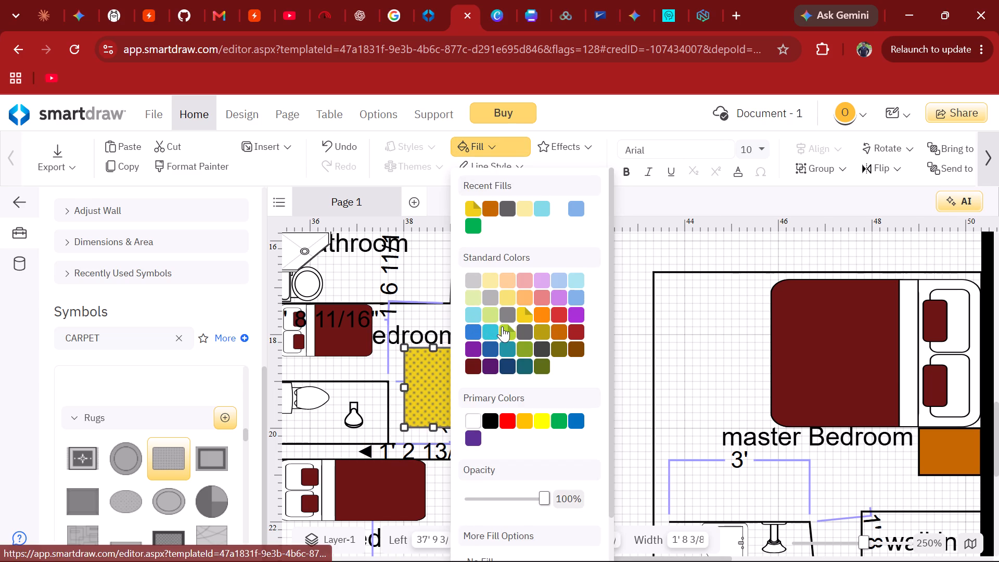
{"action": "left_click", "coordinate": [558, 355]}
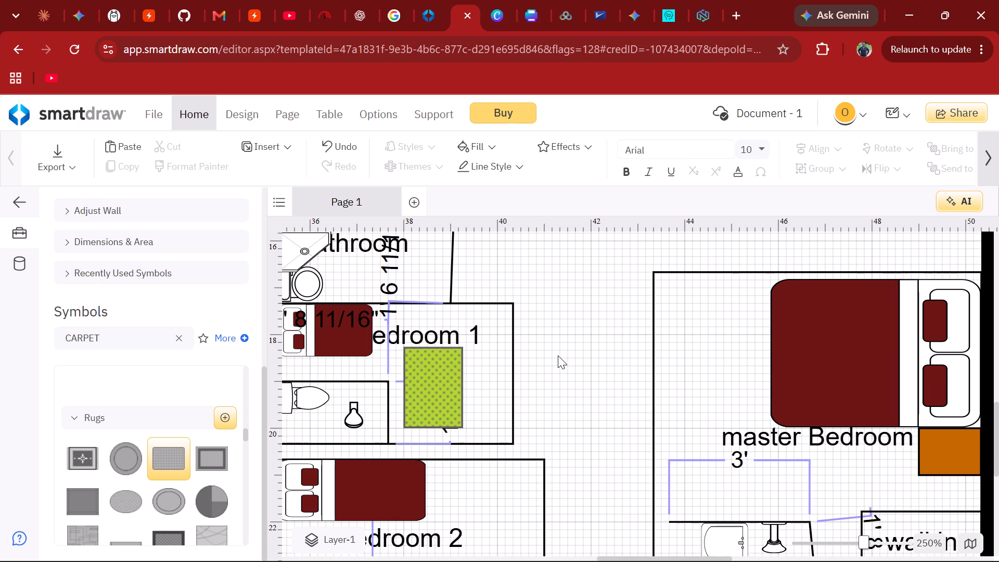
Place an Oval Rug over bedroom 2, about 36' 5" left and 19' 6" top.
{"action": "scroll", "coordinate": [558, 355], "scroll_direction": "down", "scroll_amount": 3}
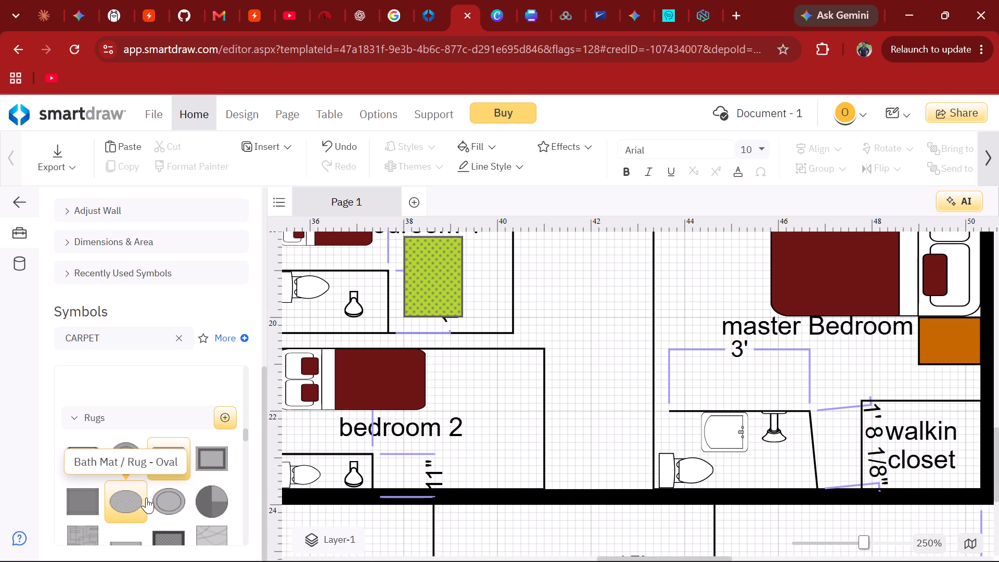
{"action": "left_click_drag", "start_coordinate": [159, 495], "coordinate": [400, 468]}
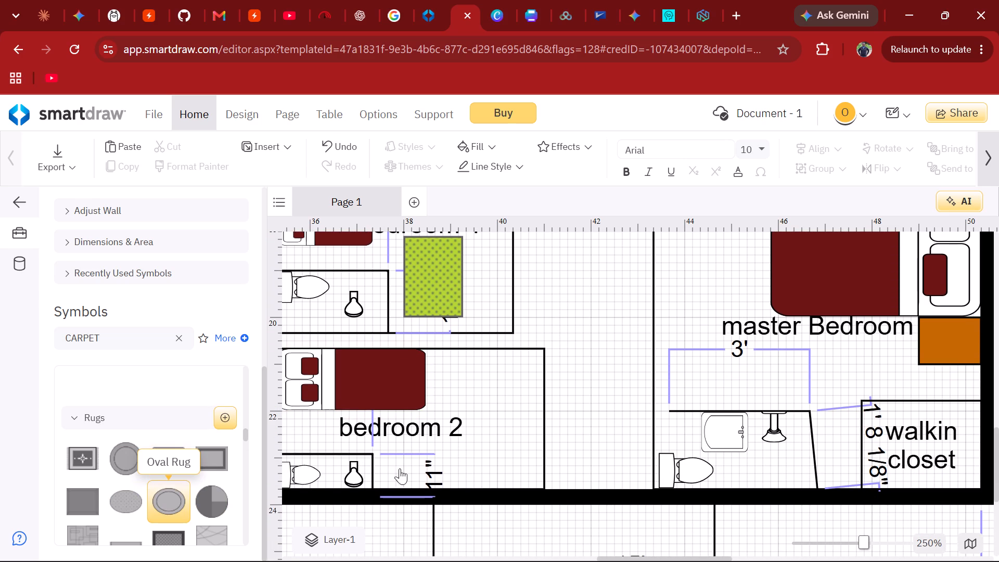
{"action": "left_click_drag", "start_coordinate": [400, 468], "coordinate": [477, 418]}
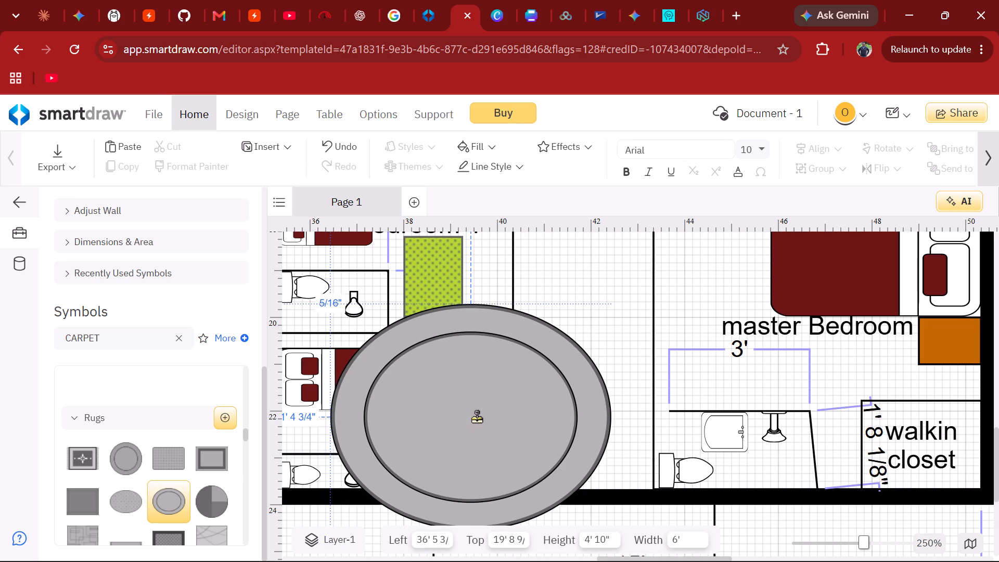
{"action": "left_click_drag", "start_coordinate": [477, 418], "coordinate": [477, 405]}
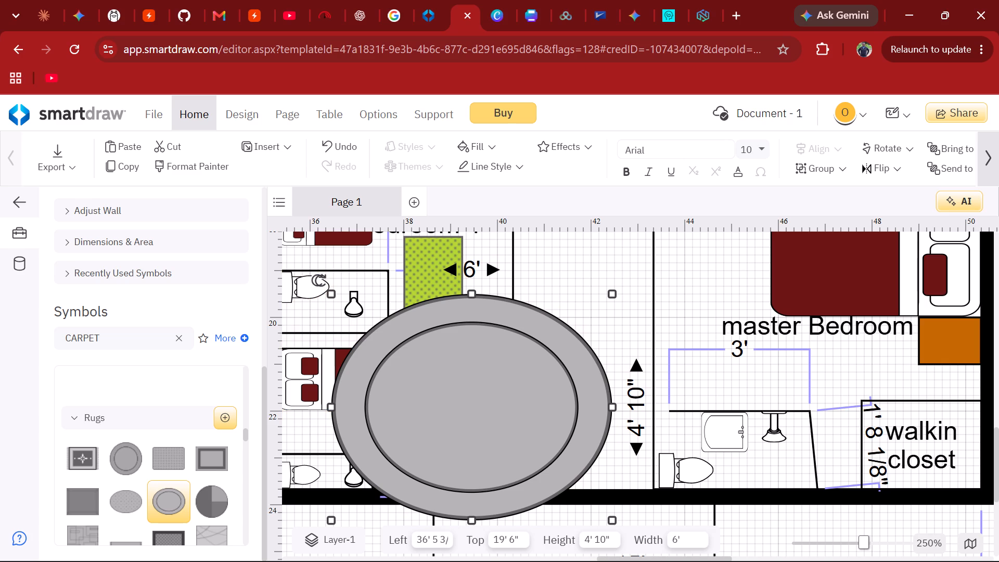
Rotate the Oval Rug over bedroom 2 roughly a quarter turn.
{"action": "left_click_drag", "start_coordinate": [321, 280], "coordinate": [615, 284]}
{"action": "scroll", "coordinate": [615, 284], "scroll_direction": "down", "scroll_amount": 2}
{"action": "scroll", "coordinate": [615, 284], "scroll_direction": "up", "scroll_amount": 2}
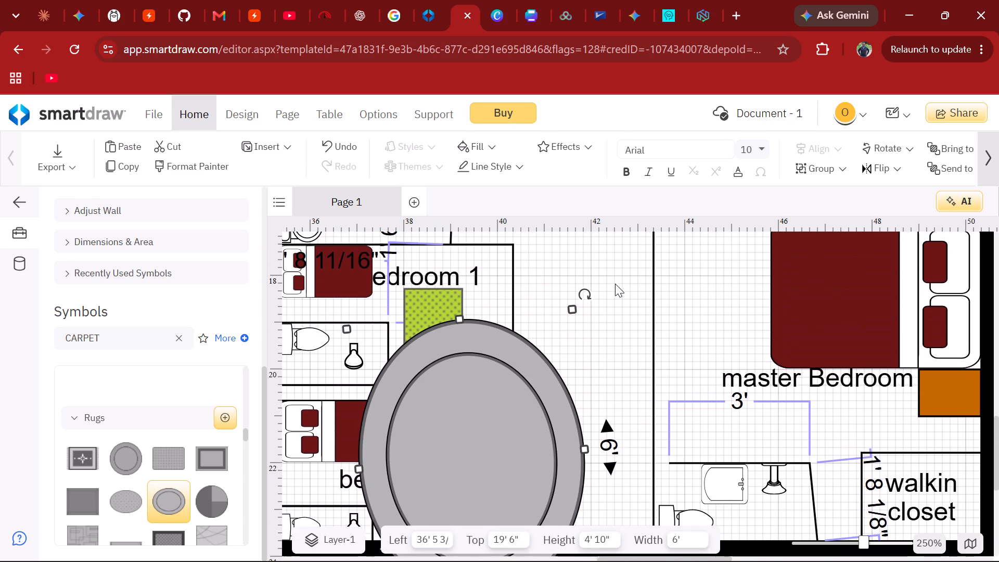
{"action": "left_click", "coordinate": [471, 332]}
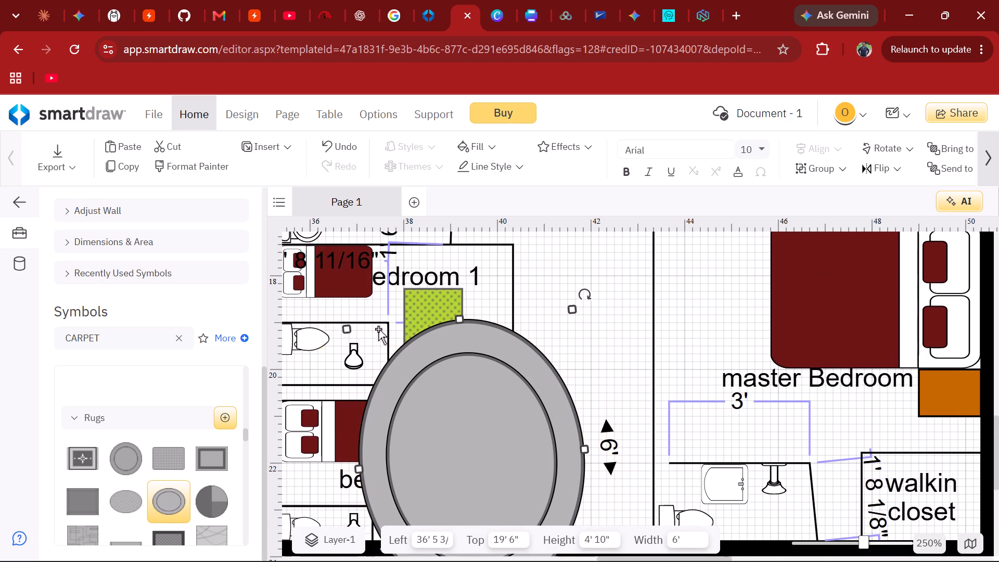
{"action": "left_click", "coordinate": [429, 385]}
Shrink the bedroom 2 rug to about 2' 1/4" by 2' 1/16" and set it just beyond the foot of the bed.
{"action": "scroll", "coordinate": [466, 388], "scroll_direction": "down", "scroll_amount": 2}
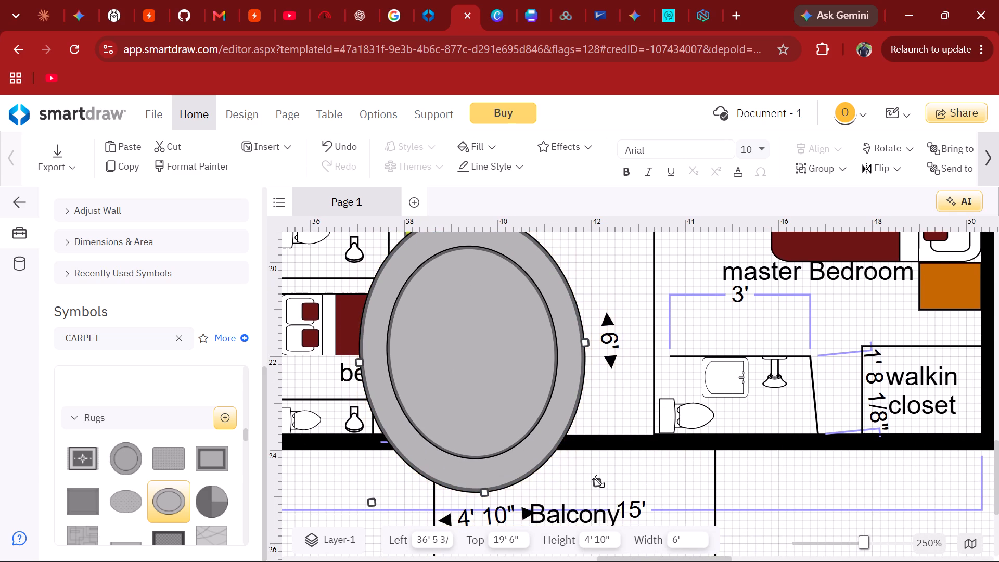
{"action": "left_click_drag", "start_coordinate": [598, 481], "coordinate": [528, 372]}
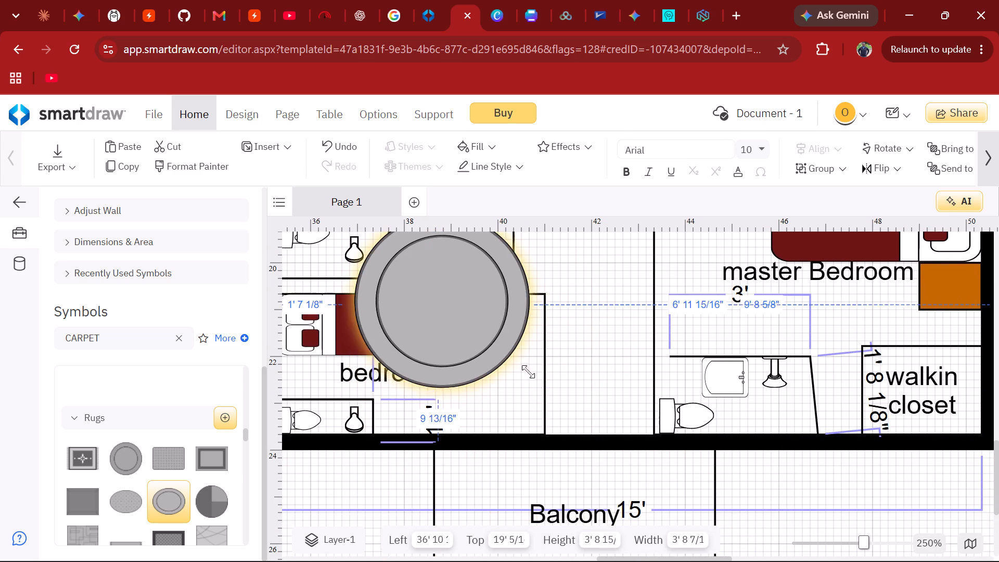
{"action": "left_click_drag", "start_coordinate": [528, 372], "coordinate": [509, 355]}
{"action": "left_click_drag", "start_coordinate": [433, 354], "coordinate": [498, 424]}
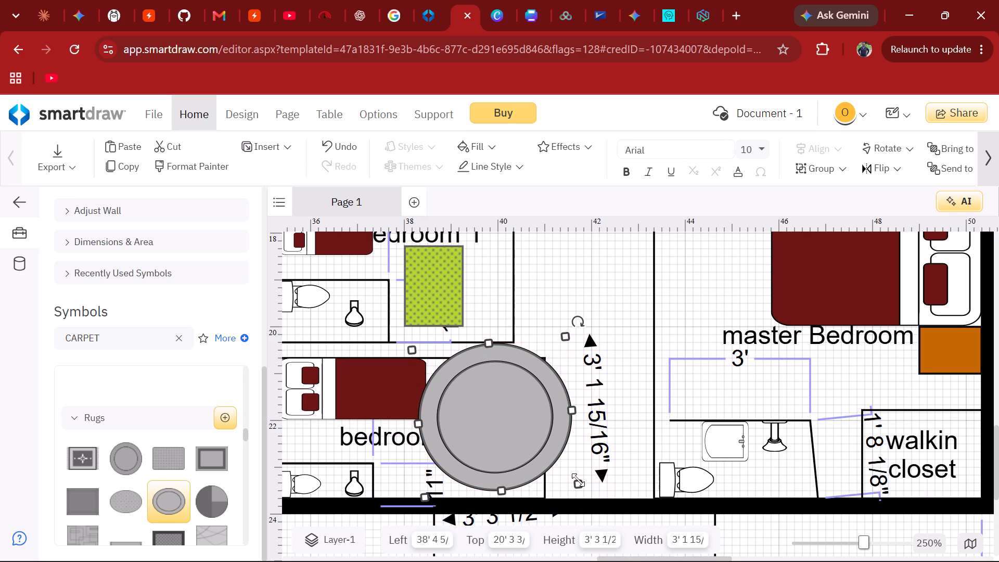
{"action": "left_click_drag", "start_coordinate": [578, 480], "coordinate": [544, 443]}
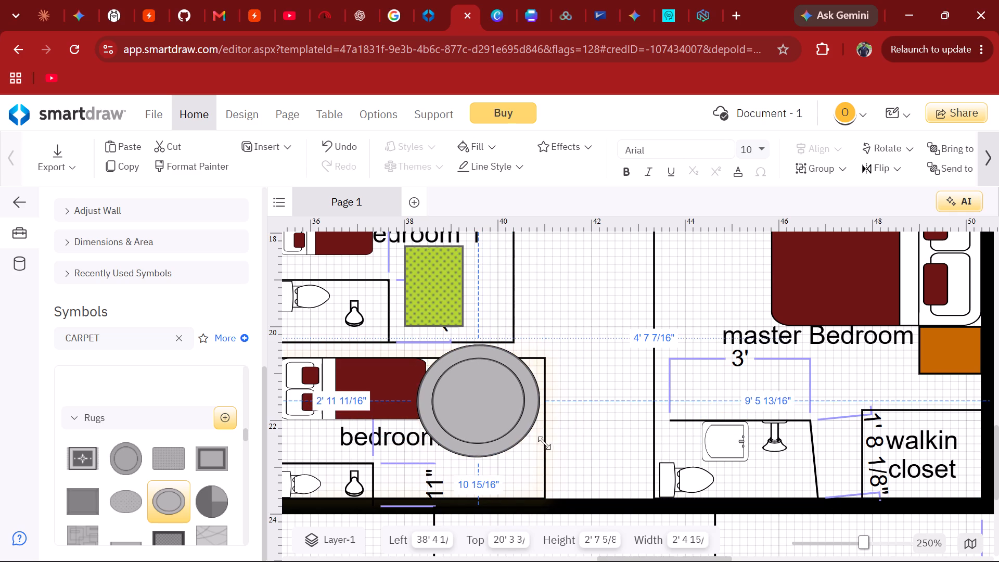
{"action": "left_click_drag", "start_coordinate": [544, 443], "coordinate": [515, 431]}
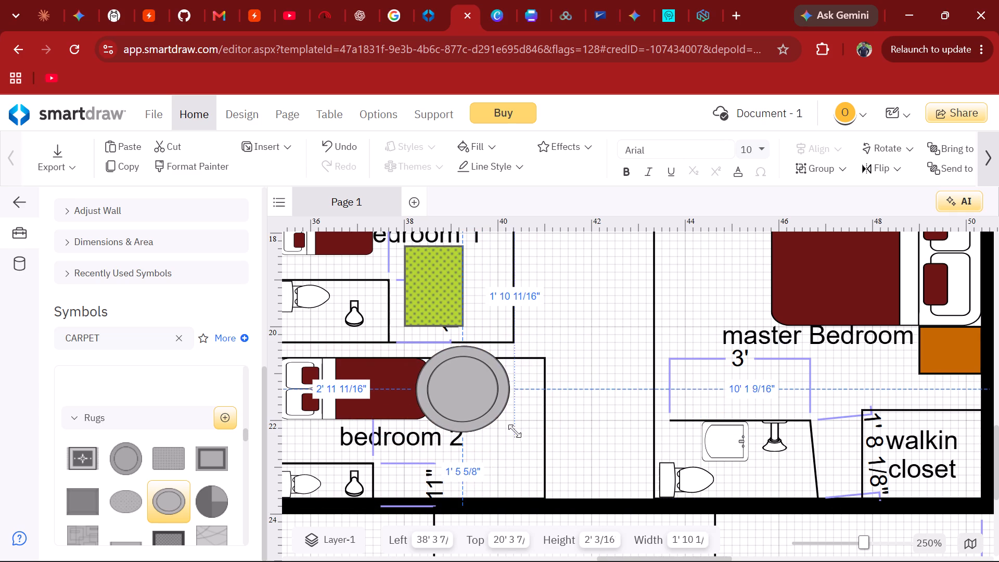
{"action": "left_click_drag", "start_coordinate": [515, 431], "coordinate": [509, 433]}
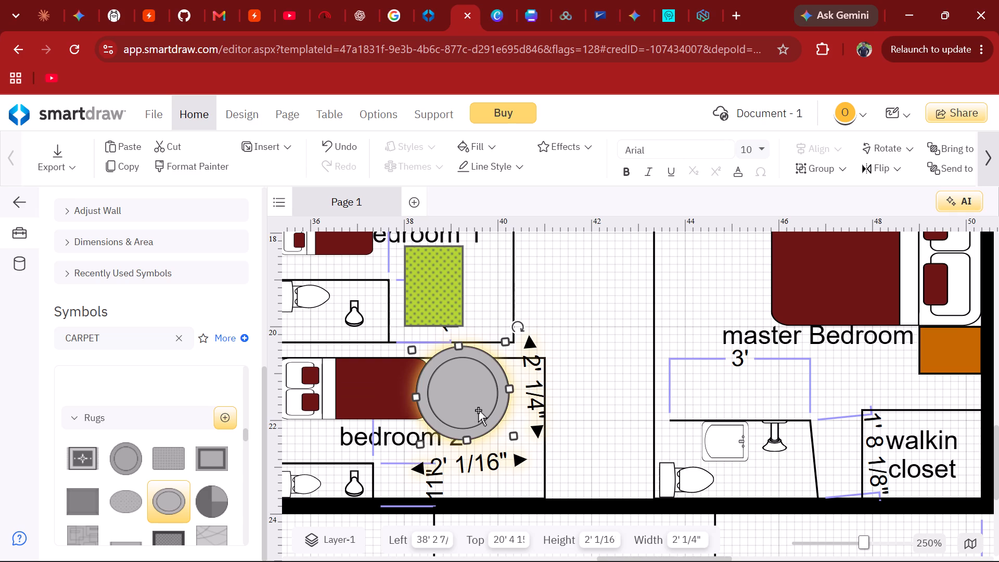
{"action": "left_click_drag", "start_coordinate": [475, 409], "coordinate": [491, 414]}
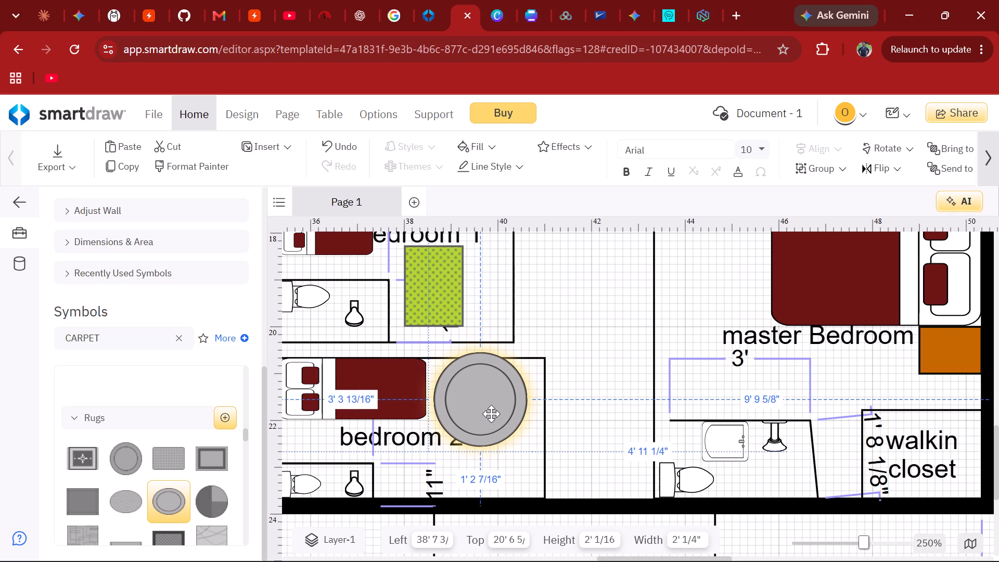
{"action": "left_click_drag", "start_coordinate": [491, 414], "coordinate": [491, 413]}
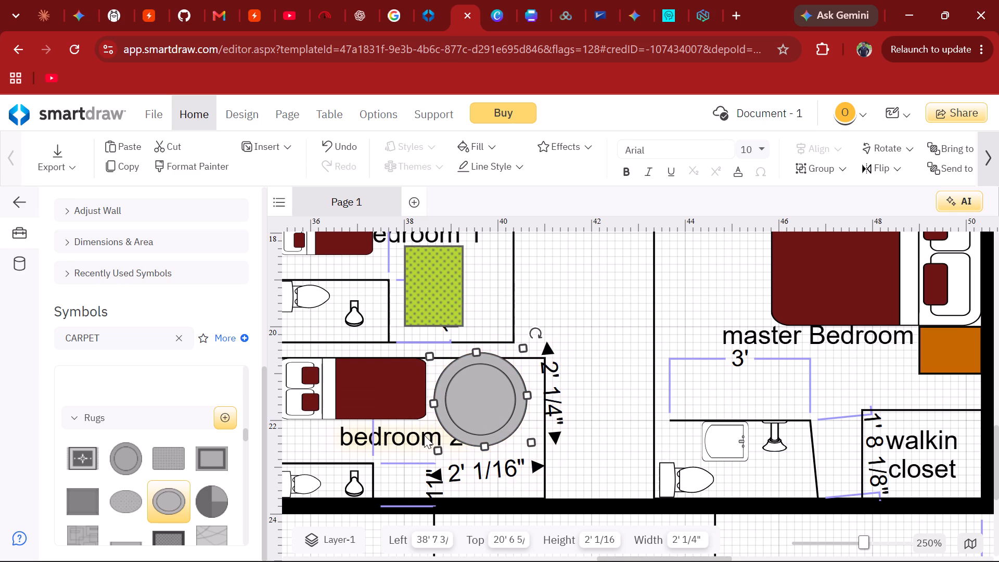
Move the bedroom 2 label clear of the rug, to about 35' 11" left and 22' top.
{"action": "left_click_drag", "start_coordinate": [419, 436], "coordinate": [399, 431]}
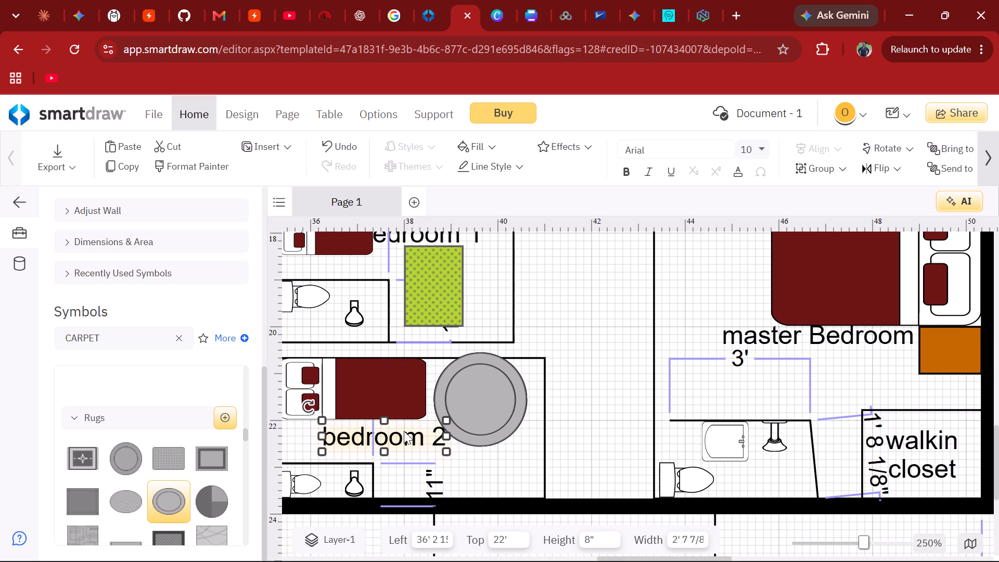
{"action": "left_click_drag", "start_coordinate": [404, 432], "coordinate": [391, 427]}
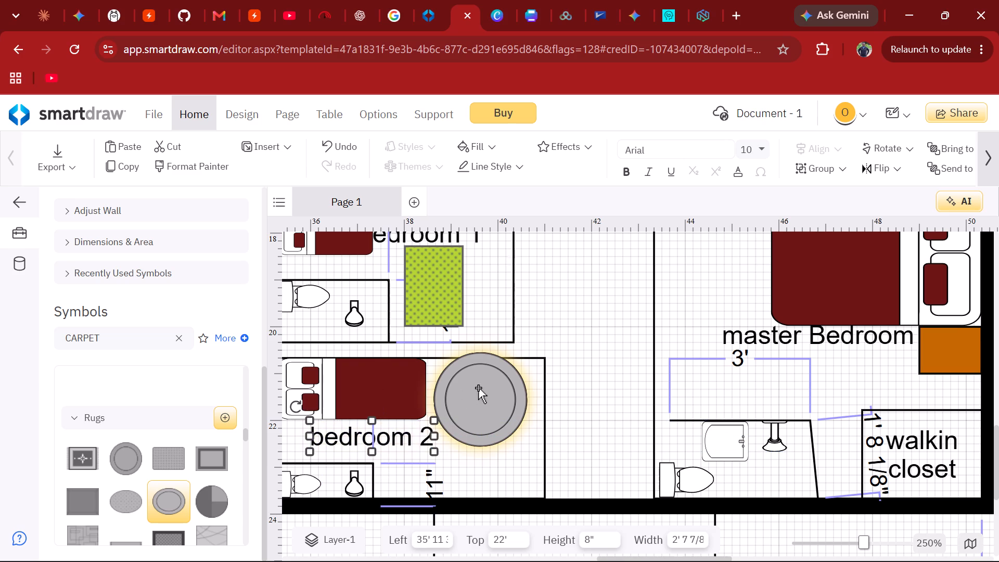
Straighten the bedroom 2 rug's rotation and move it just inside the room's upper wall, at about 20' 8" top.
{"action": "left_click", "coordinate": [478, 388]}
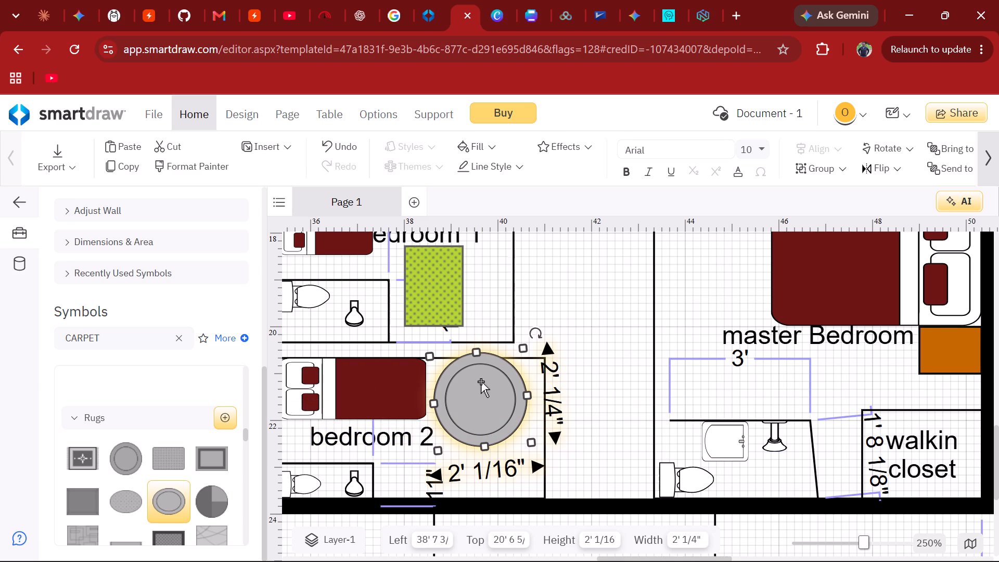
{"action": "left_click_drag", "start_coordinate": [531, 335], "coordinate": [537, 337]}
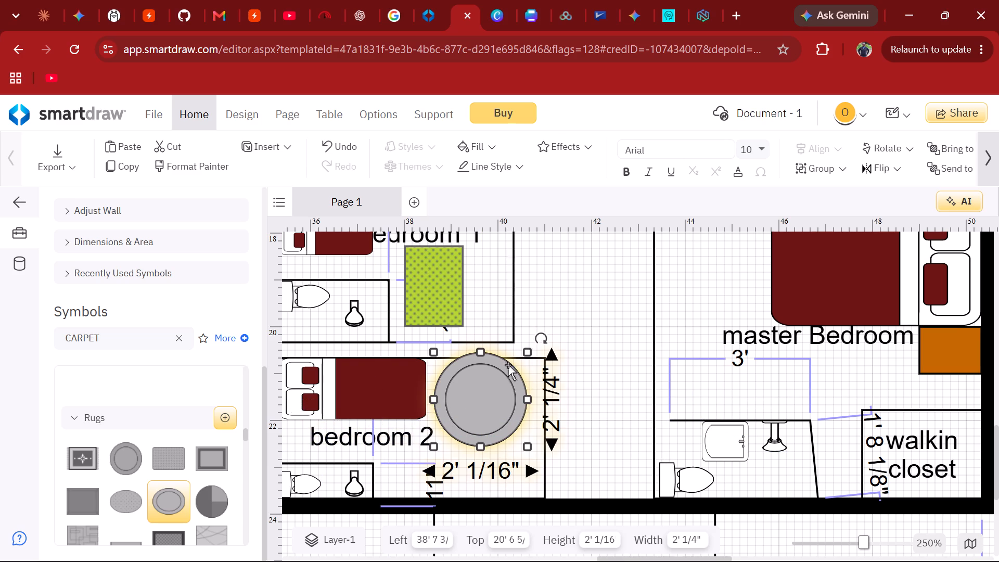
{"action": "left_click_drag", "start_coordinate": [482, 371], "coordinate": [482, 377]}
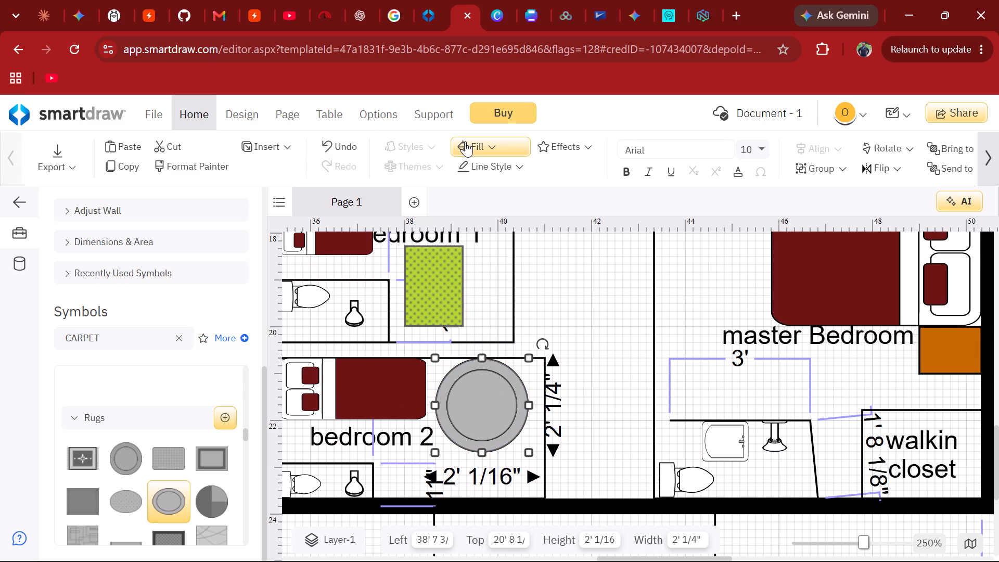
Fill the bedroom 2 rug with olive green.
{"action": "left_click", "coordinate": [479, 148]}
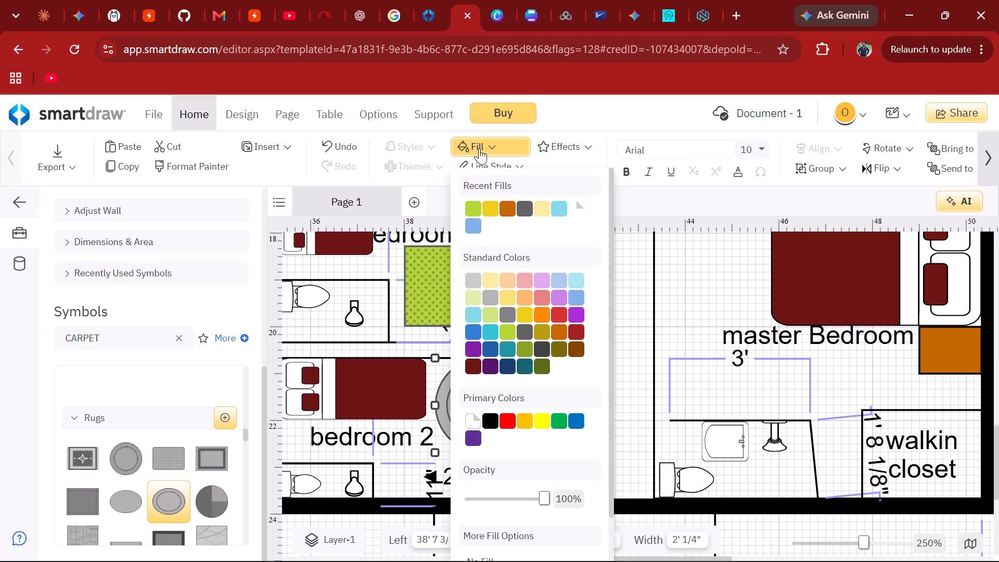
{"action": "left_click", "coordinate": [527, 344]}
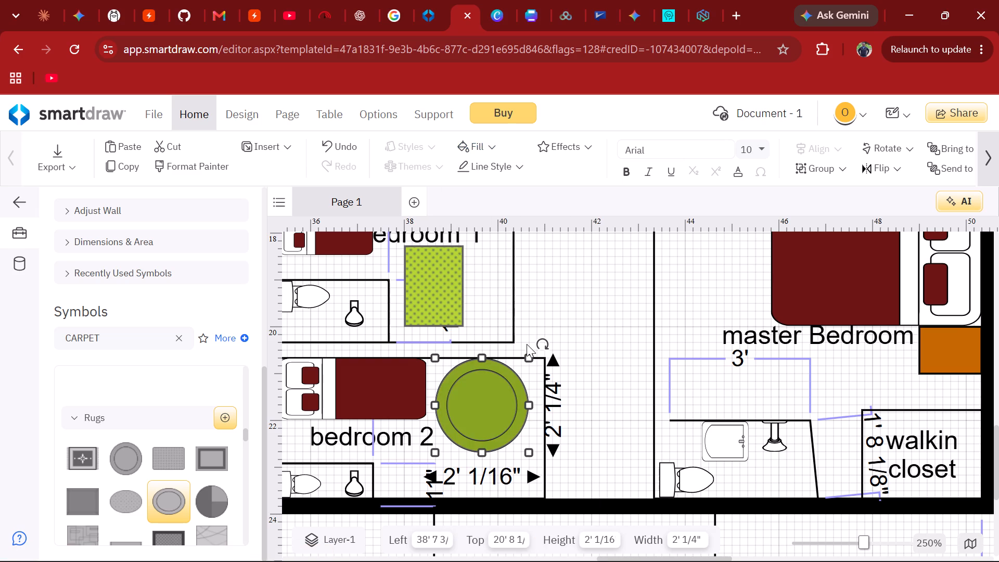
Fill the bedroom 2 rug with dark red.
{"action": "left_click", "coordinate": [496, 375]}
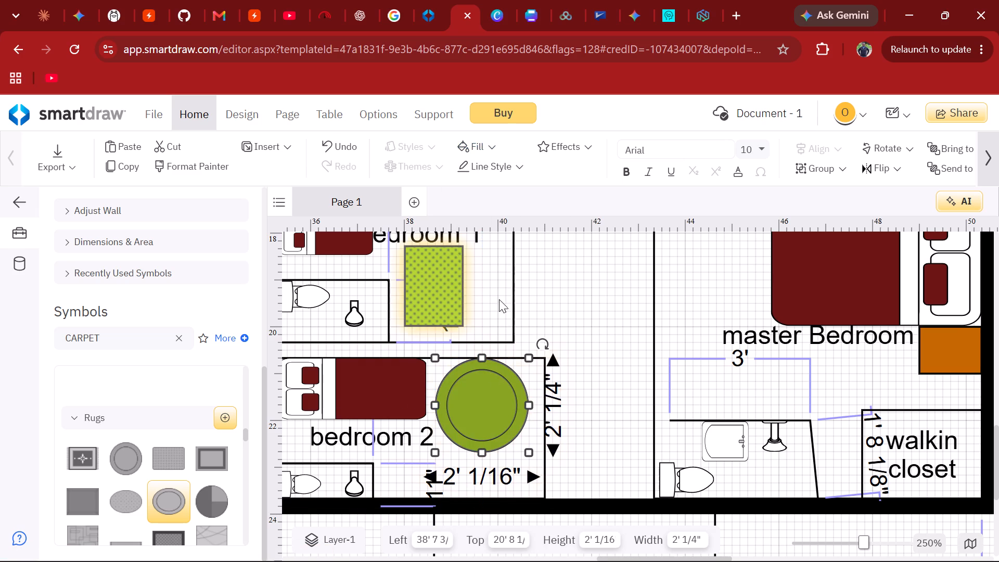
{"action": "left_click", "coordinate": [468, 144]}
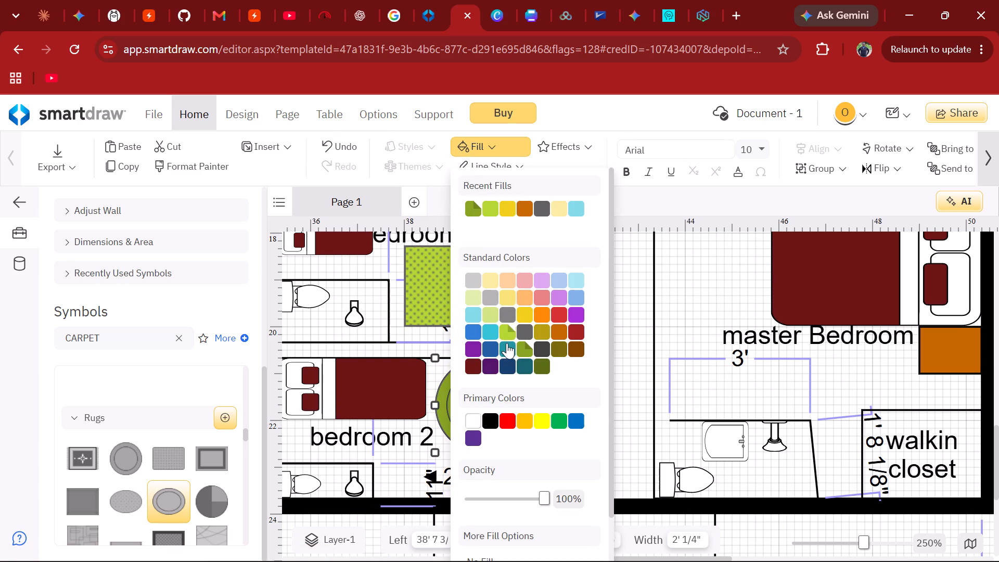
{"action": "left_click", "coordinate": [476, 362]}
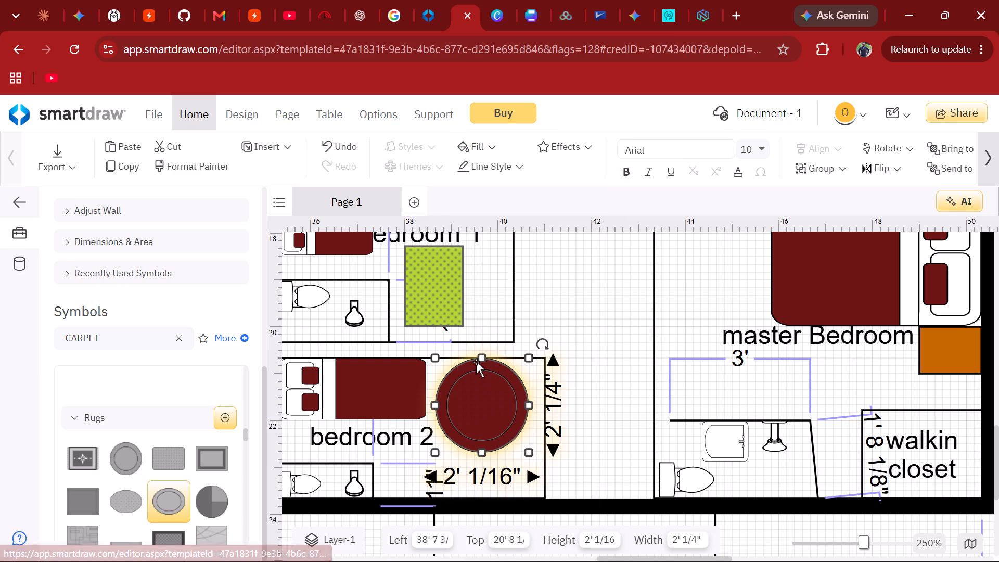
Fill the bedroom 2 rug with amber from the primary colours.
{"action": "left_click", "coordinate": [476, 362]}
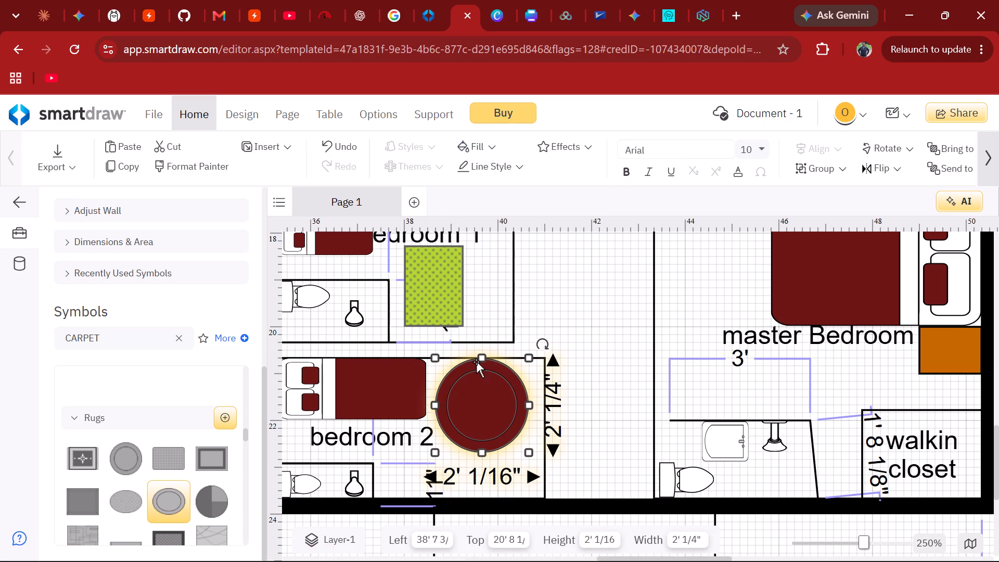
{"action": "left_click", "coordinate": [498, 148]}
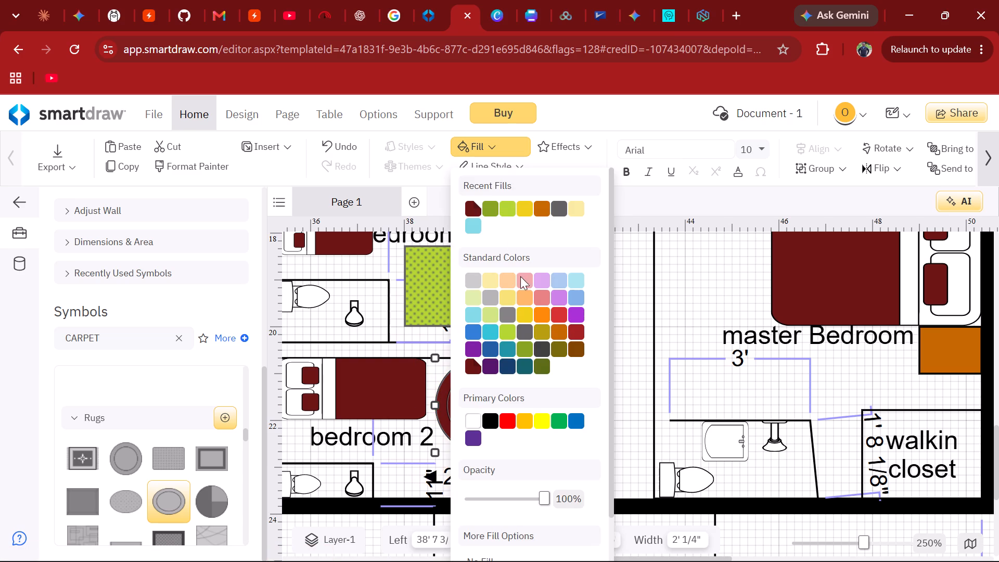
{"action": "left_click", "coordinate": [528, 419]}
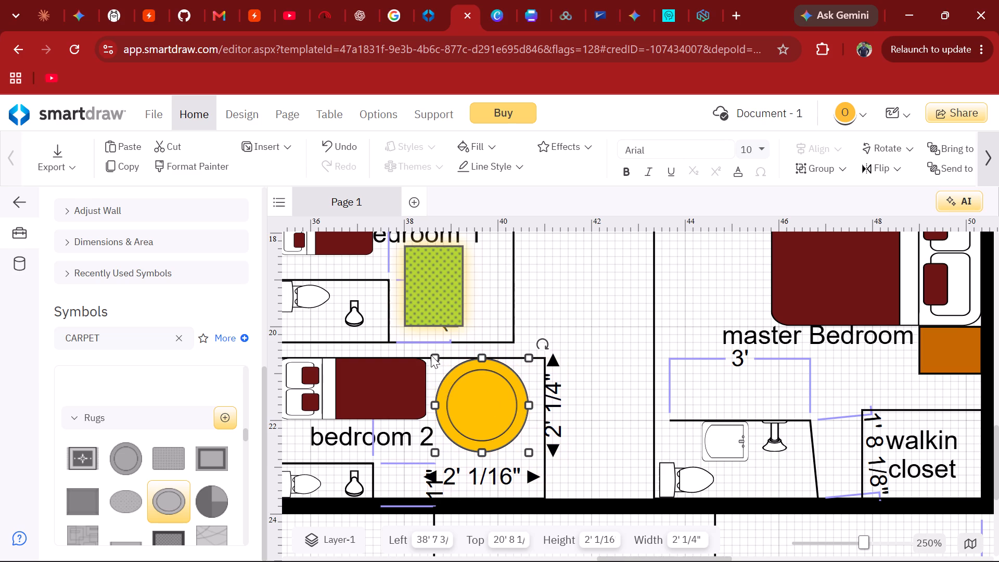
Shrink the amber rug in bedroom 2 to about 1' 8 1/4" by 1' 7 7/8", away from the bed.
{"action": "left_click_drag", "start_coordinate": [431, 357], "coordinate": [445, 385]}
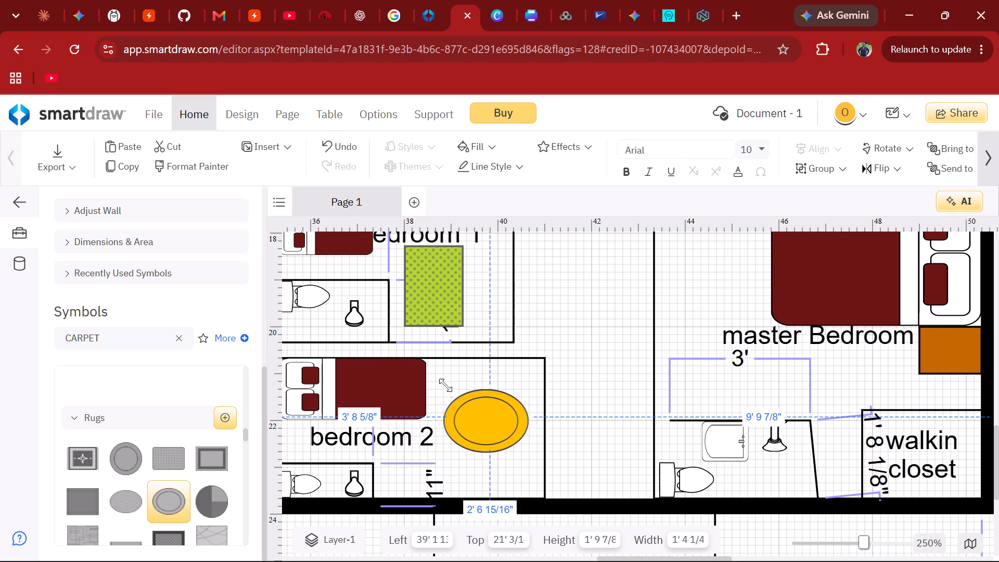
{"action": "left_click_drag", "start_coordinate": [445, 385], "coordinate": [451, 382]}
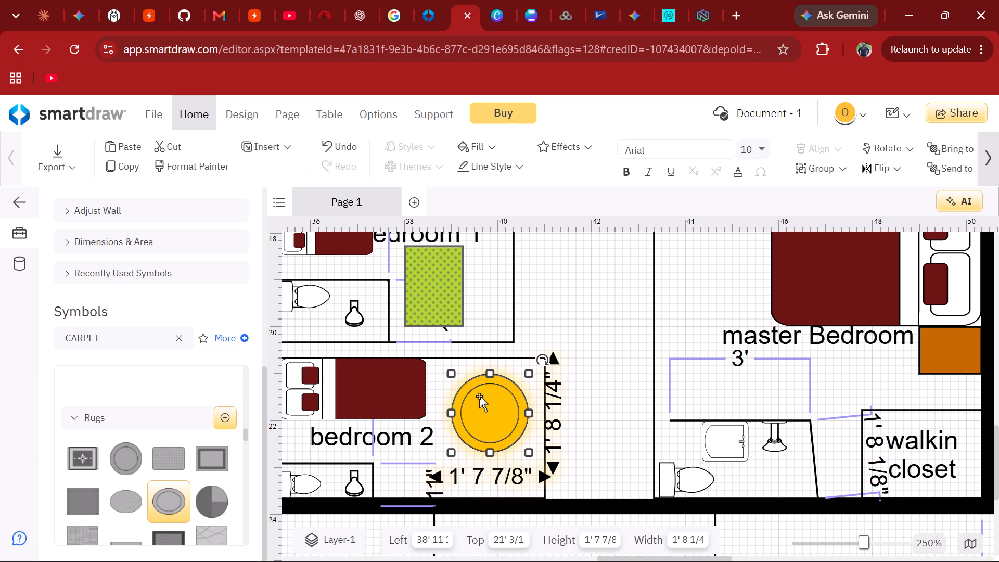
Place a Bath Mat / Rug - Oval over the master bedroom's bathroom, about 44' 3" left and 22' 4" top.
{"action": "scroll", "coordinate": [479, 396], "scroll_direction": "down", "scroll_amount": 1}
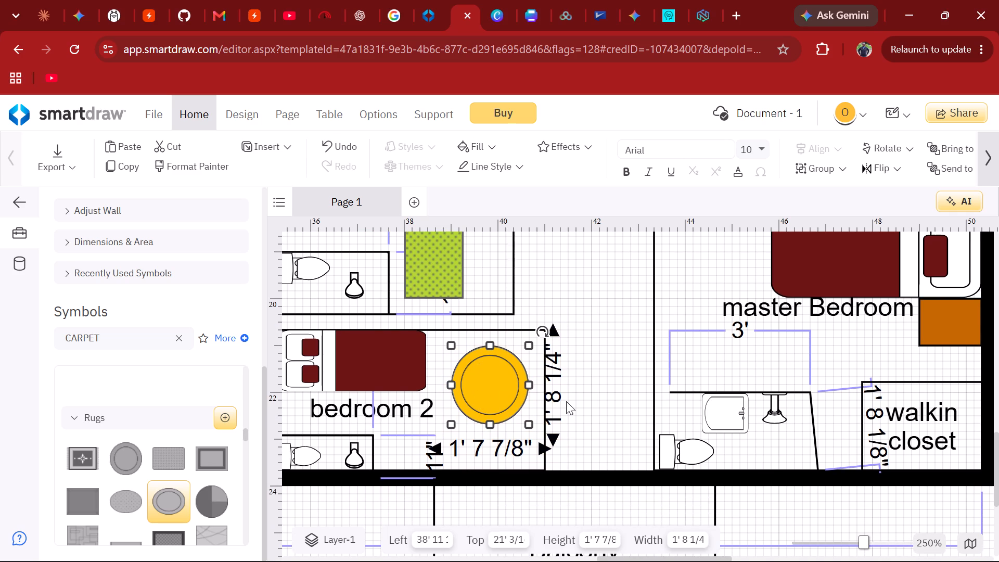
{"action": "scroll", "coordinate": [566, 401], "scroll_direction": "left", "scroll_amount": 1}
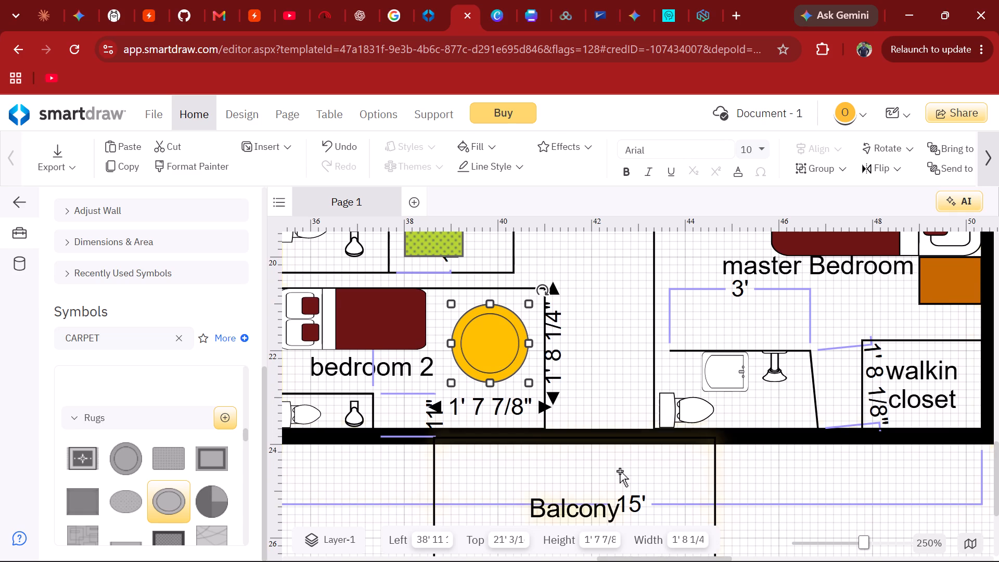
{"action": "scroll", "coordinate": [620, 471], "scroll_direction": "down", "scroll_amount": 4}
{"action": "scroll", "coordinate": [620, 471], "scroll_direction": "up", "scroll_amount": 1}
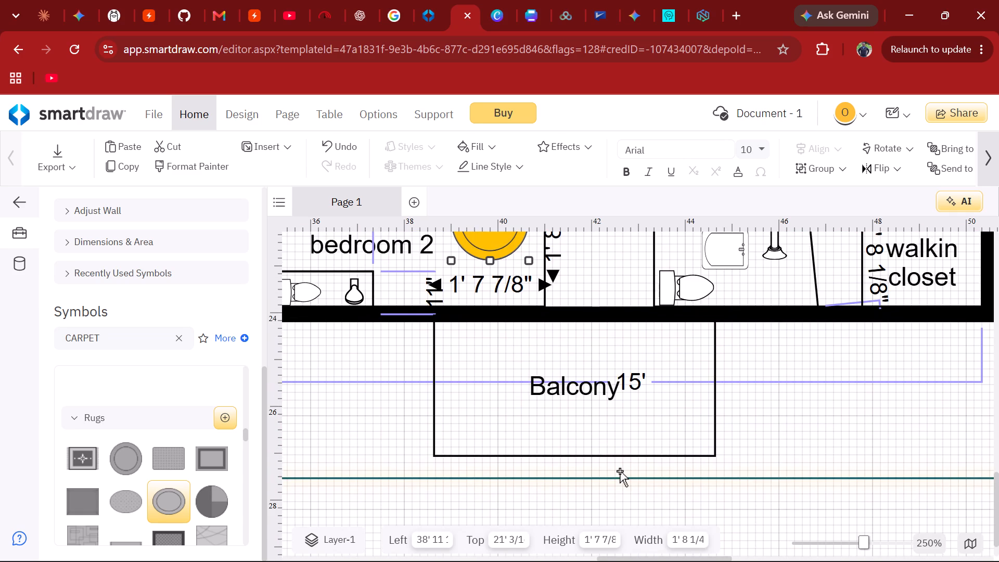
{"action": "scroll", "coordinate": [620, 471], "scroll_direction": "up", "scroll_amount": 1}
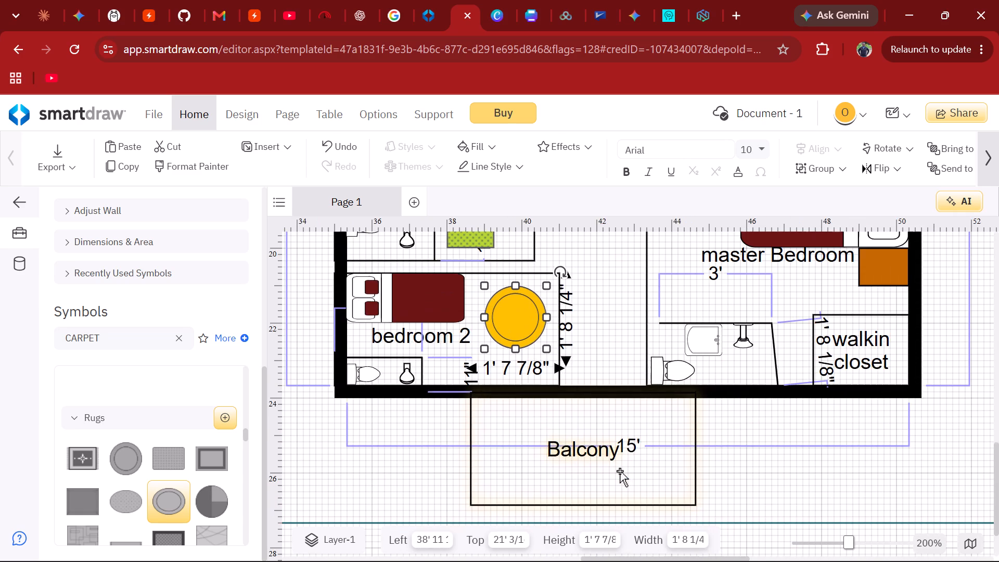
{"action": "scroll", "coordinate": [620, 471], "scroll_direction": "up", "scroll_amount": 4}
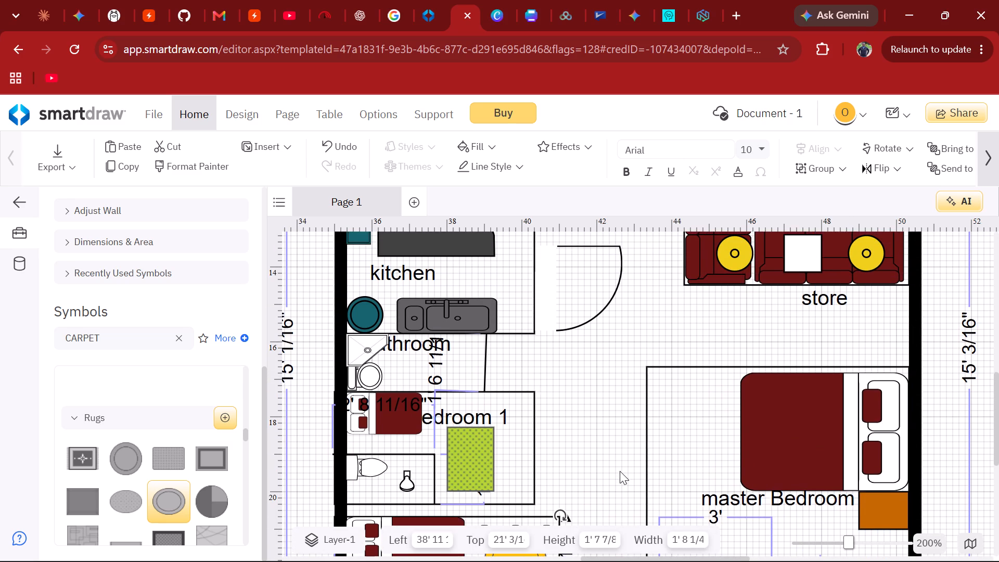
{"action": "scroll", "coordinate": [620, 471], "scroll_direction": "up", "scroll_amount": 1}
{"action": "scroll", "coordinate": [620, 471], "scroll_direction": "down", "scroll_amount": 2}
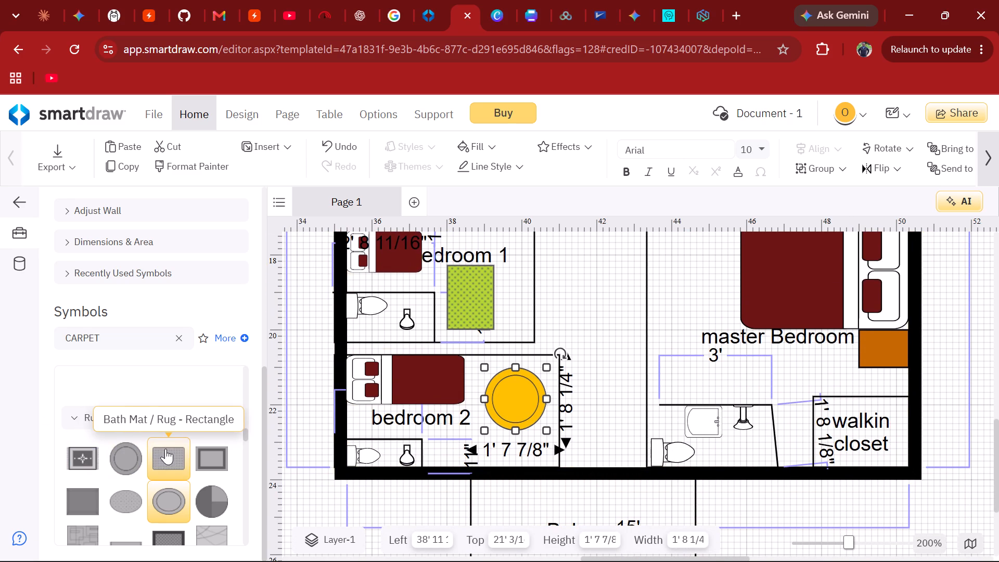
{"action": "left_click_drag", "start_coordinate": [136, 491], "coordinate": [181, 481]}
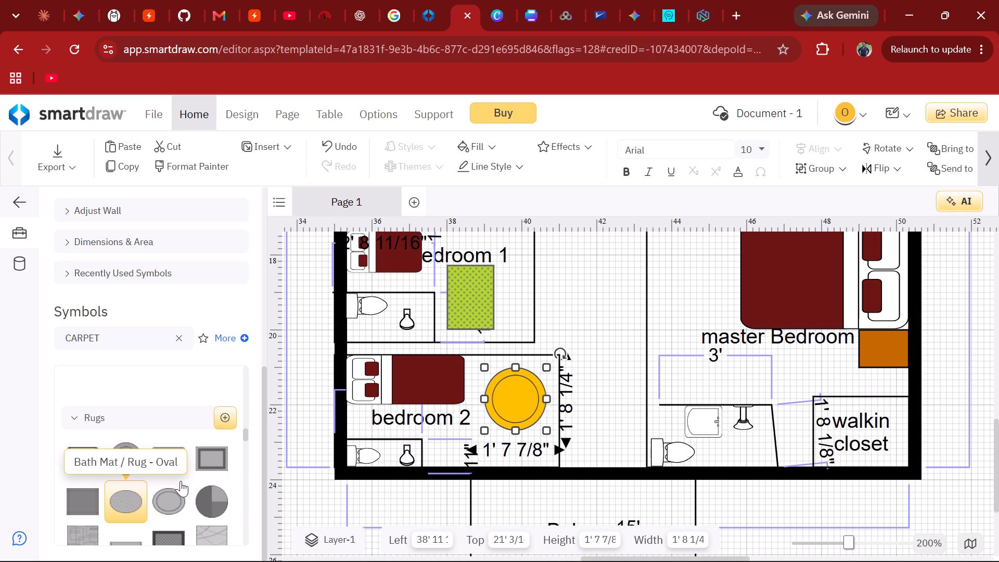
{"action": "left_click_drag", "start_coordinate": [181, 481], "coordinate": [725, 438]}
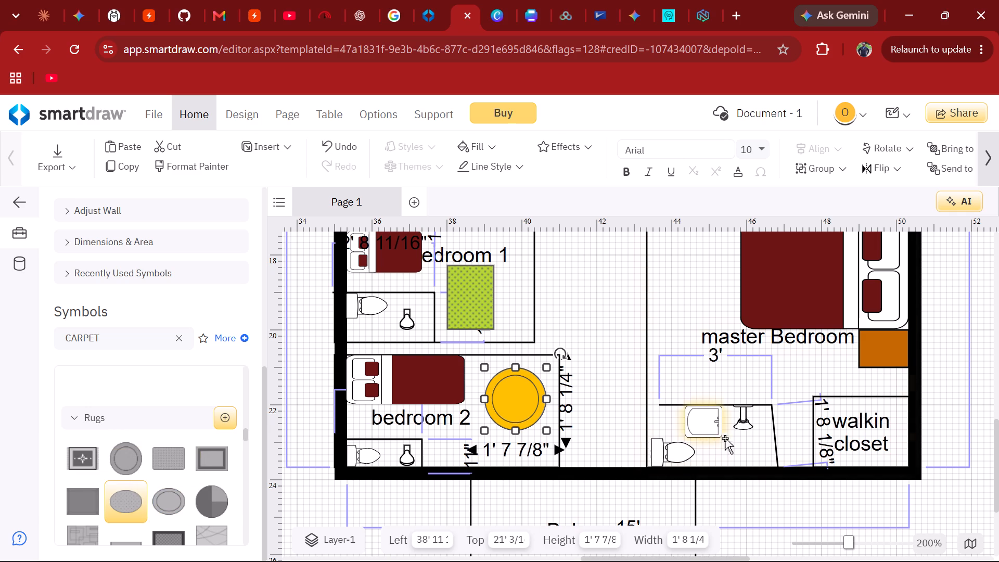
{"action": "left_click_drag", "start_coordinate": [725, 438], "coordinate": [736, 449]}
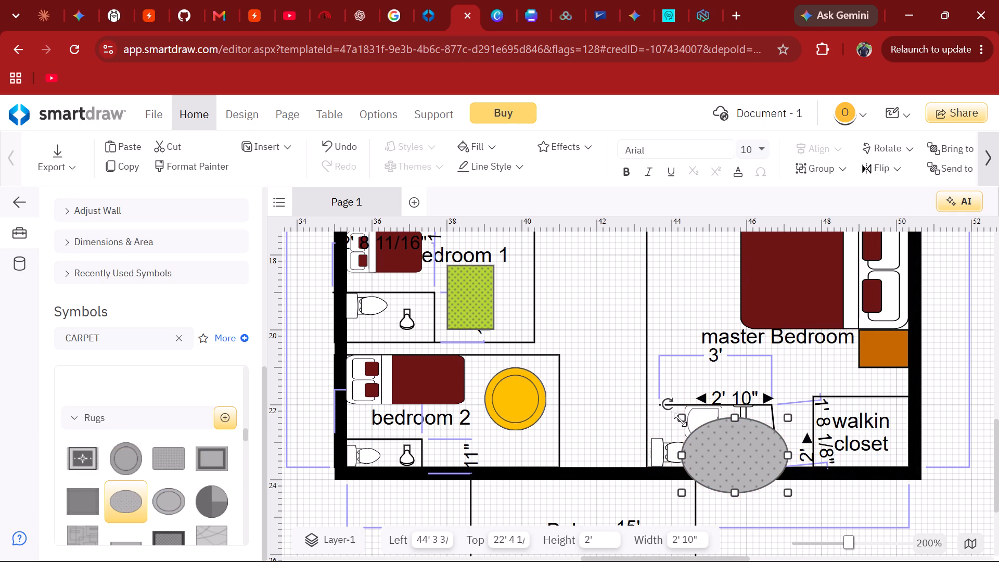
Shrink the oval bath mat to about 1' 4 3/16" wide by 9 1/2" high and position it beside the master bathroom toilet.
{"action": "left_click_drag", "start_coordinate": [679, 418], "coordinate": [718, 448]}
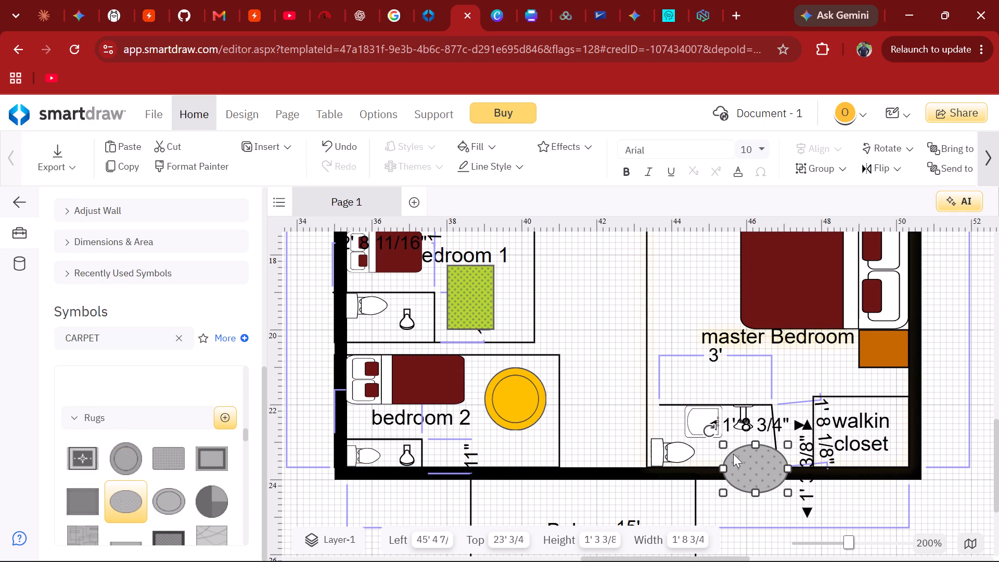
{"action": "left_click_drag", "start_coordinate": [742, 461], "coordinate": [719, 444]}
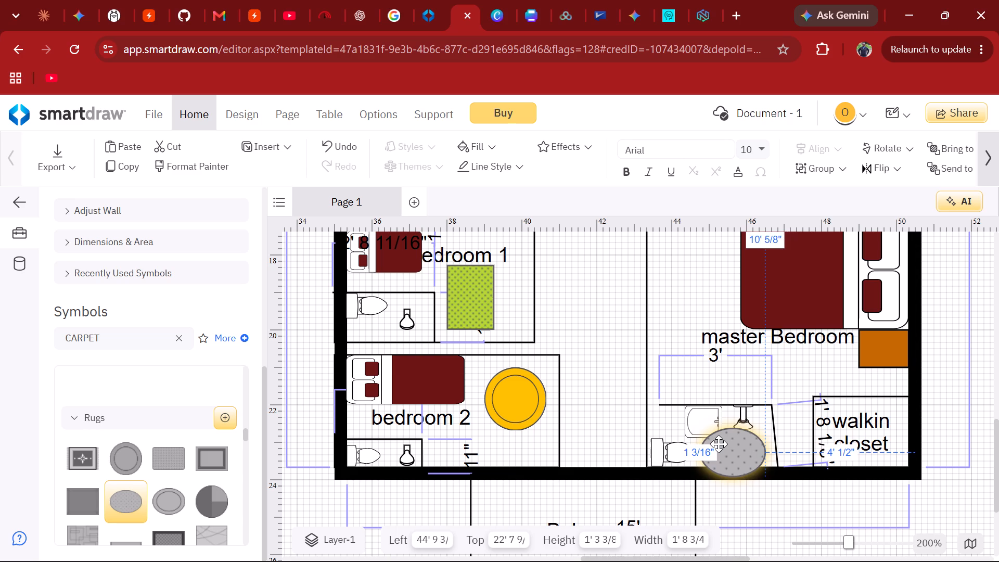
{"action": "left_click_drag", "start_coordinate": [719, 444], "coordinate": [711, 435]}
{"action": "left_click_drag", "start_coordinate": [688, 420], "coordinate": [690, 423]}
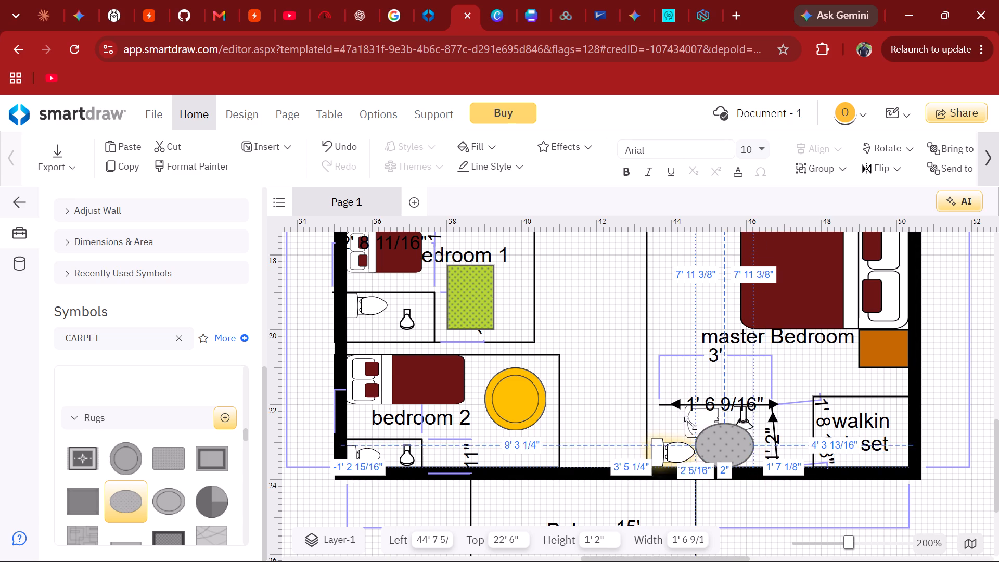
{"action": "left_click_drag", "start_coordinate": [690, 423], "coordinate": [704, 436]}
{"action": "left_click_drag", "start_coordinate": [728, 449], "coordinate": [723, 448]}
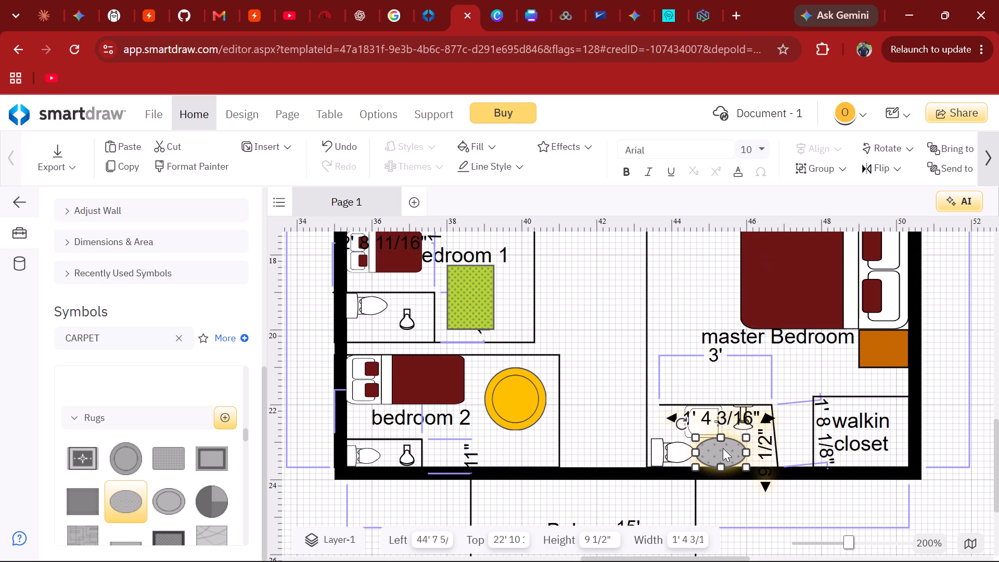
{"action": "left_click", "coordinate": [593, 372]}
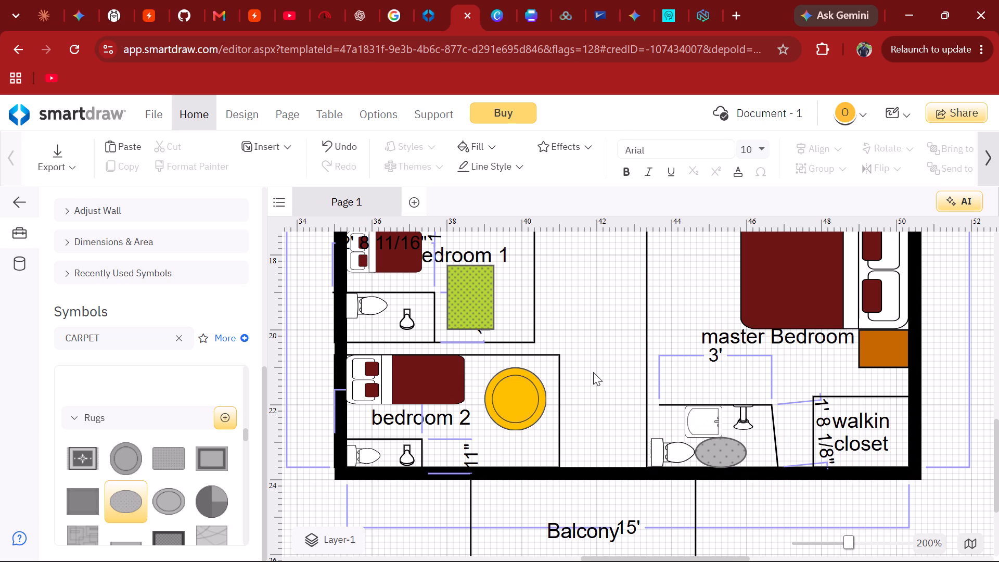
Extend the master bathroom's upper wall to 3' 4" so it meets the master bedroom's side wall.
{"action": "left_click", "coordinate": [672, 406]}
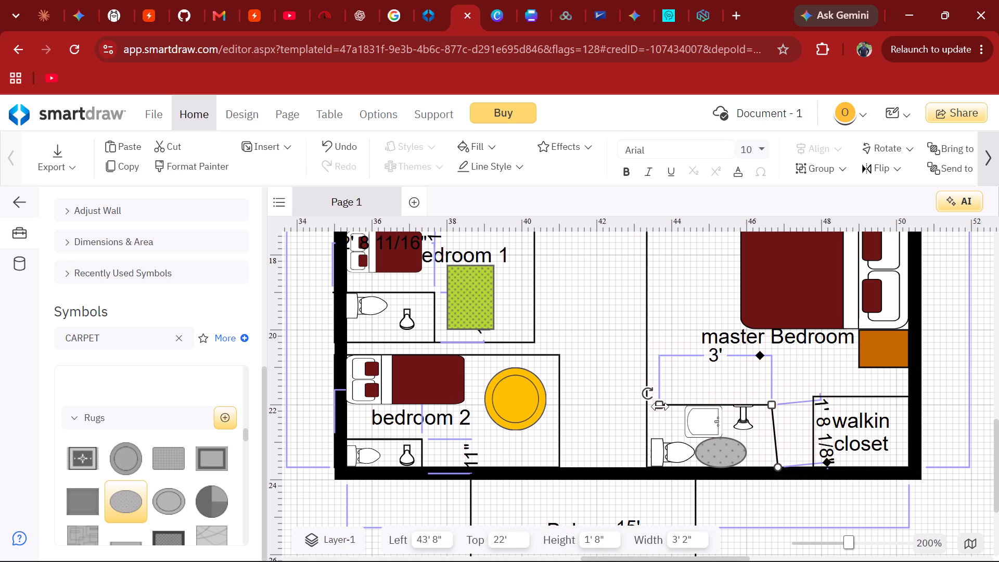
{"action": "left_click_drag", "start_coordinate": [659, 406], "coordinate": [650, 406]}
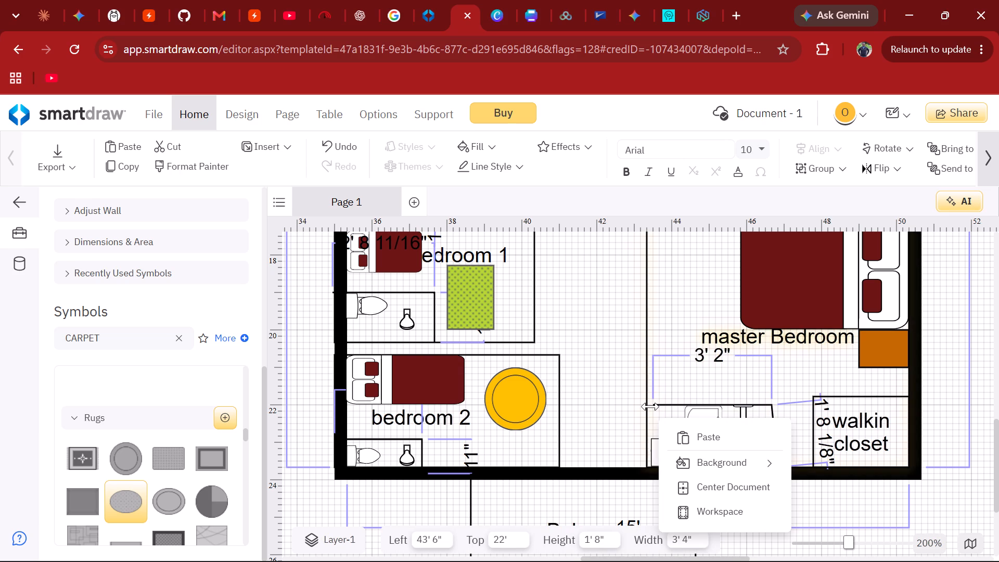
{"action": "left_click_drag", "start_coordinate": [650, 406], "coordinate": [648, 405]}
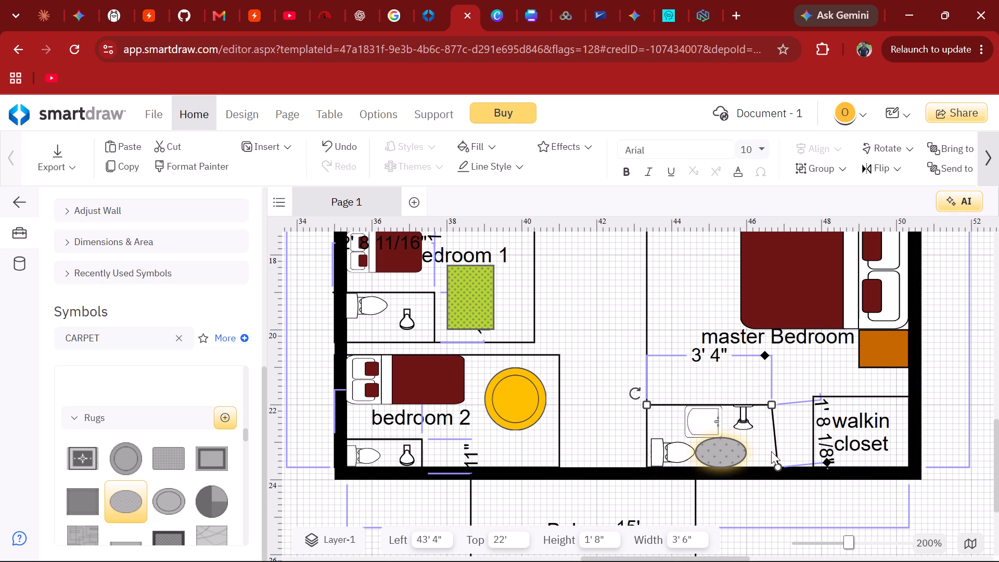
{"action": "left_click_drag", "start_coordinate": [777, 467], "coordinate": [767, 466]}
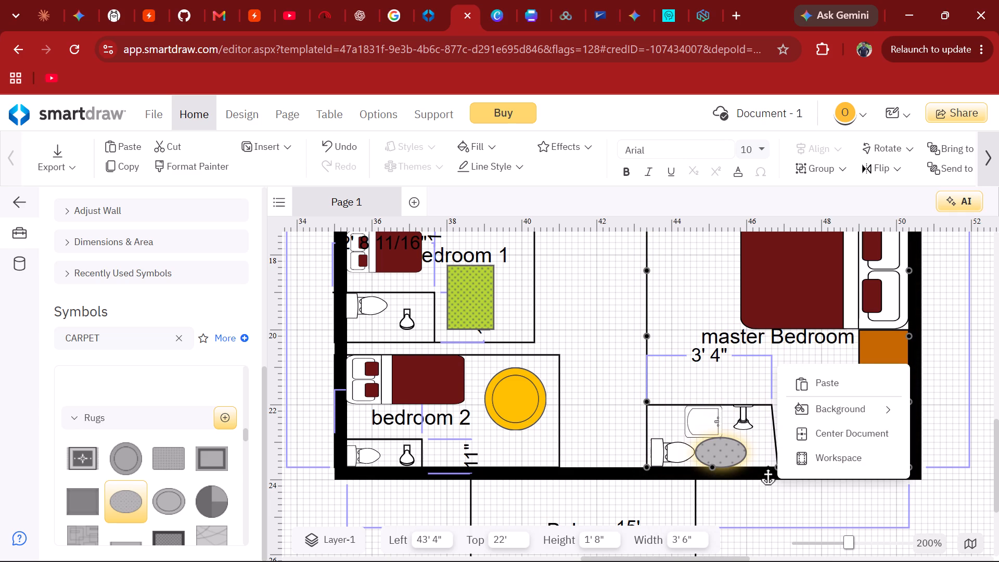
{"action": "left_click_drag", "start_coordinate": [767, 466], "coordinate": [767, 465]}
Place a Contemporary Rug - 1 over the master bedroom, about 42' left and 15' 10" top.
{"action": "scroll", "coordinate": [764, 359], "scroll_direction": "up", "scroll_amount": 1}
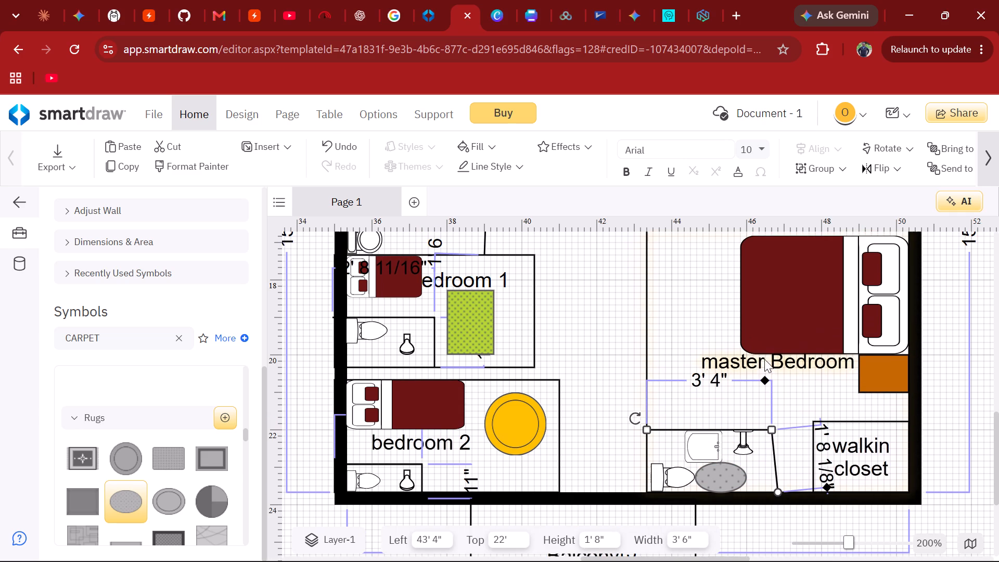
{"action": "scroll", "coordinate": [764, 359], "scroll_direction": "up", "scroll_amount": 2}
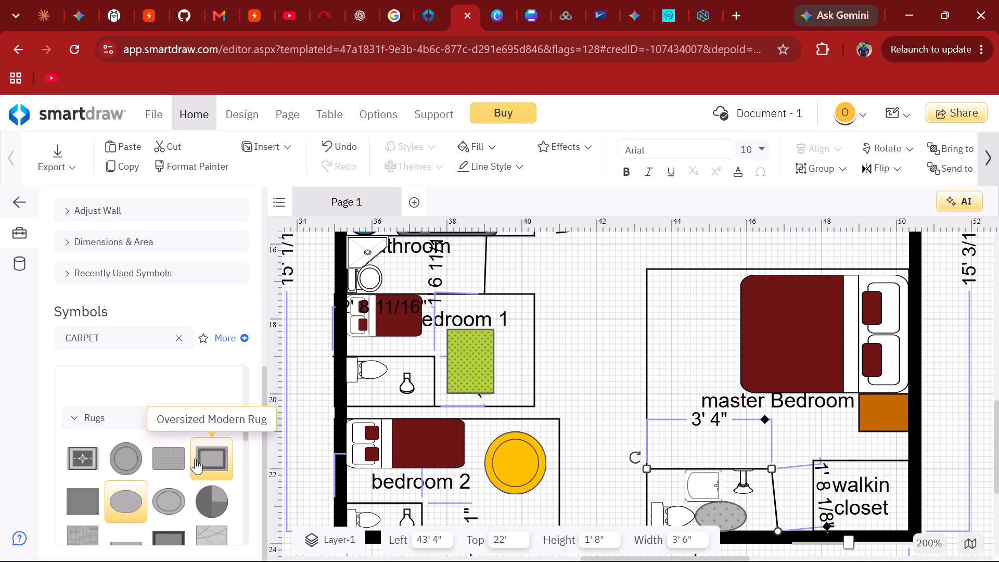
{"action": "scroll", "coordinate": [195, 458], "scroll_direction": "down", "scroll_amount": 1}
{"action": "left_click_drag", "start_coordinate": [219, 481], "coordinate": [325, 450]}
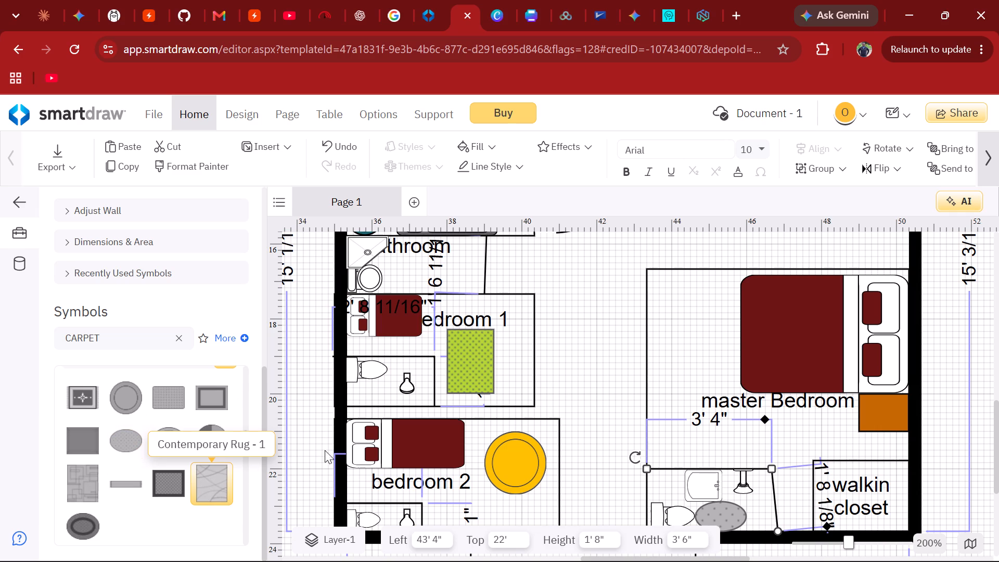
{"action": "left_click_drag", "start_coordinate": [325, 450], "coordinate": [643, 359]}
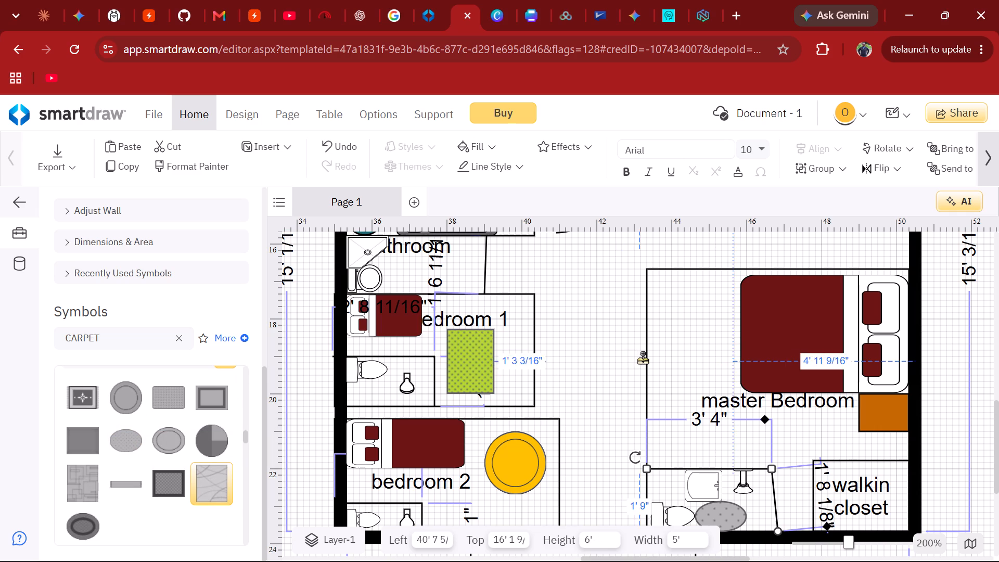
{"action": "left_click_drag", "start_coordinate": [643, 359], "coordinate": [692, 351]}
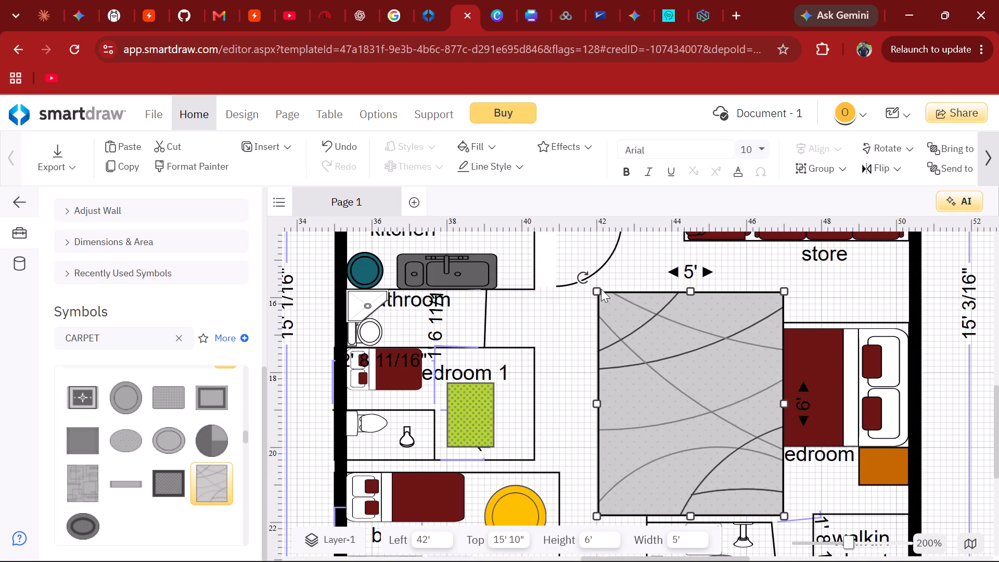
Shrink the contemporary rug to about 2' 5 1/4" wide by 2' 10 7/8" high and position it against the foot of the master bed.
{"action": "left_click_drag", "start_coordinate": [599, 290], "coordinate": [668, 365]}
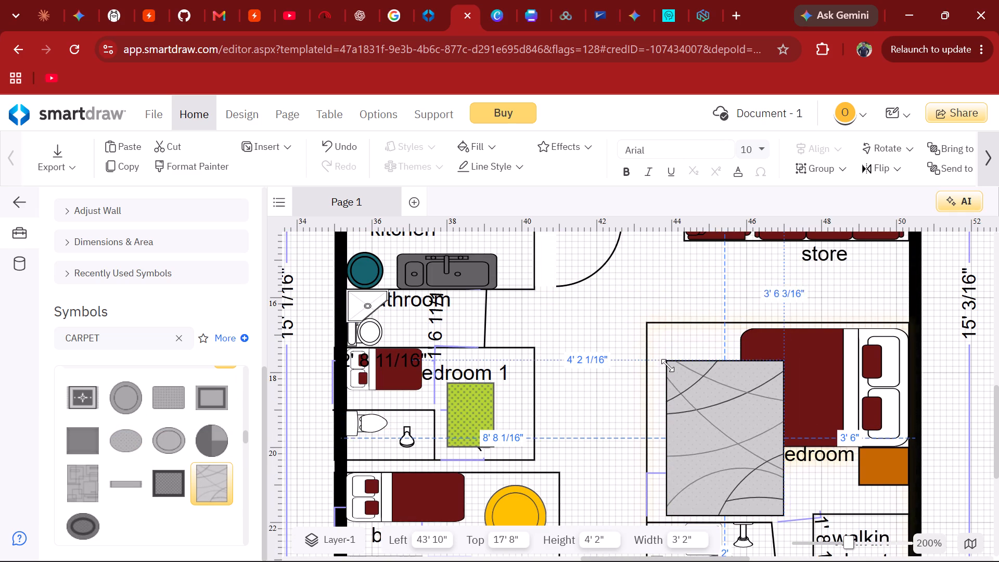
{"action": "left_click_drag", "start_coordinate": [668, 365], "coordinate": [667, 376]}
{"action": "left_click_drag", "start_coordinate": [708, 410], "coordinate": [693, 380]}
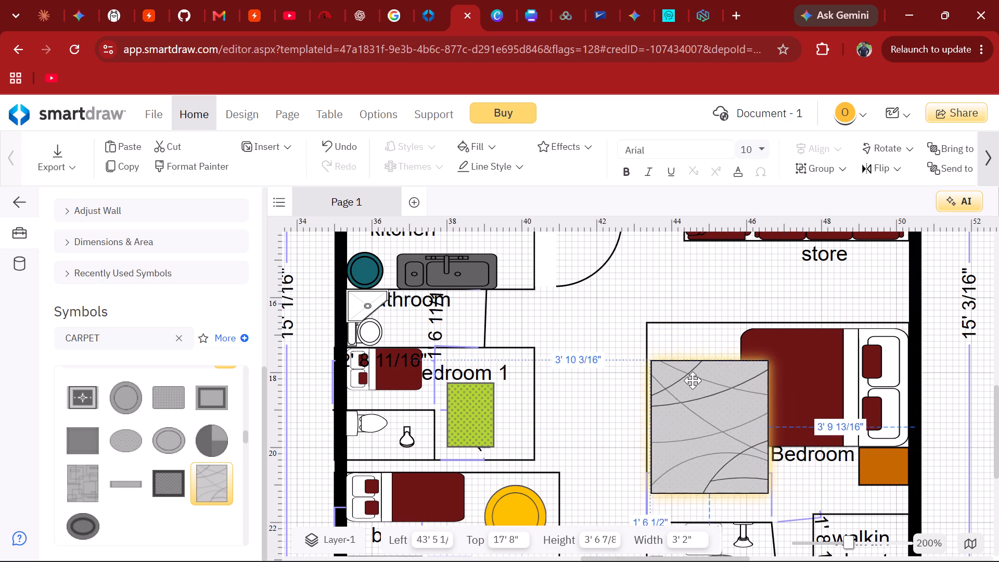
{"action": "left_click_drag", "start_coordinate": [693, 380], "coordinate": [687, 348]}
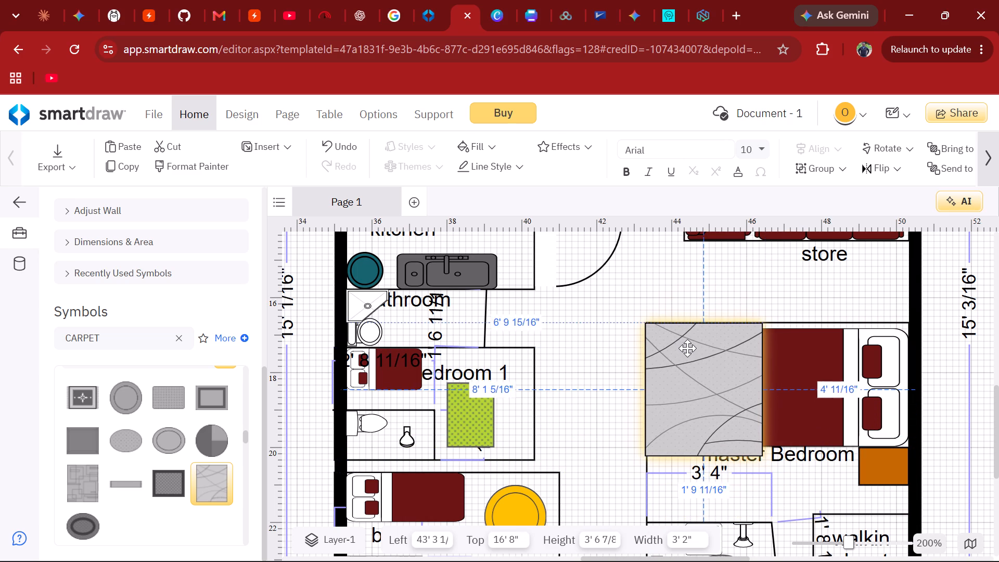
{"action": "left_click_drag", "start_coordinate": [643, 321], "coordinate": [671, 347]}
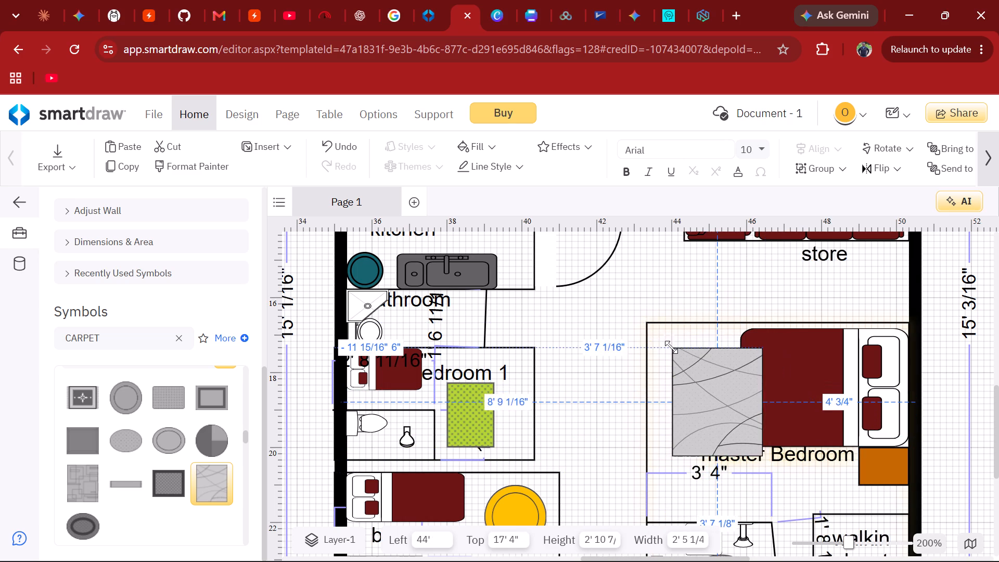
{"action": "left_click_drag", "start_coordinate": [671, 347], "coordinate": [669, 346]}
{"action": "left_click_drag", "start_coordinate": [694, 367], "coordinate": [678, 355]}
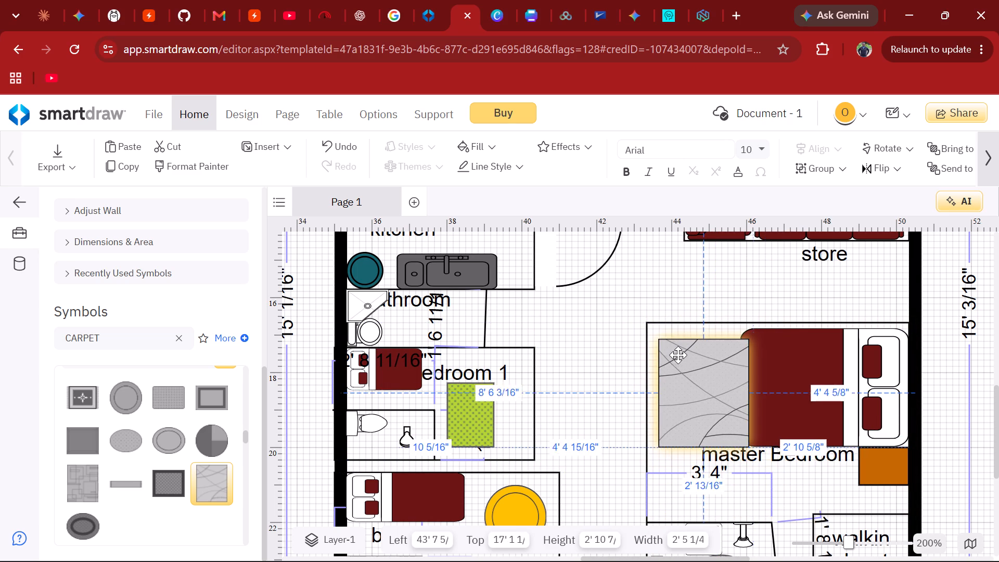
{"action": "left_click_drag", "start_coordinate": [678, 355], "coordinate": [668, 348]}
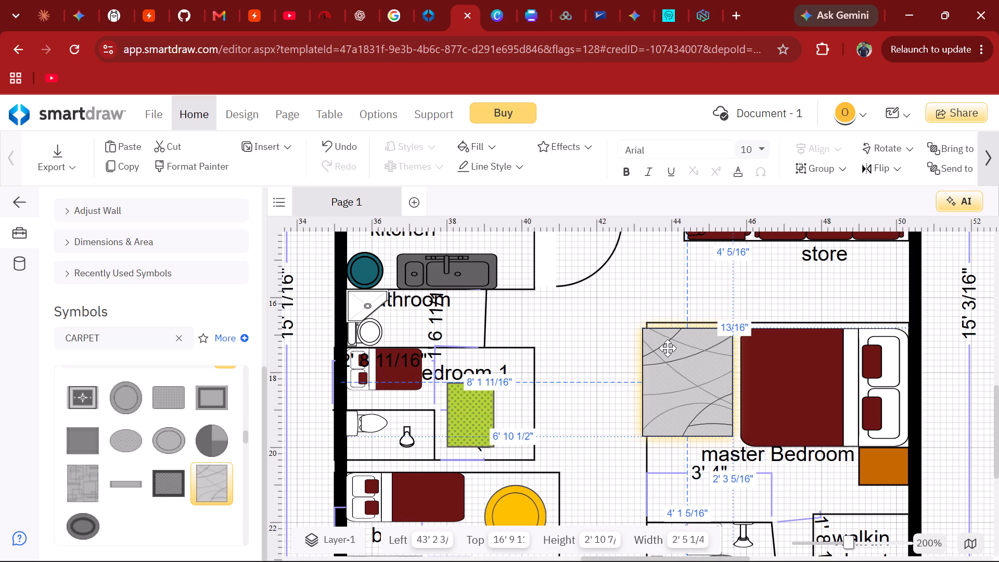
{"action": "left_click_drag", "start_coordinate": [668, 348], "coordinate": [672, 349]}
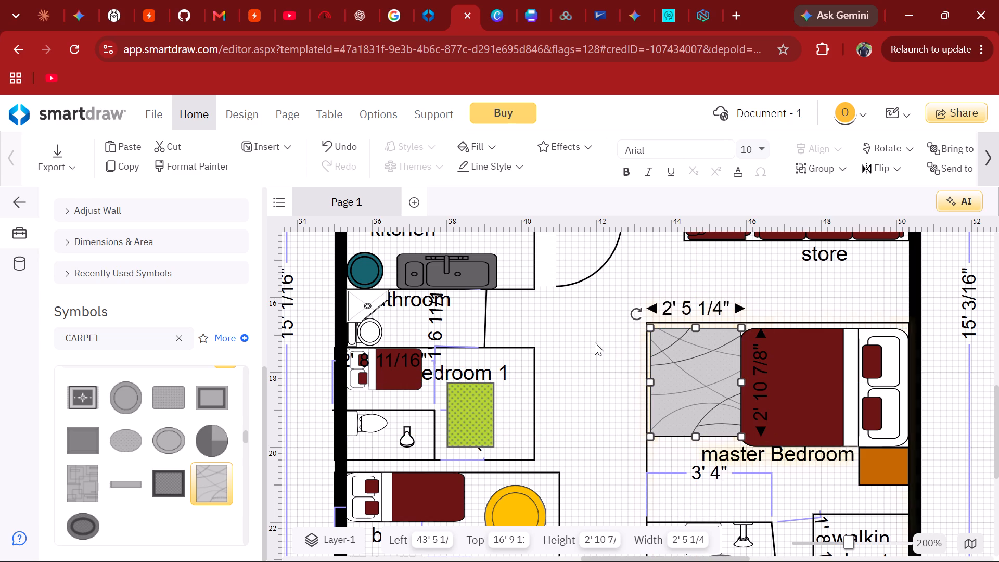
{"action": "left_click", "coordinate": [590, 342]}
{"action": "scroll", "coordinate": [590, 342], "scroll_direction": "down", "scroll_amount": 1}
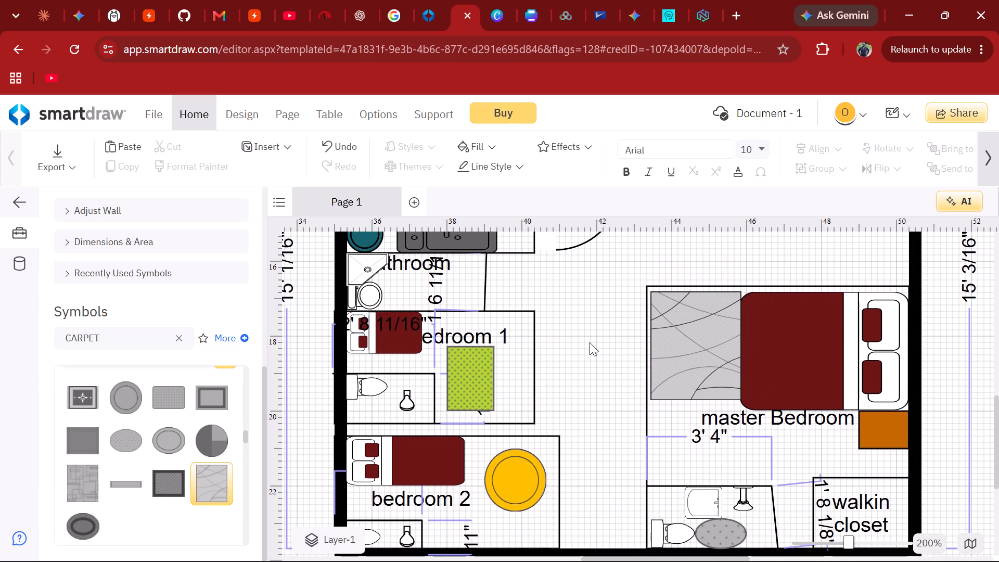
{"action": "left_click", "coordinate": [670, 348]}
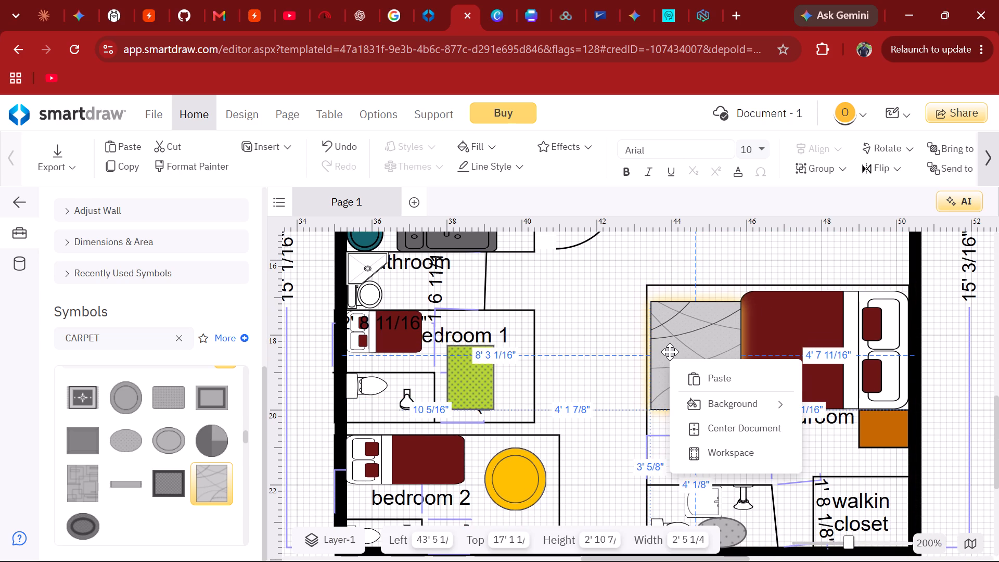
{"action": "left_click", "coordinate": [670, 352]}
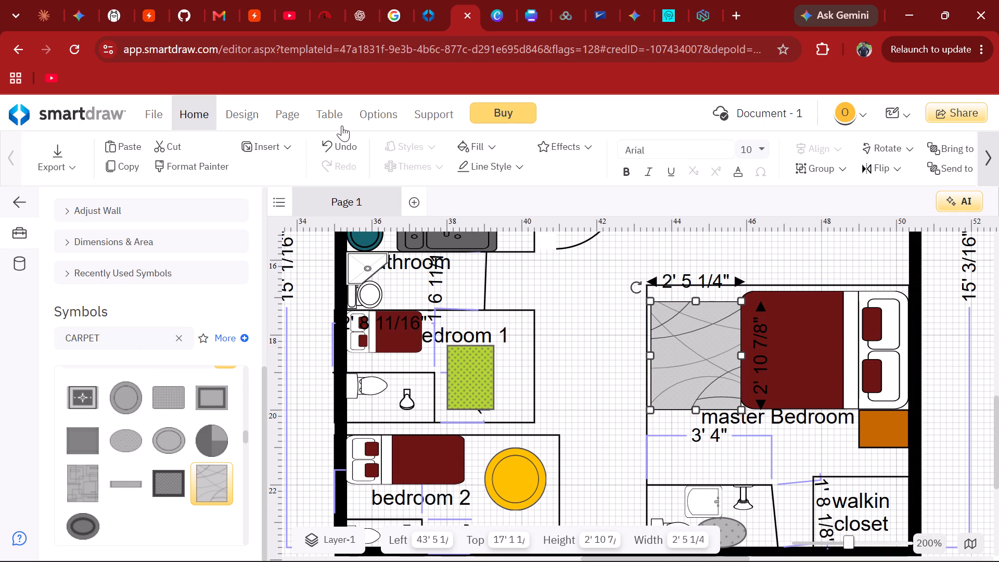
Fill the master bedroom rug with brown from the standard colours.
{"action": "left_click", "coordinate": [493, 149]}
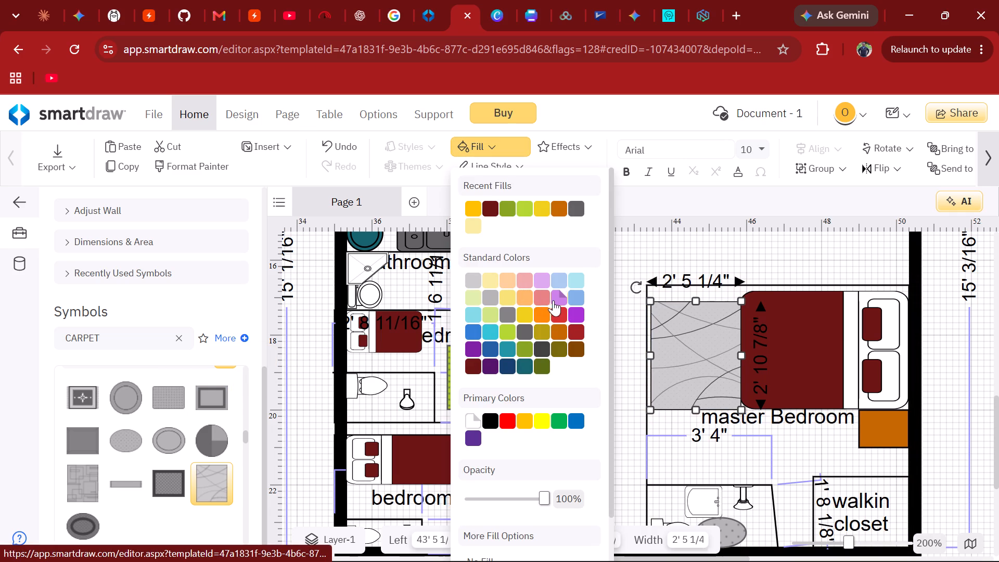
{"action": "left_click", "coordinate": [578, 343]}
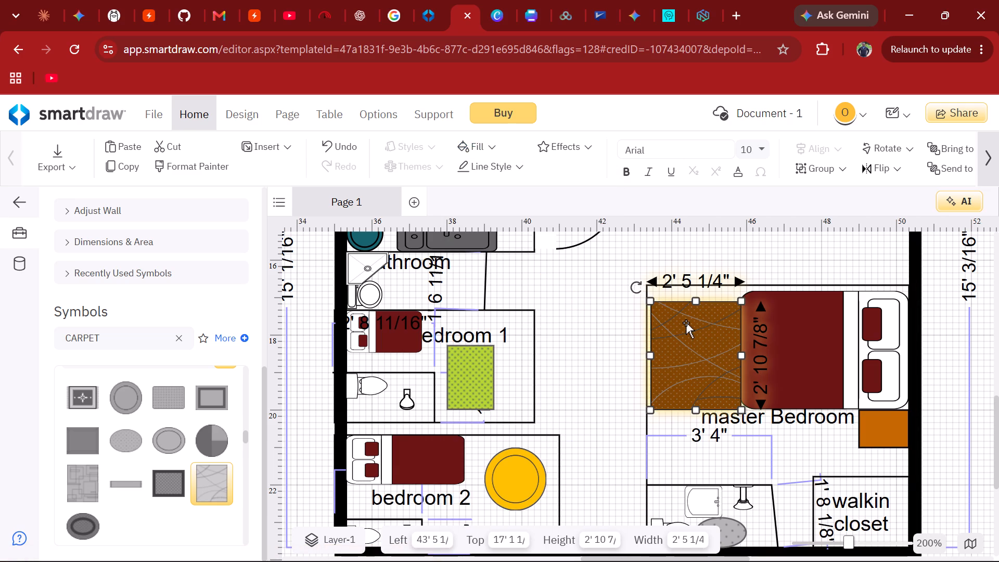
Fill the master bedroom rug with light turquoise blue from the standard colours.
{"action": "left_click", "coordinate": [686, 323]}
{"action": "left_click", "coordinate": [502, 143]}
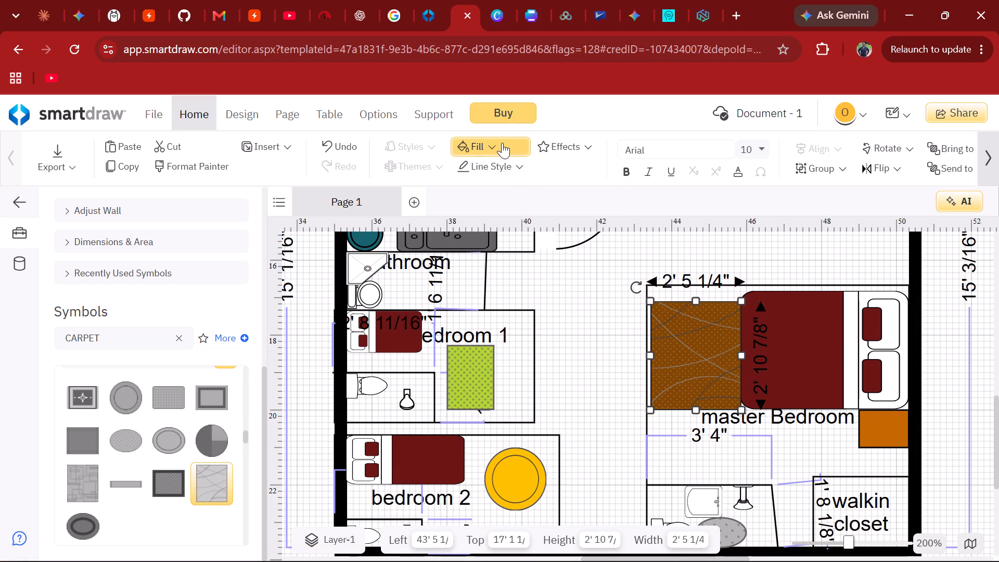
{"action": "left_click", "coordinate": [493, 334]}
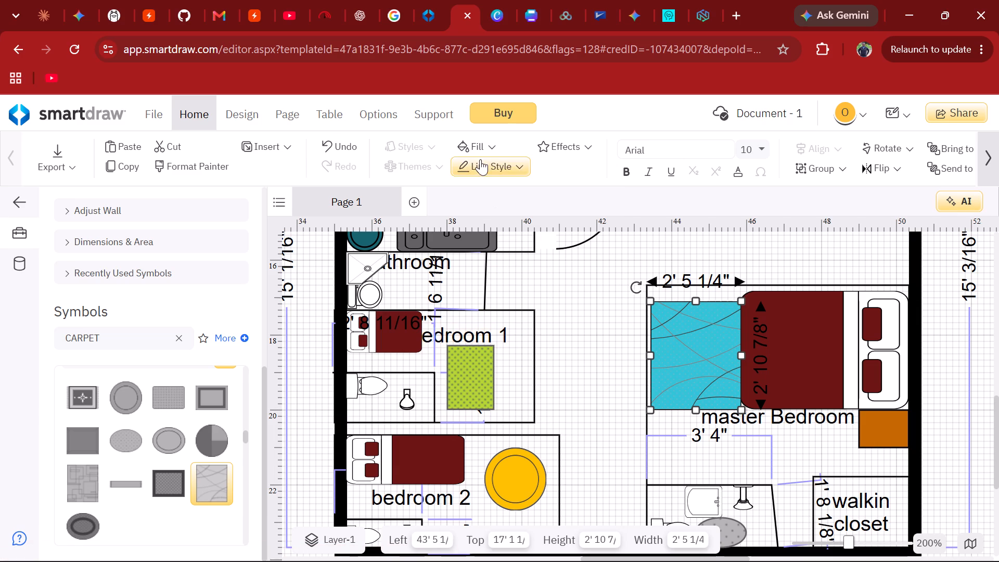
Fill the master bedroom rug with dark teal from the standard colours.
{"action": "left_click", "coordinate": [492, 143]}
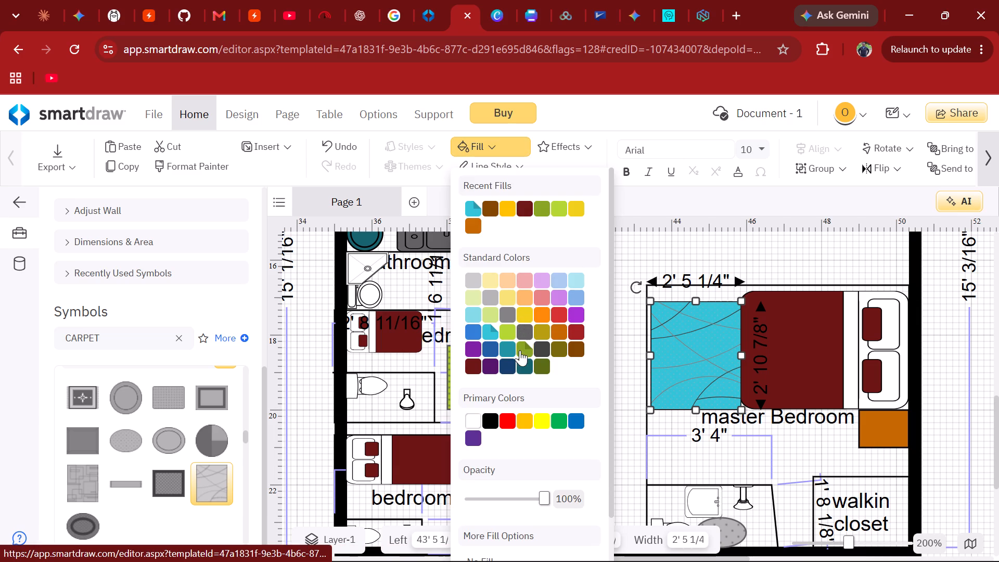
{"action": "left_click", "coordinate": [528, 369]}
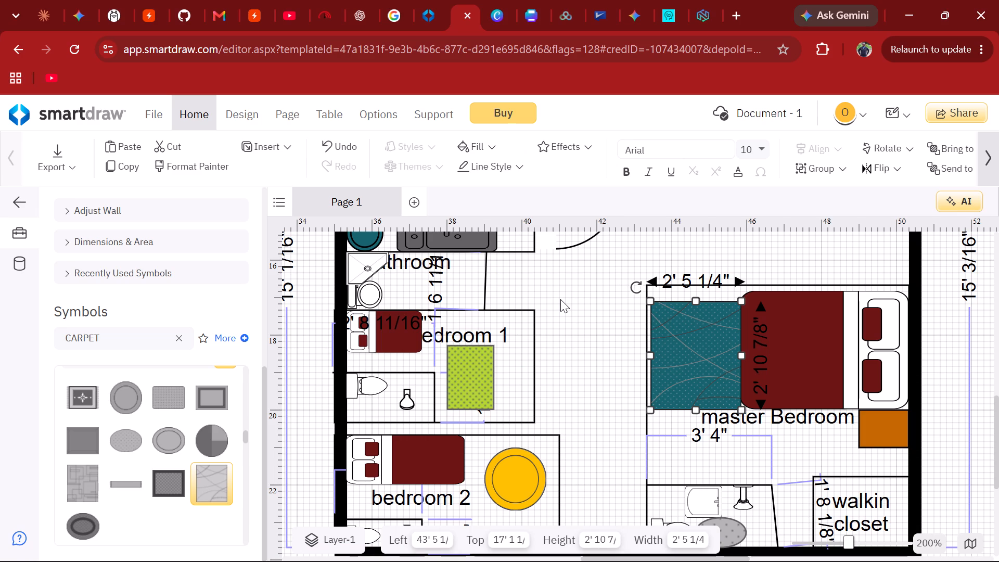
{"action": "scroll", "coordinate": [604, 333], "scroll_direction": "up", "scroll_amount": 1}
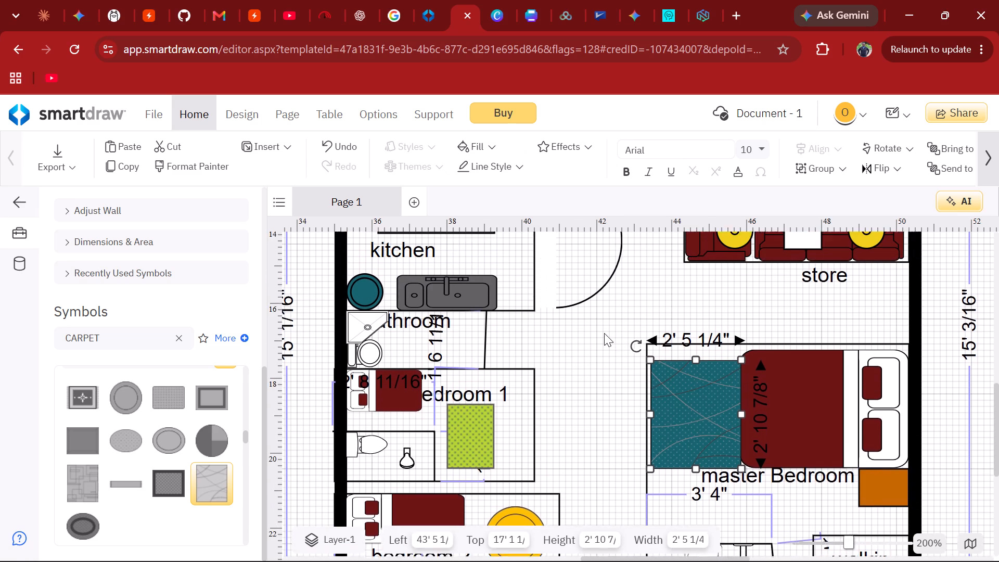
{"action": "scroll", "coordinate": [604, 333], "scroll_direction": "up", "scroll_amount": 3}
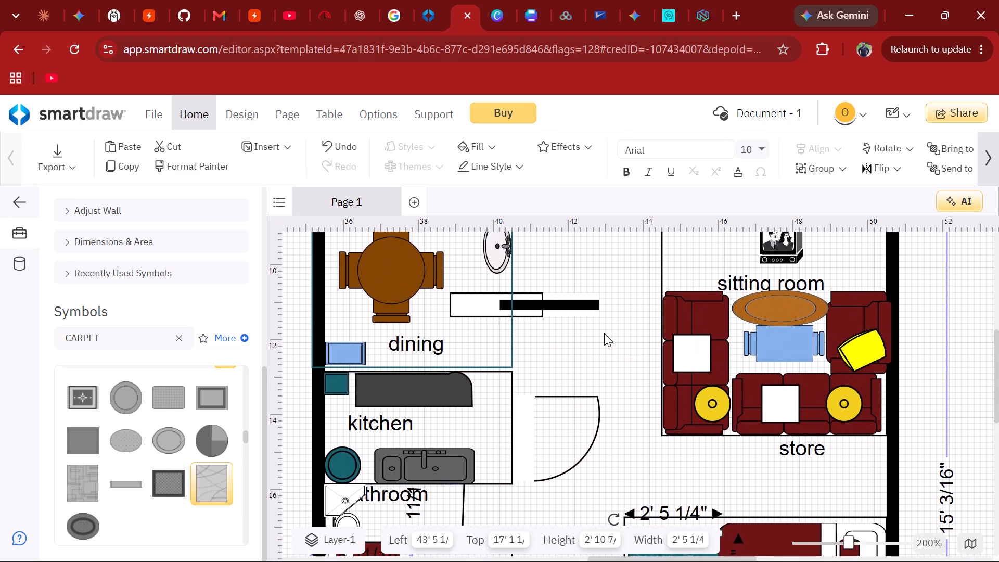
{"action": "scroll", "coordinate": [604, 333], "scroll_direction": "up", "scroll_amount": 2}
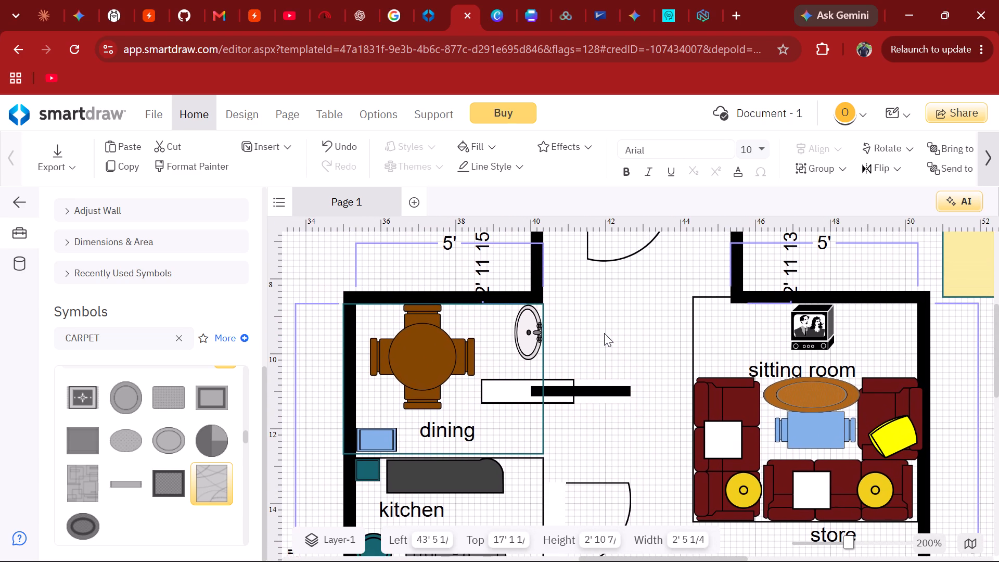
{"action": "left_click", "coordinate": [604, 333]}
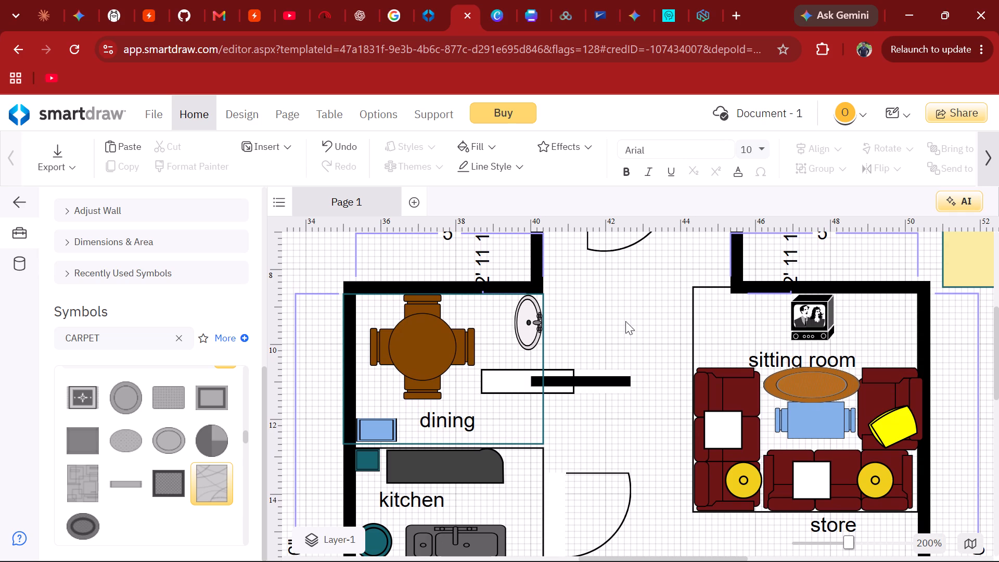
Delete the 4' by 8" sliding door symbol that crosses the dining room's right-hand wall.
{"action": "scroll", "coordinate": [625, 321], "scroll_direction": "down", "scroll_amount": 1}
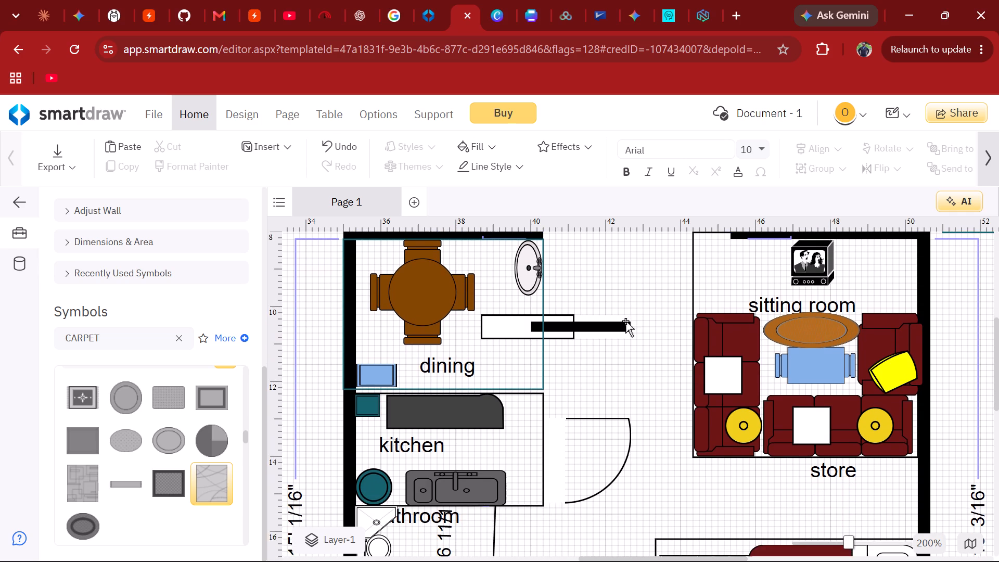
{"action": "scroll", "coordinate": [625, 321], "scroll_direction": "down", "scroll_amount": 1}
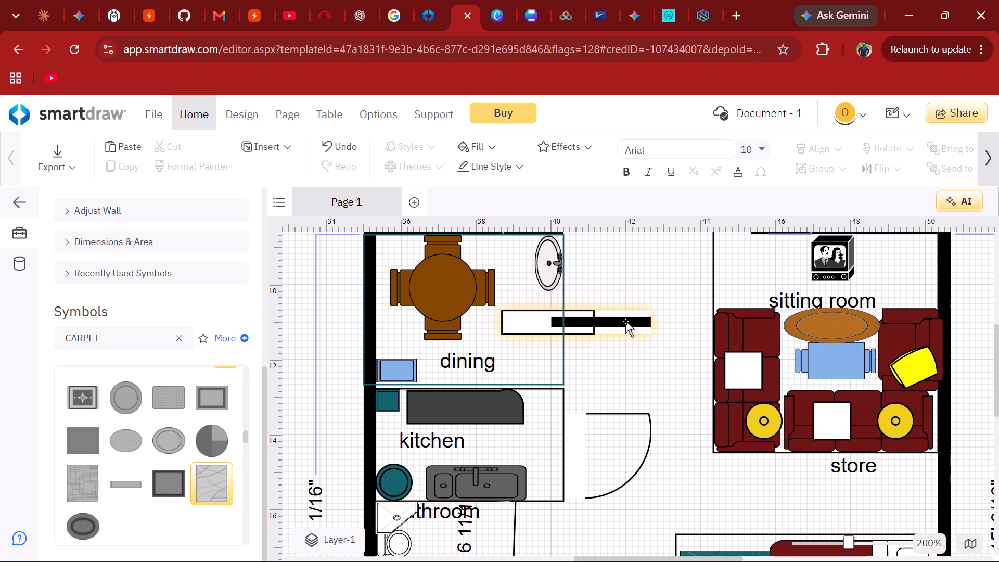
{"action": "scroll", "coordinate": [625, 321], "scroll_direction": "down", "scroll_amount": 1}
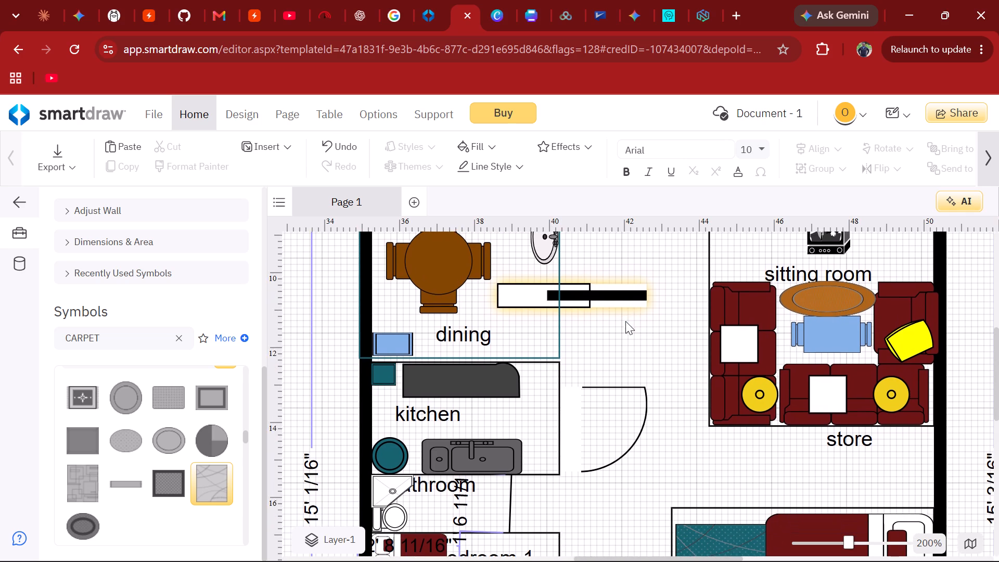
{"action": "scroll", "coordinate": [625, 321], "scroll_direction": "down", "scroll_amount": 1}
{"action": "left_click", "coordinate": [606, 300]}
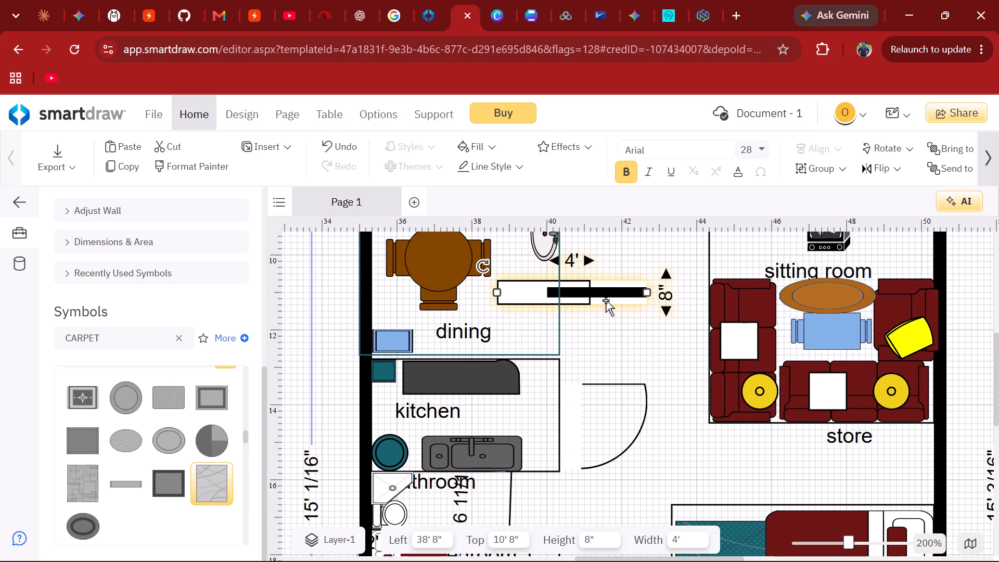
{"action": "key", "text": "Delete"}
Place a Wall Opening (Edged) symbol from the Doors & Windows library across the dining room's right-hand wall.
{"action": "scroll", "coordinate": [606, 300], "scroll_direction": "up", "scroll_amount": 1}
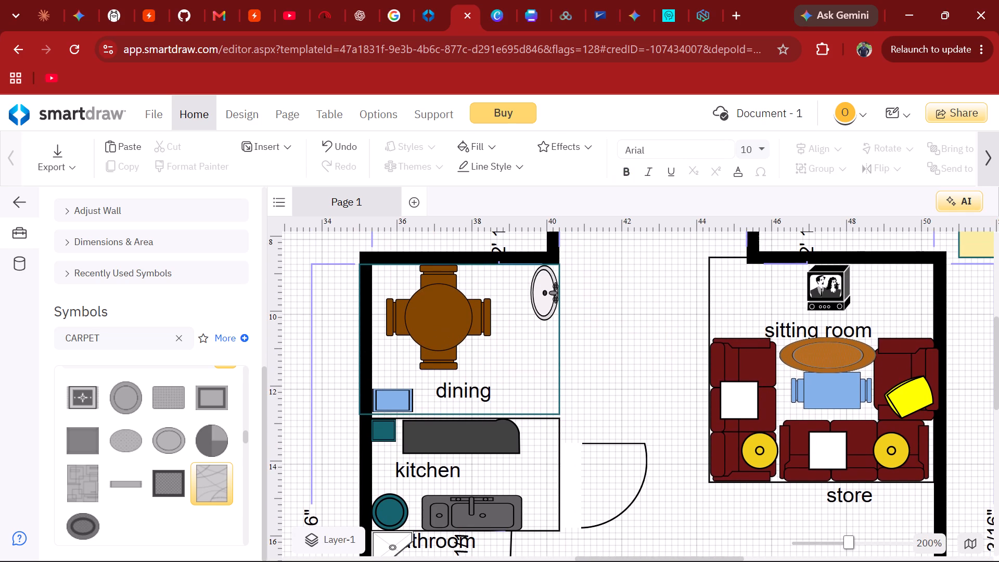
{"action": "scroll", "coordinate": [149, 430], "scroll_direction": "up", "scroll_amount": 2}
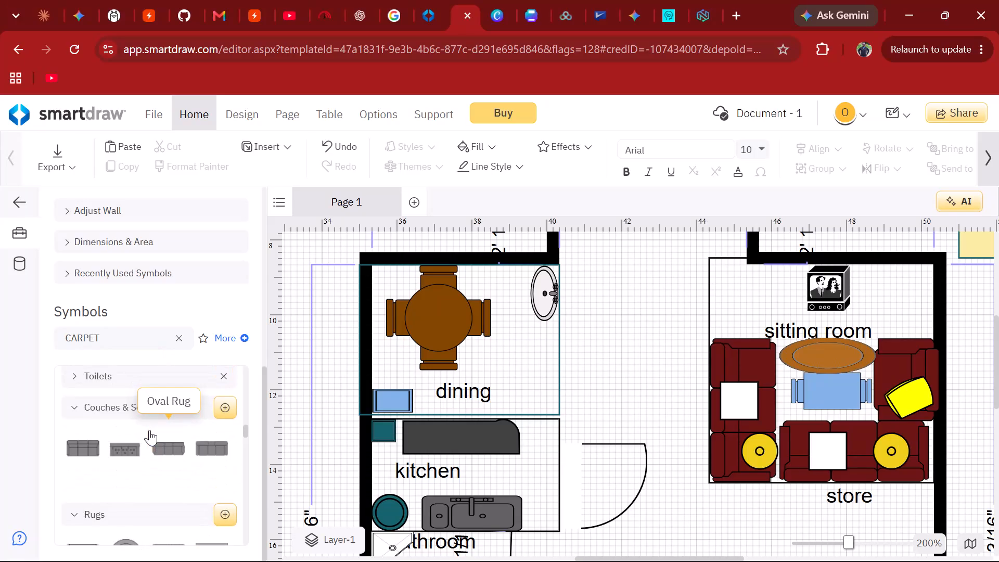
{"action": "scroll", "coordinate": [140, 508], "scroll_direction": "up", "scroll_amount": 5}
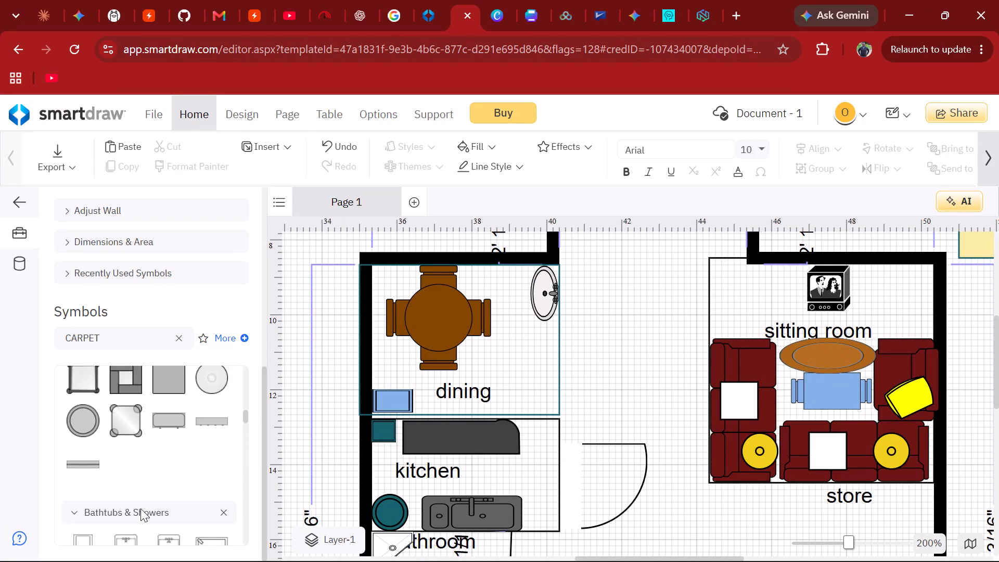
{"action": "scroll", "coordinate": [140, 508], "scroll_direction": "up", "scroll_amount": 6}
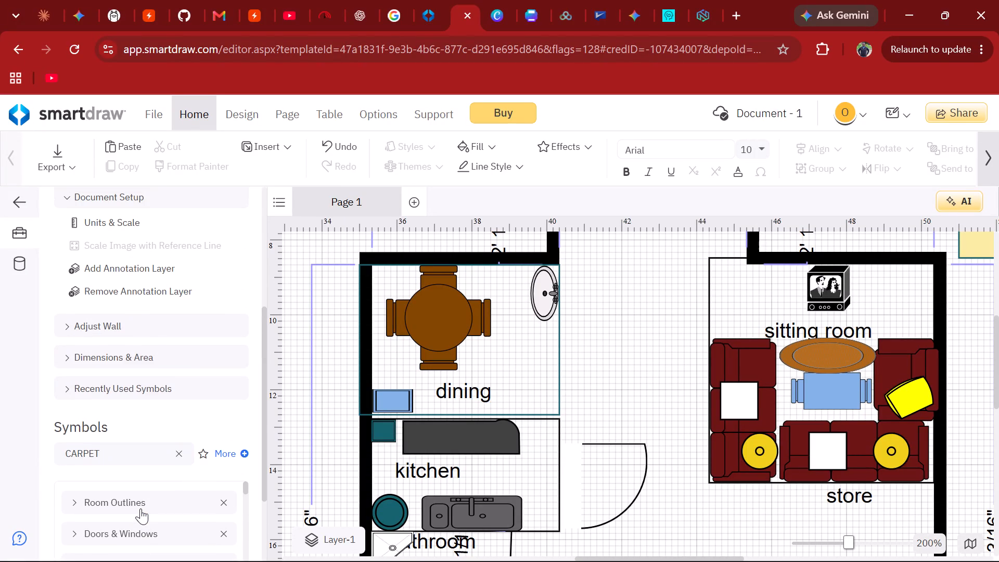
{"action": "left_click", "coordinate": [132, 529]}
{"action": "scroll", "coordinate": [132, 529], "scroll_direction": "down", "scroll_amount": 1}
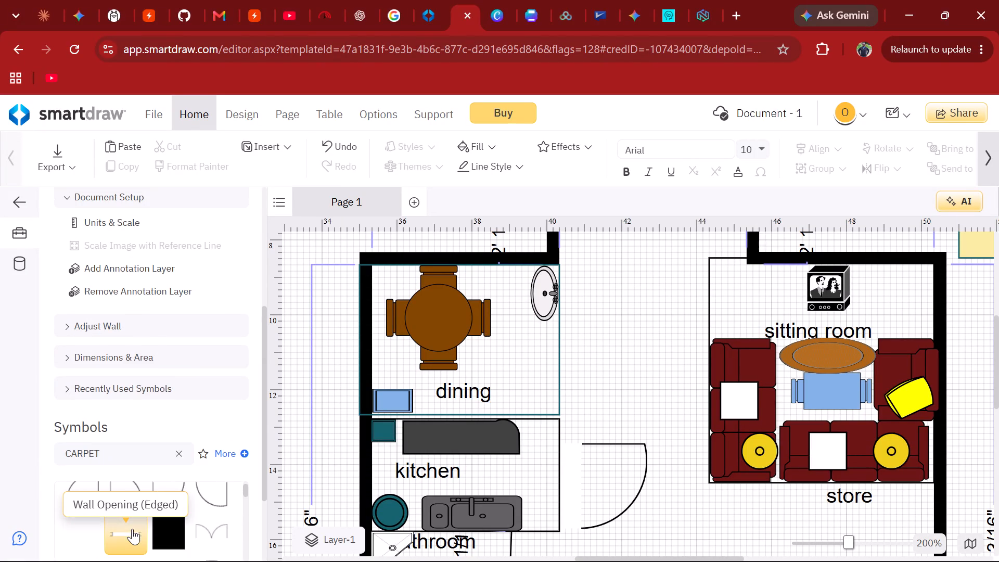
{"action": "scroll", "coordinate": [171, 535], "scroll_direction": "up", "scroll_amount": 1}
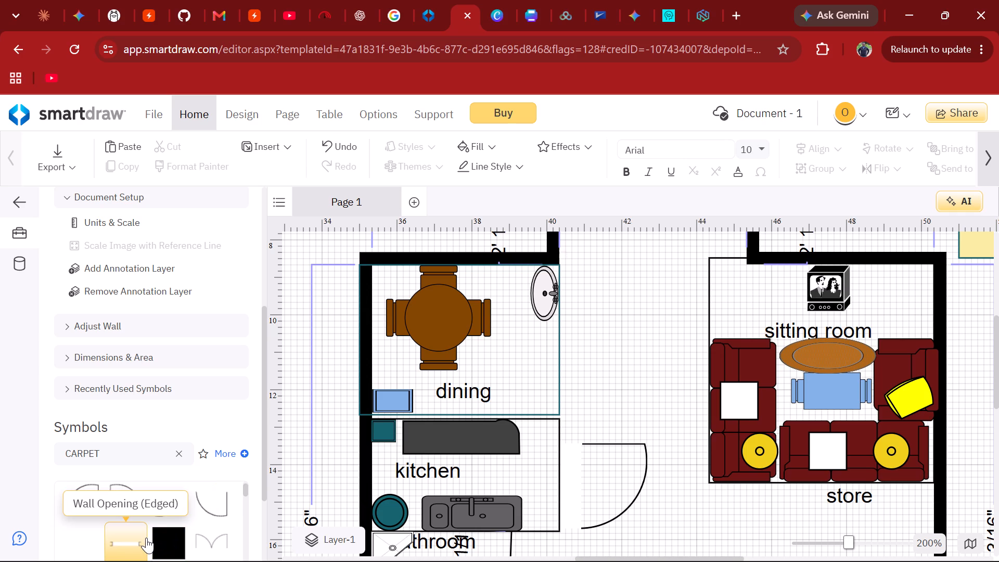
{"action": "scroll", "coordinate": [193, 407], "scroll_direction": "down", "scroll_amount": 3}
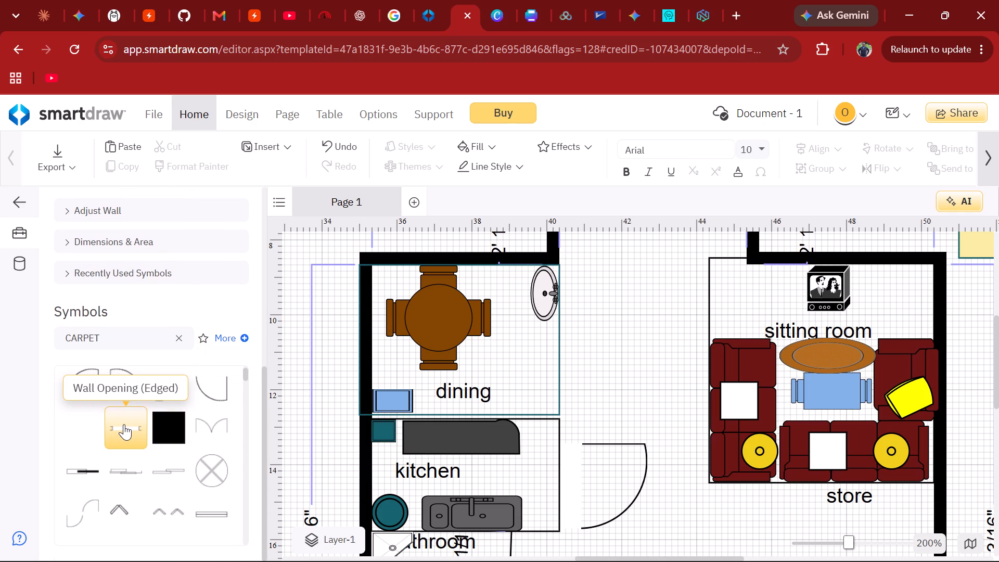
{"action": "left_click_drag", "start_coordinate": [124, 424], "coordinate": [393, 365]}
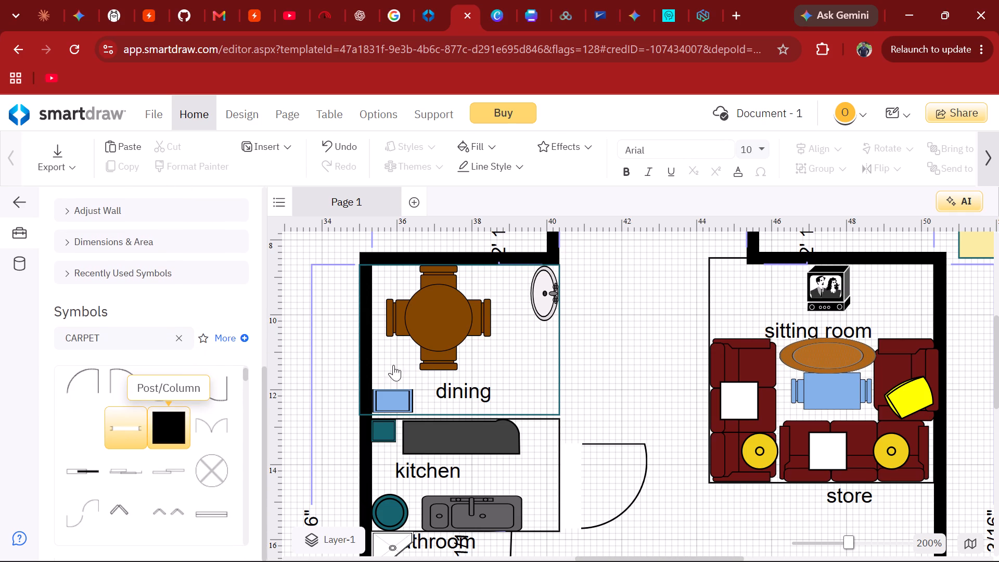
{"action": "left_click_drag", "start_coordinate": [393, 365], "coordinate": [559, 343]}
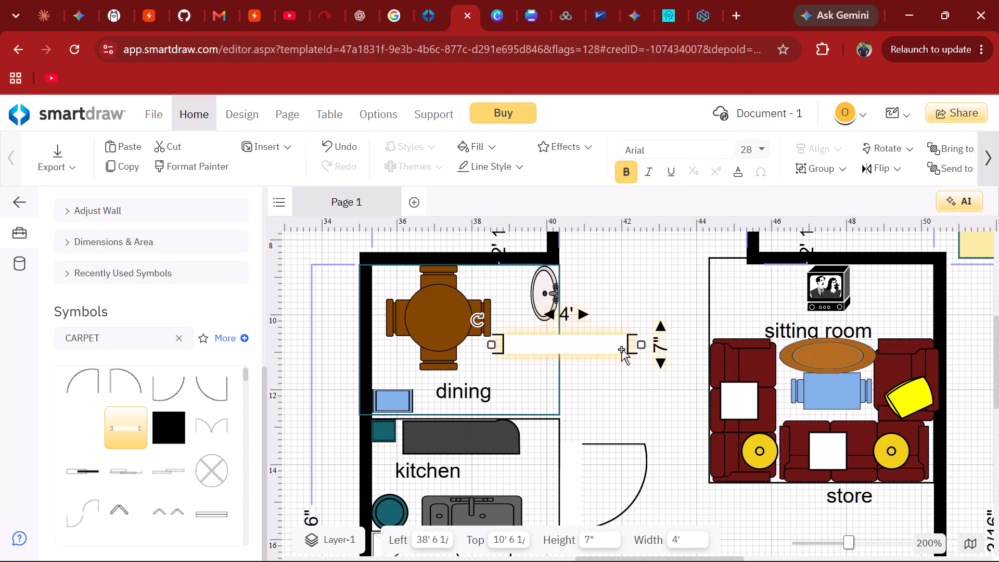
Rotate the dining room's wall opening to vertical so it runs along the wall.
{"action": "left_click", "coordinate": [630, 352]}
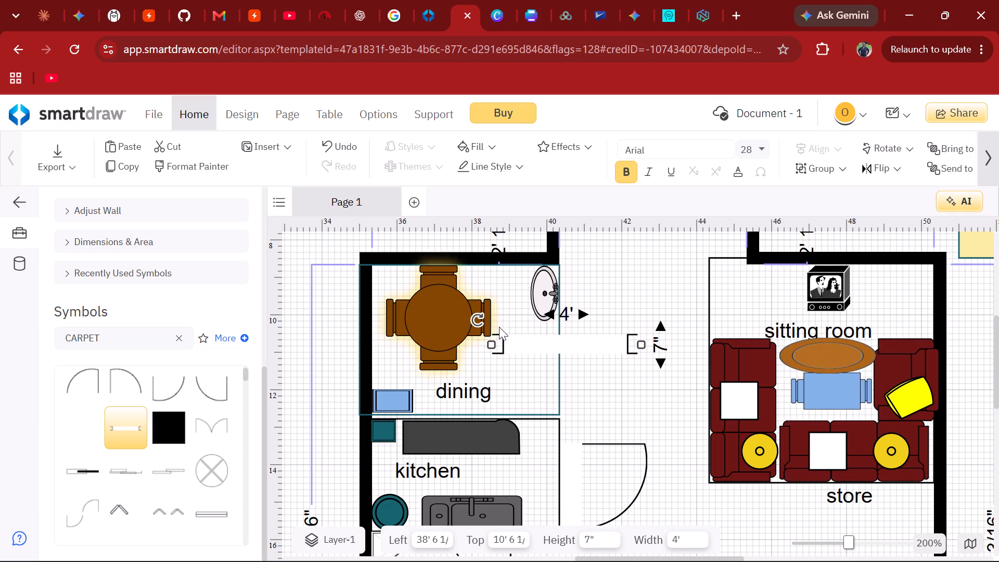
{"action": "left_click_drag", "start_coordinate": [480, 319], "coordinate": [583, 324]}
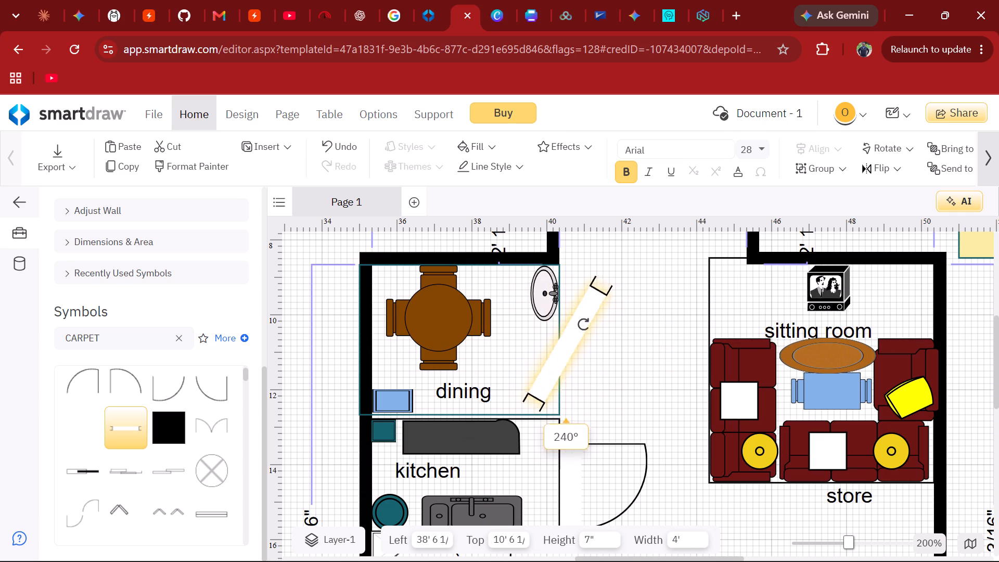
{"action": "left_click_drag", "start_coordinate": [583, 324], "coordinate": [571, 321]}
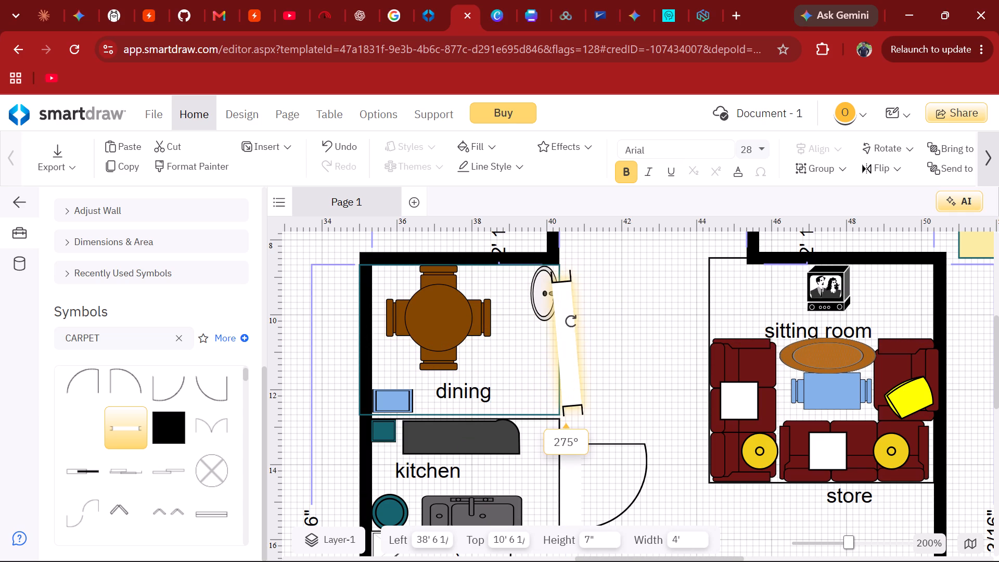
{"action": "left_click_drag", "start_coordinate": [571, 321], "coordinate": [573, 322]}
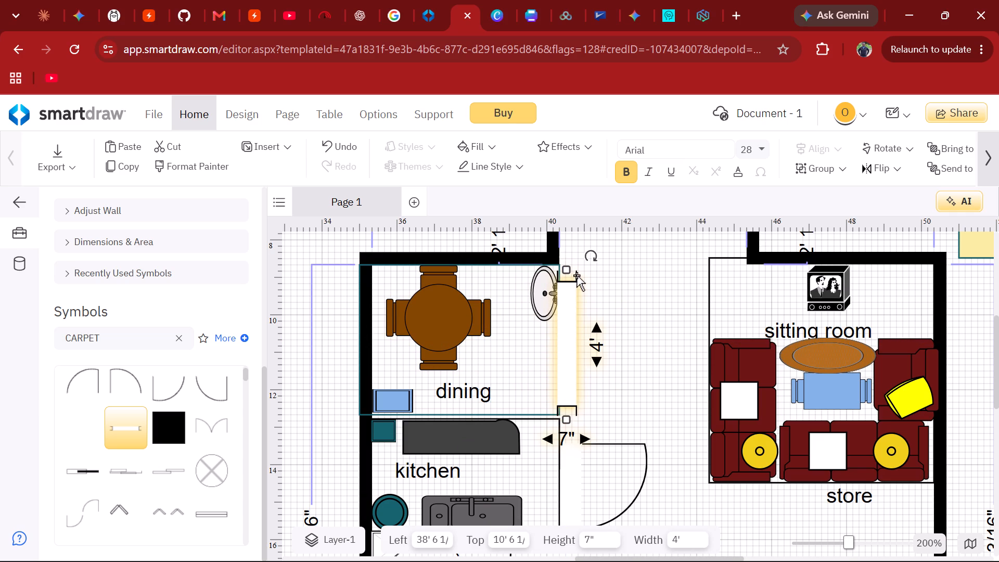
Shorten the dining room opening to about 1' 5 9/16" and set it on the wall line near the room's lower corner.
{"action": "left_click_drag", "start_coordinate": [565, 270], "coordinate": [565, 326]}
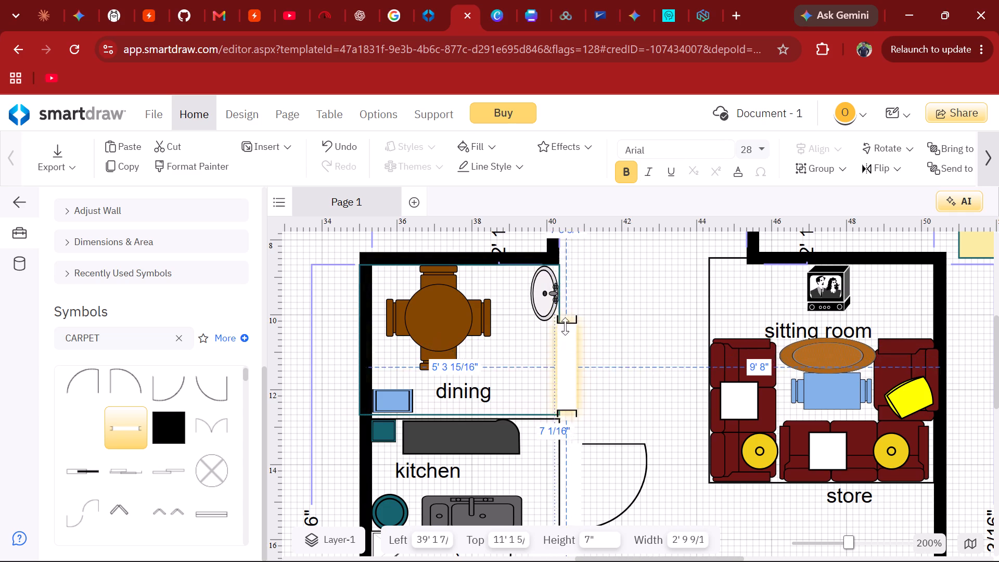
{"action": "left_click_drag", "start_coordinate": [565, 326], "coordinate": [555, 357]}
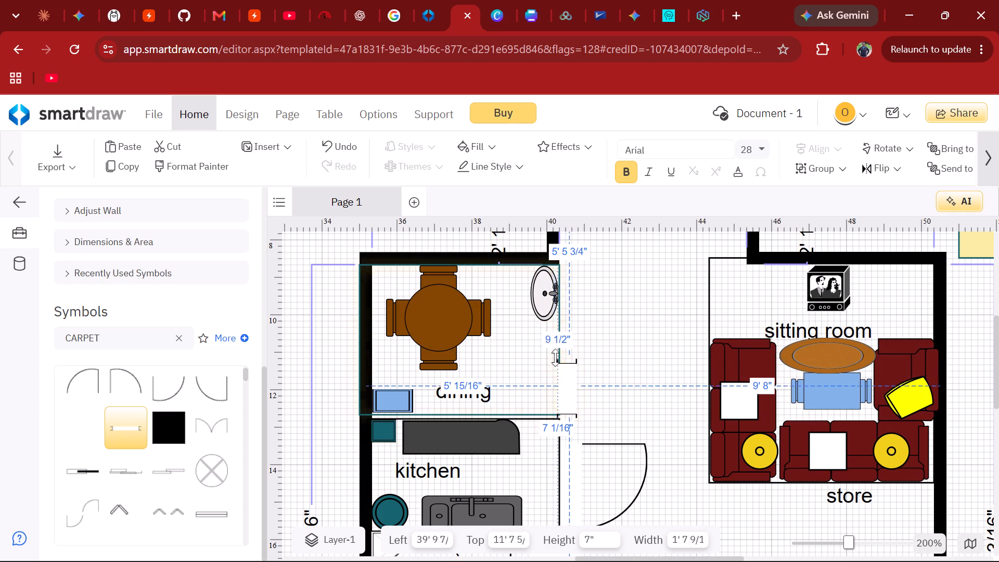
{"action": "left_click_drag", "start_coordinate": [555, 357], "coordinate": [545, 365]}
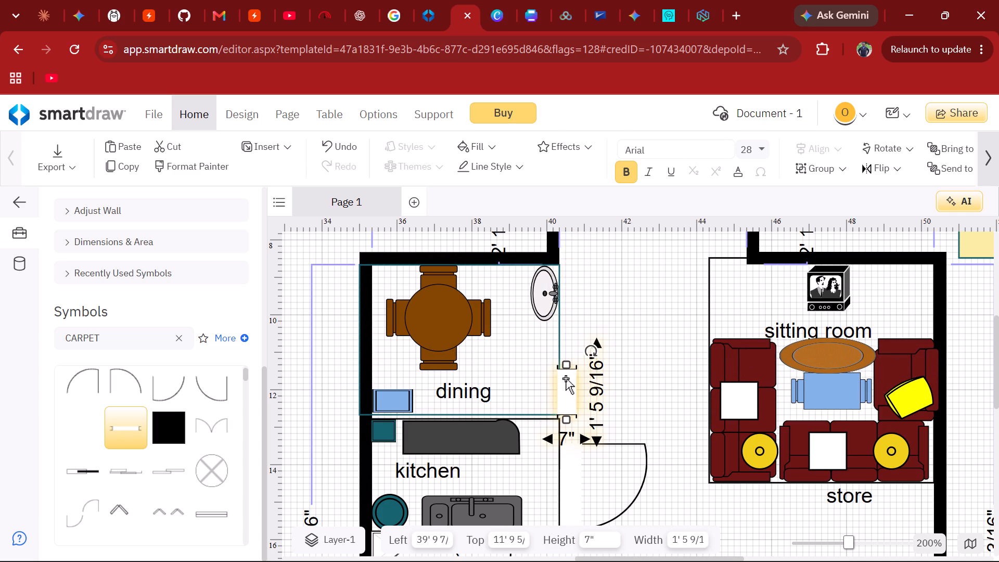
{"action": "left_click_drag", "start_coordinate": [566, 378], "coordinate": [559, 378]}
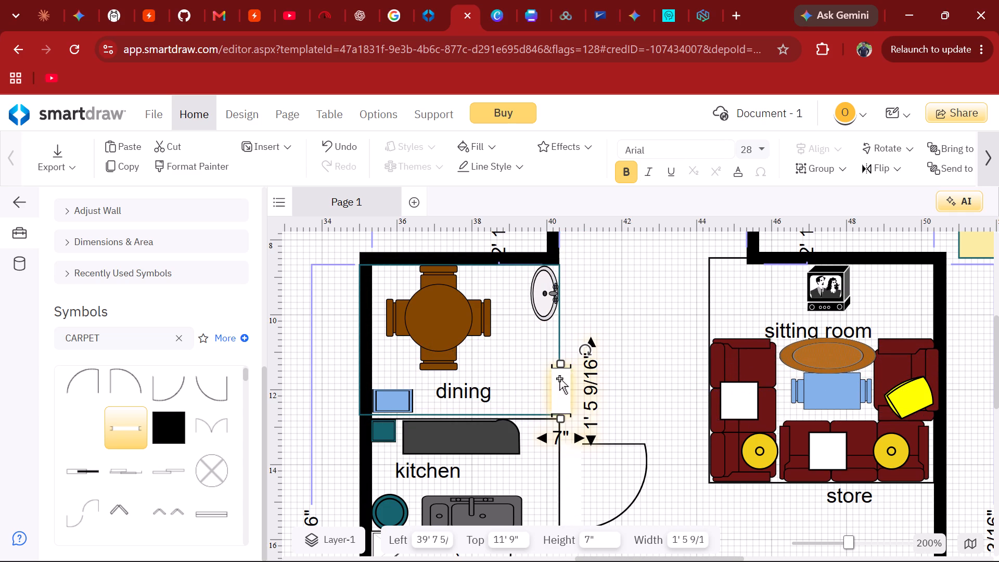
{"action": "left_click", "coordinate": [655, 325]}
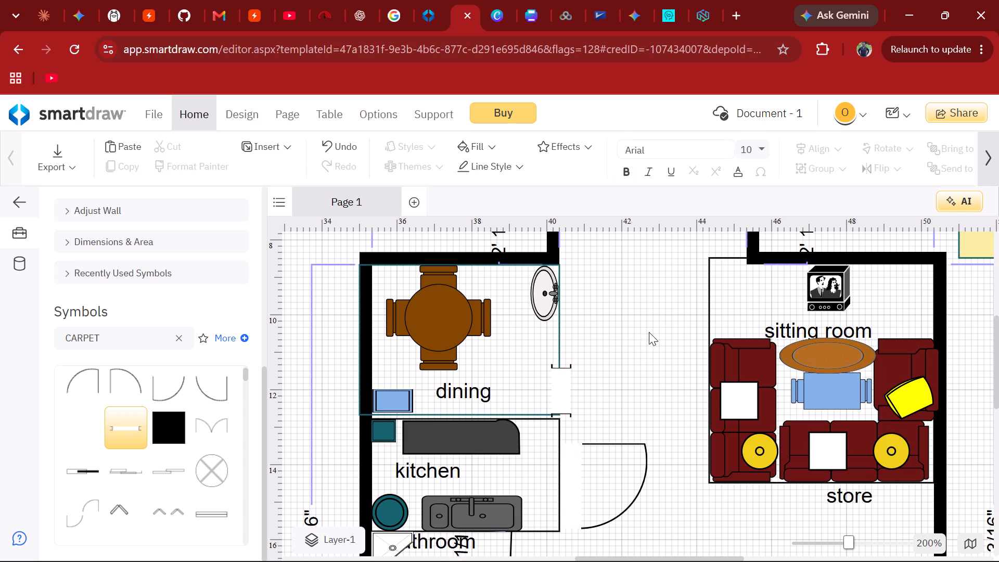
Place another Wall Opening (Edged) symbol across the kitchen's right-hand wall.
{"action": "scroll", "coordinate": [603, 393], "scroll_direction": "down", "scroll_amount": 1}
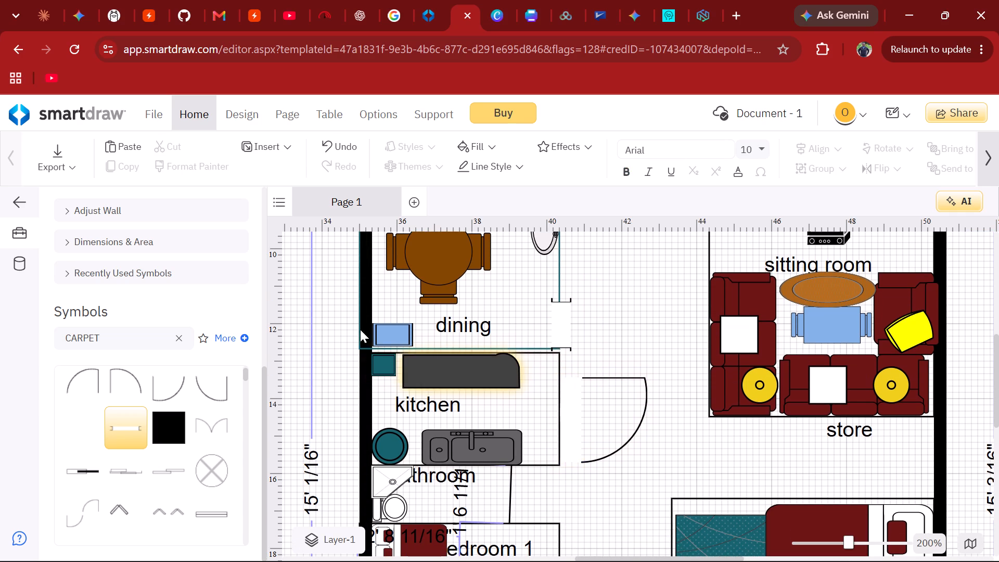
{"action": "left_click_drag", "start_coordinate": [134, 418], "coordinate": [531, 407]}
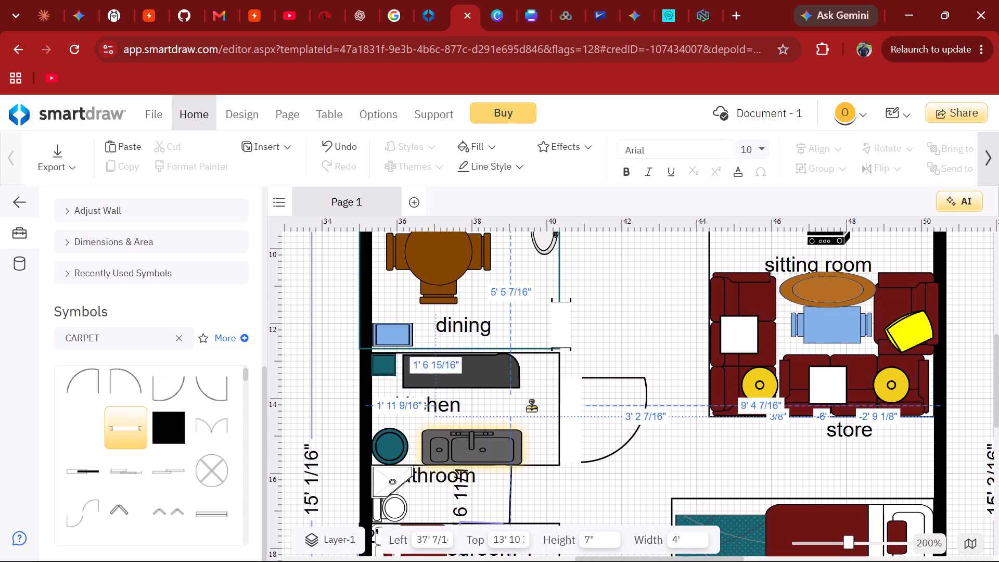
{"action": "left_click_drag", "start_coordinate": [531, 407], "coordinate": [551, 418]}
Delete the swing door at the kitchen's right-hand wall.
{"action": "left_click", "coordinate": [600, 451]}
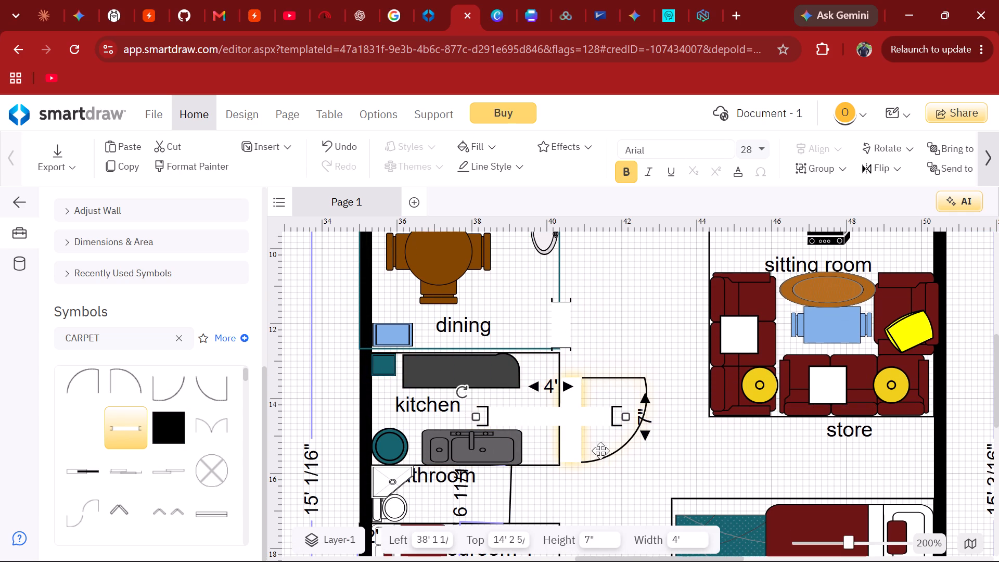
{"action": "key", "text": "Delete"}
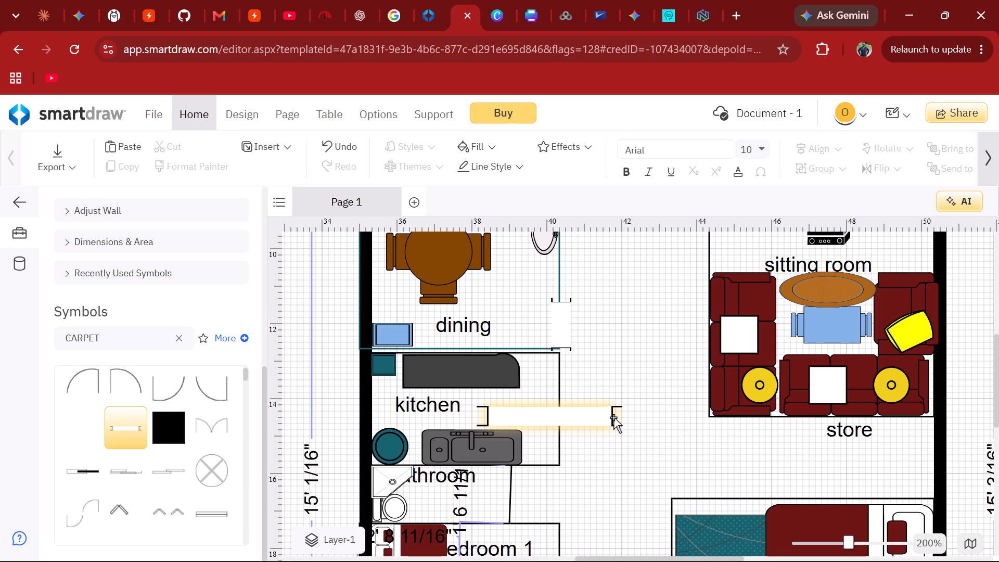
Rotate the kitchen's wall opening to vertical so it runs along the wall.
{"action": "left_click", "coordinate": [613, 417]}
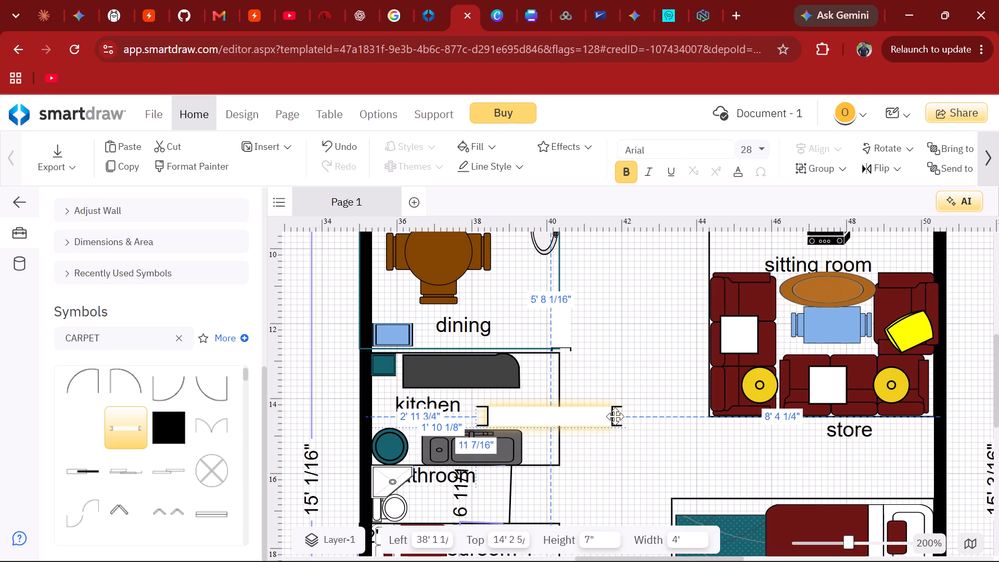
{"action": "left_click_drag", "start_coordinate": [464, 392], "coordinate": [572, 395]}
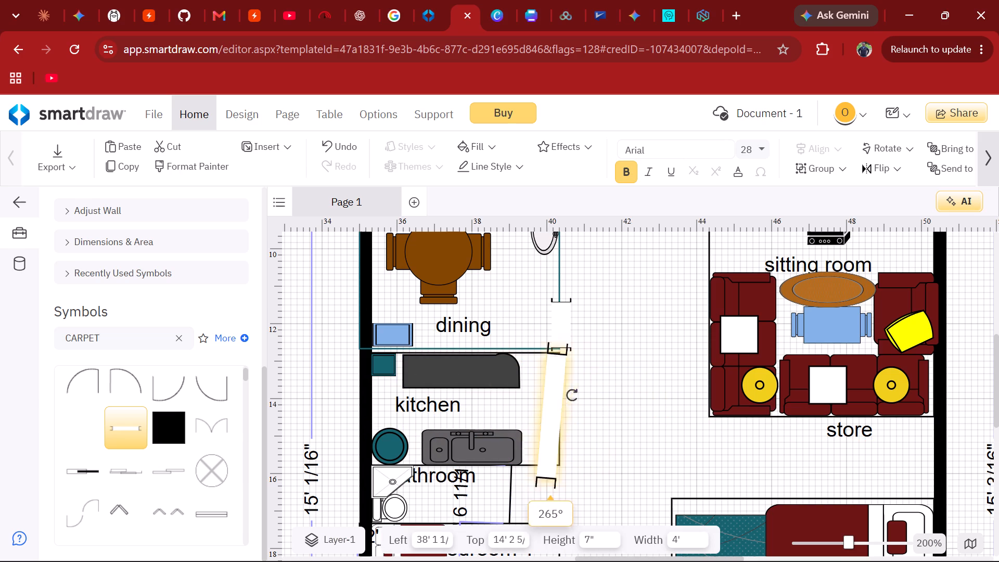
{"action": "left_click_drag", "start_coordinate": [572, 395], "coordinate": [558, 390]}
Shorten the kitchen opening to about 1' 3 13/16" and set it midway along the kitchen's right-hand wall line.
{"action": "left_click_drag", "start_coordinate": [550, 343], "coordinate": [553, 362]}
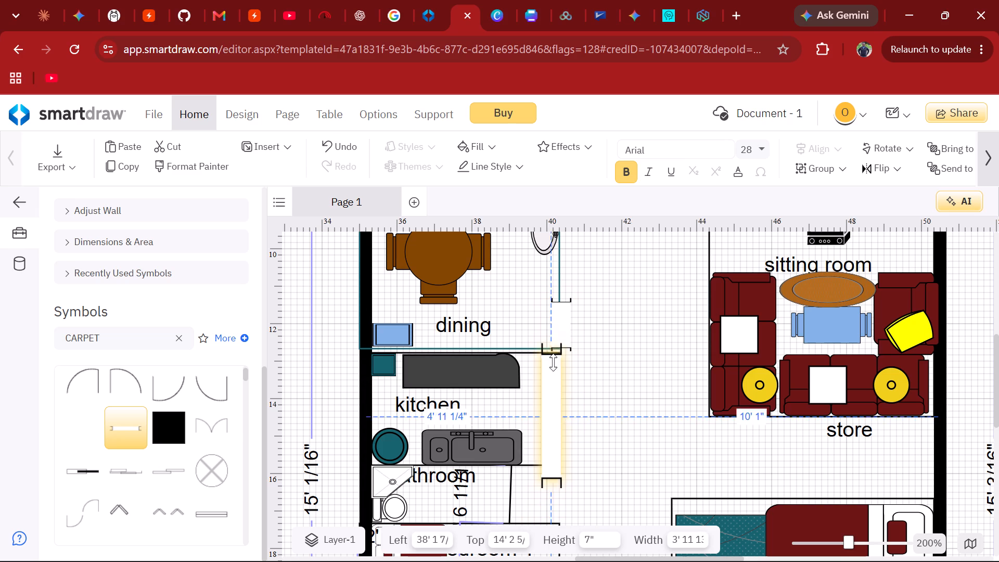
{"action": "left_click_drag", "start_coordinate": [553, 362], "coordinate": [563, 440]}
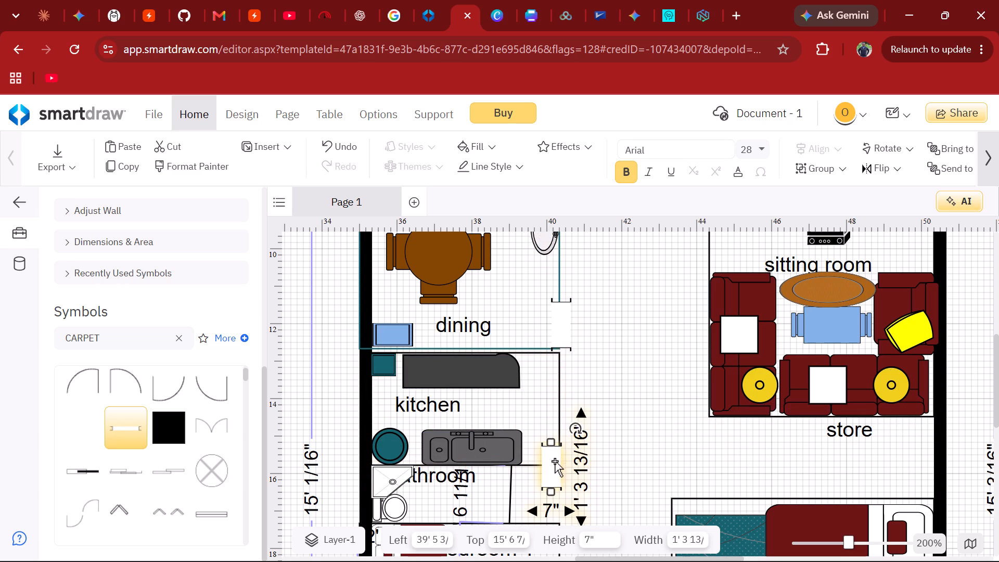
{"action": "left_click_drag", "start_coordinate": [552, 458], "coordinate": [562, 429]}
{"action": "left_click_drag", "start_coordinate": [562, 427], "coordinate": [562, 420]}
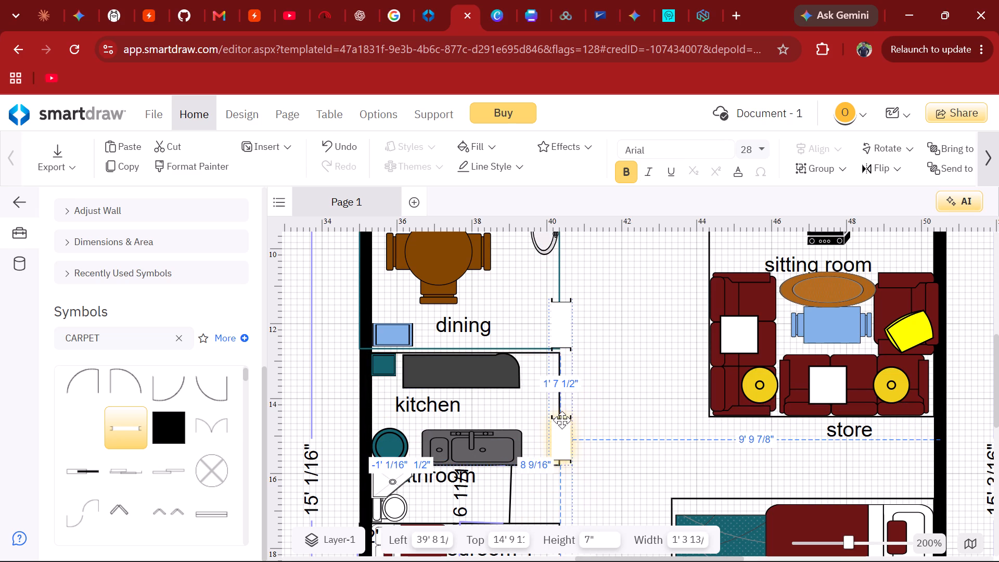
{"action": "left_click_drag", "start_coordinate": [562, 420], "coordinate": [562, 399]}
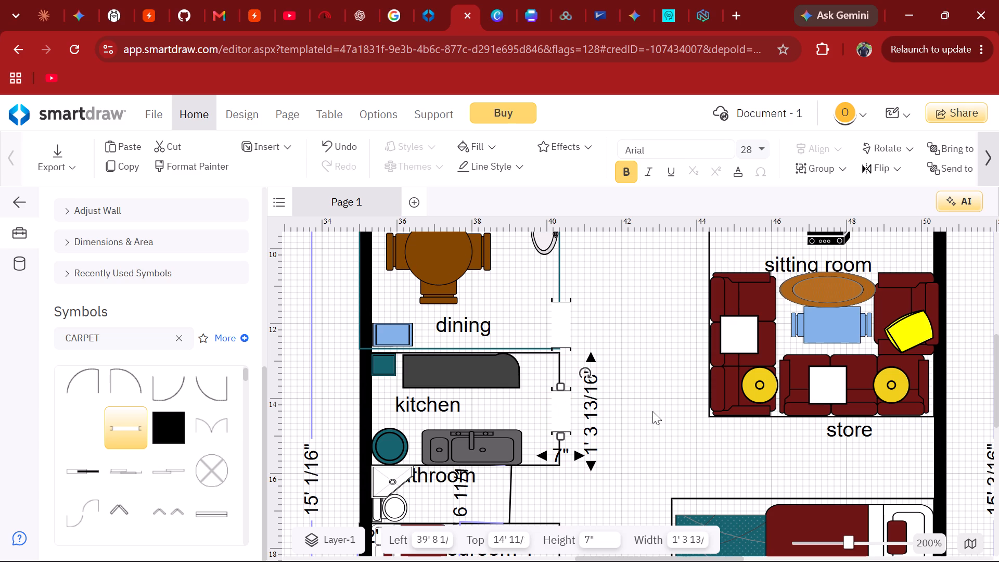
Place a Wall Opening (Edged) symbol across the right-hand wall of bedroom 1.
{"action": "scroll", "coordinate": [652, 411], "scroll_direction": "down", "scroll_amount": 3}
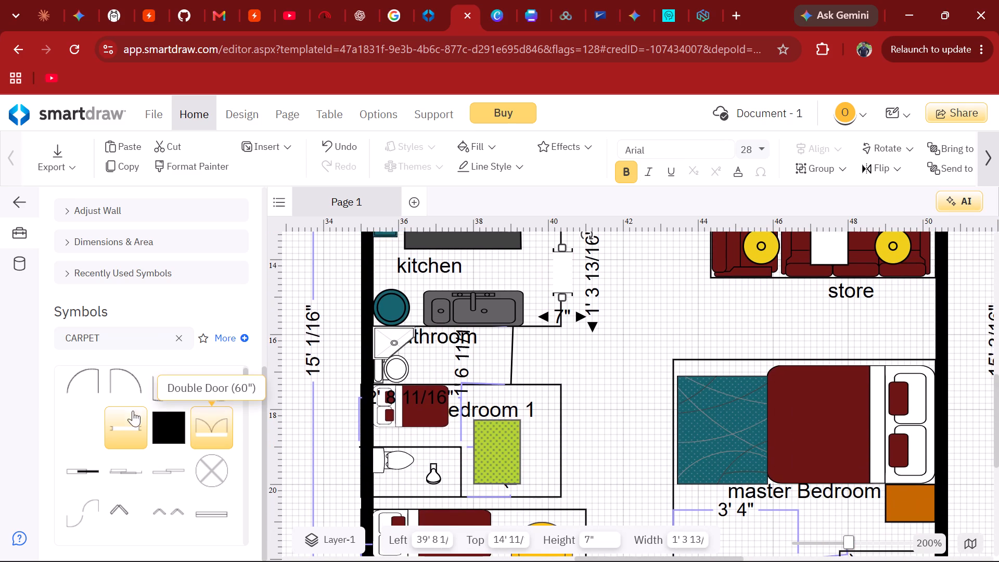
{"action": "left_click_drag", "start_coordinate": [126, 414], "coordinate": [563, 411]}
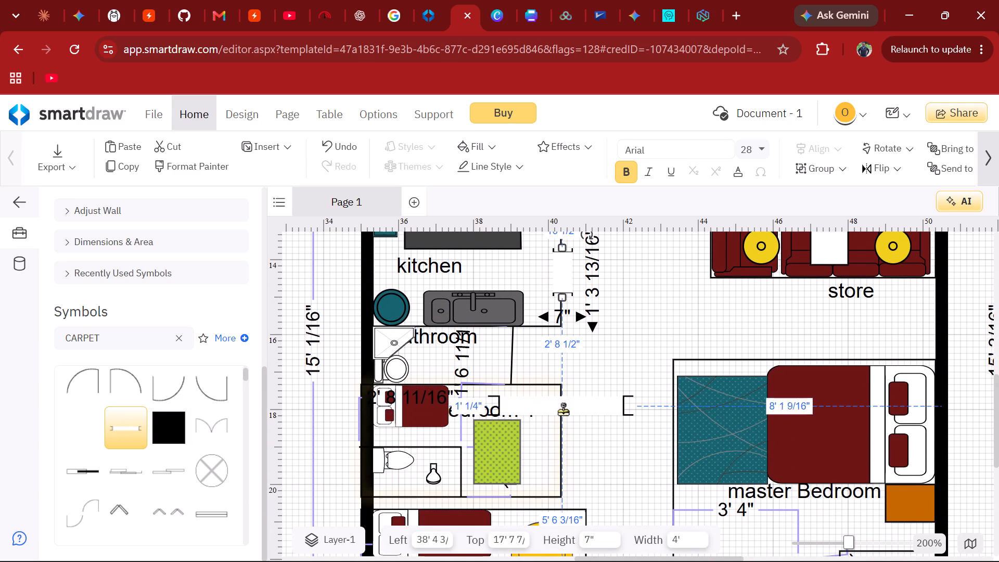
{"action": "left_click_drag", "start_coordinate": [563, 411], "coordinate": [564, 411]}
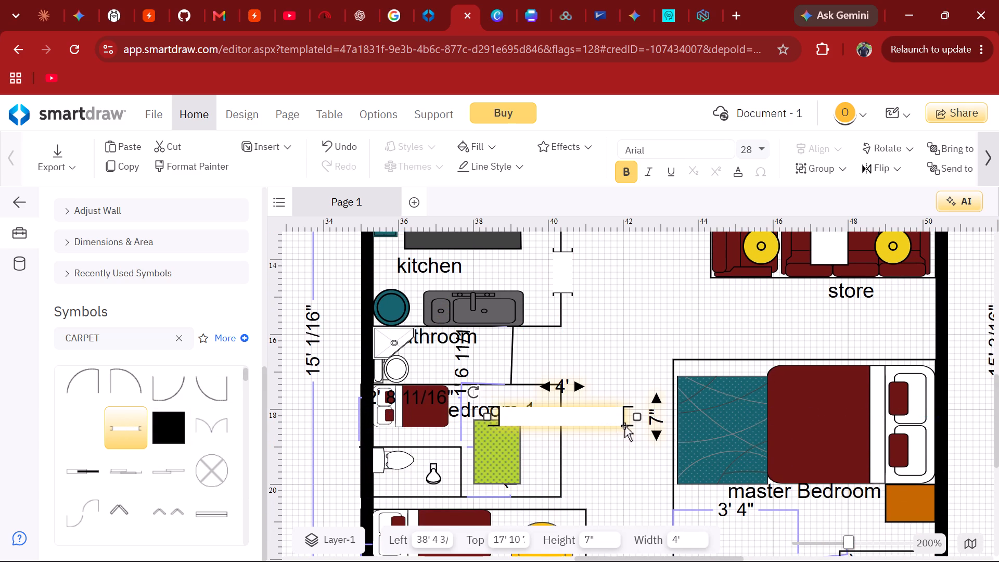
Rotate bedroom 1's wall opening to 270° so it runs vertically along the right-hand wall.
{"action": "left_click_drag", "start_coordinate": [630, 426], "coordinate": [624, 425]}
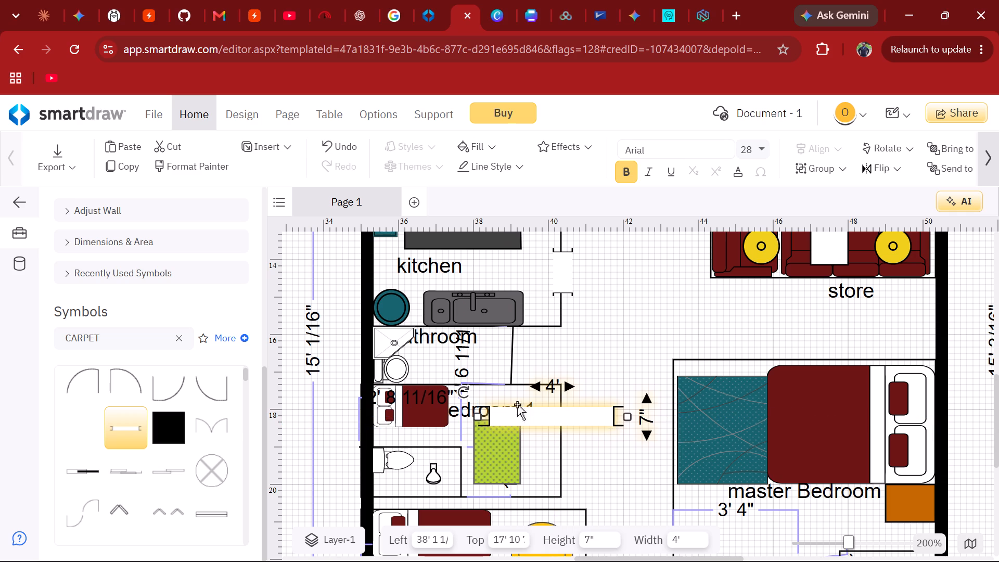
{"action": "left_click_drag", "start_coordinate": [466, 388], "coordinate": [572, 399]}
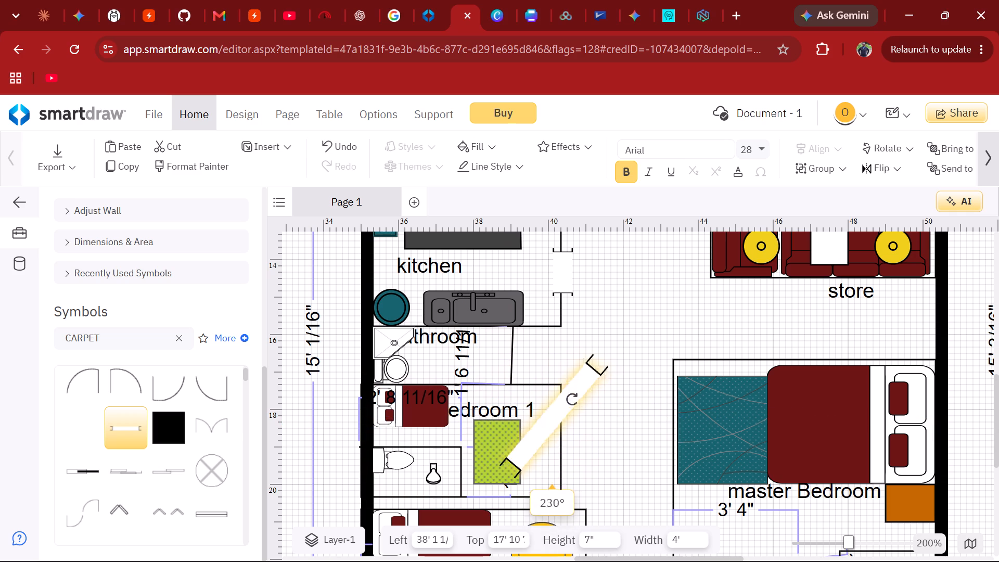
{"action": "left_click_drag", "start_coordinate": [572, 399], "coordinate": [559, 391]}
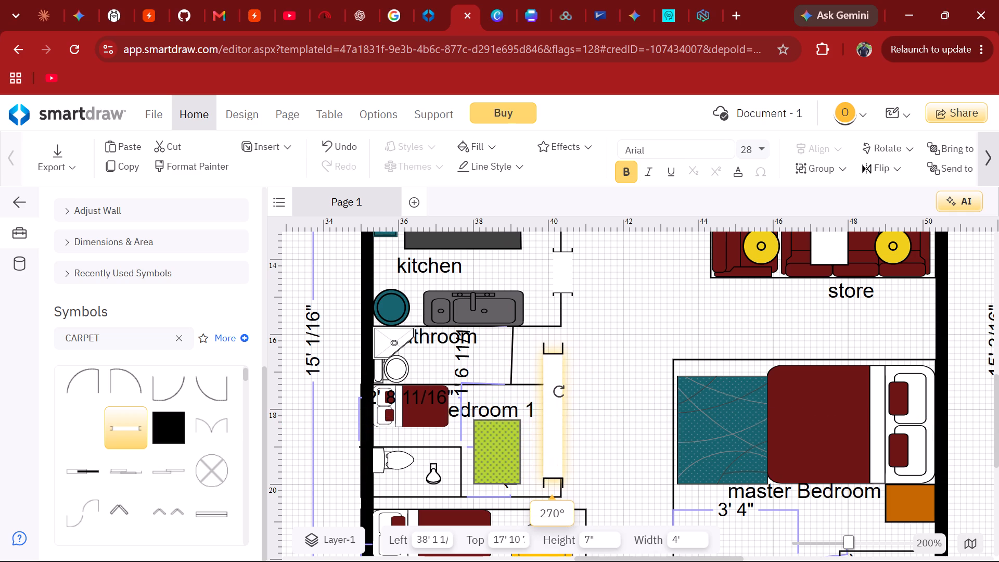
{"action": "left_click_drag", "start_coordinate": [559, 391], "coordinate": [561, 391]}
Shorten bedroom 1's opening to about 1' 3 3/4" and centre it on the right-hand wall line beside the green rug.
{"action": "left_click_drag", "start_coordinate": [552, 342], "coordinate": [554, 371]}
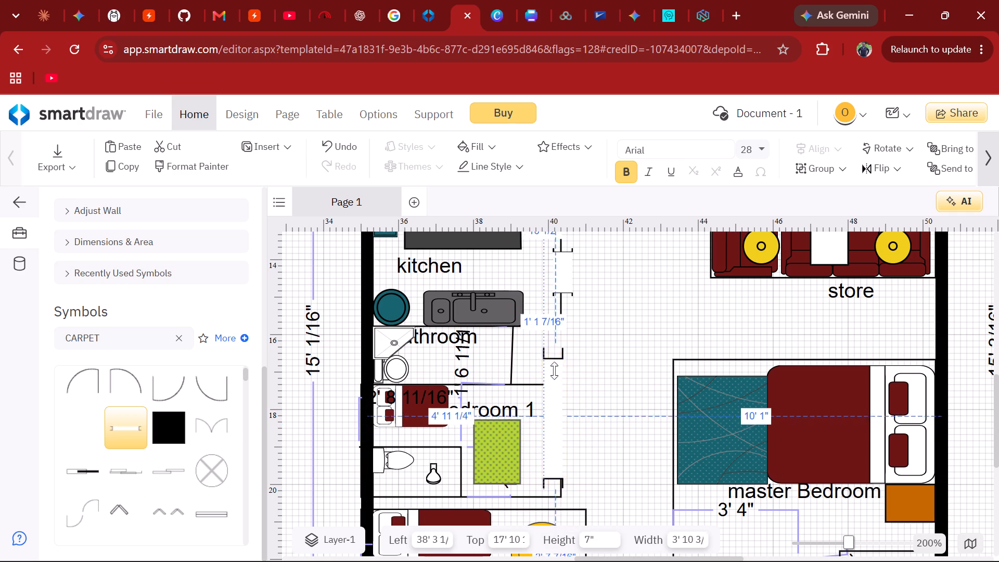
{"action": "left_click_drag", "start_coordinate": [554, 371], "coordinate": [562, 418]}
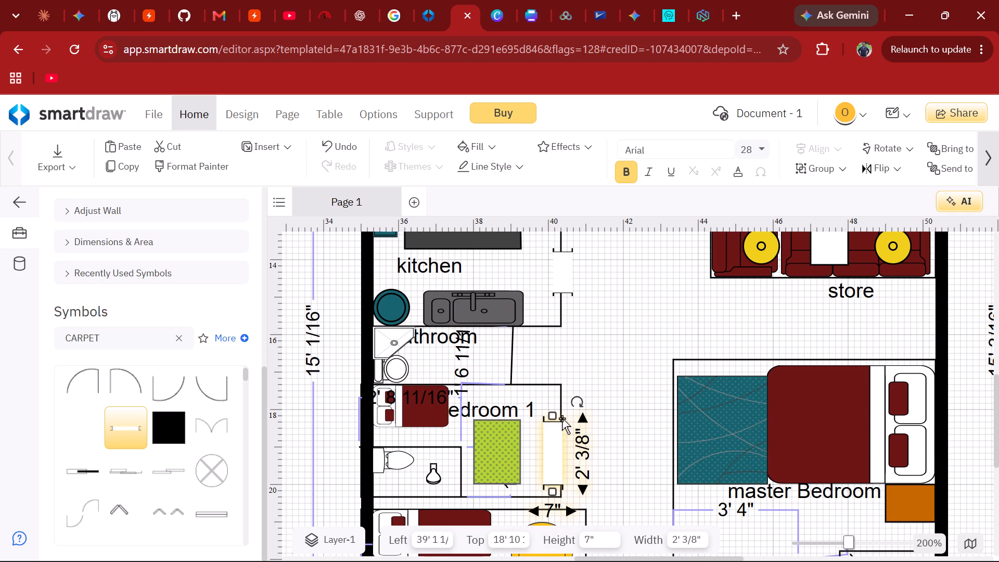
{"action": "left_click_drag", "start_coordinate": [552, 441], "coordinate": [555, 441]}
{"action": "left_click_drag", "start_coordinate": [555, 441], "coordinate": [557, 442]}
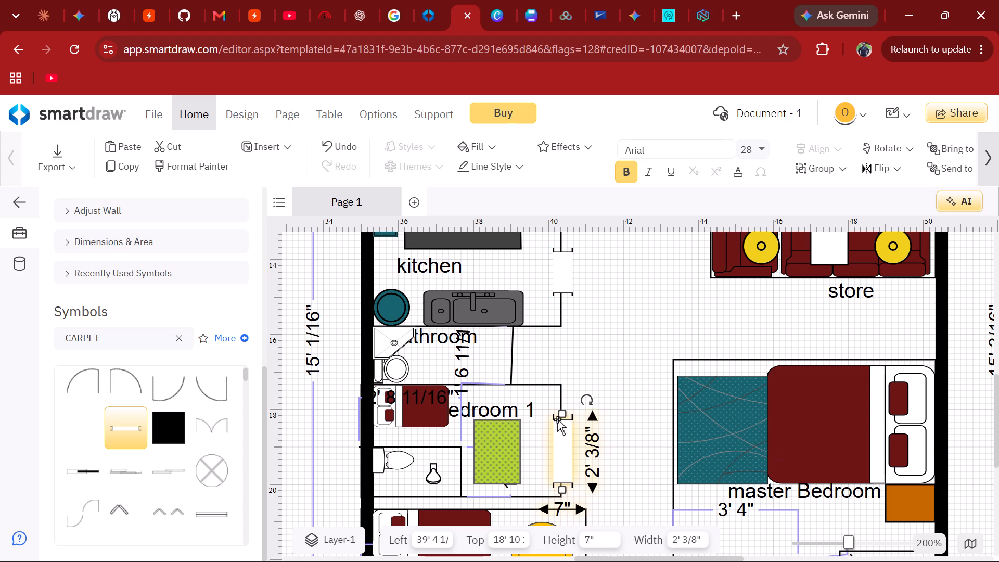
{"action": "left_click_drag", "start_coordinate": [561, 413], "coordinate": [561, 438]}
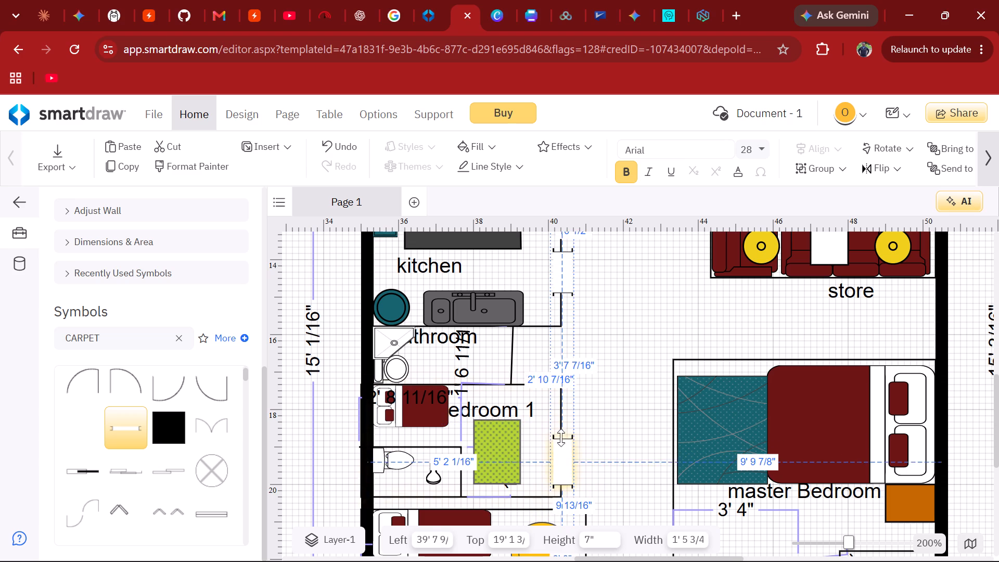
{"action": "left_click_drag", "start_coordinate": [561, 438], "coordinate": [557, 442]}
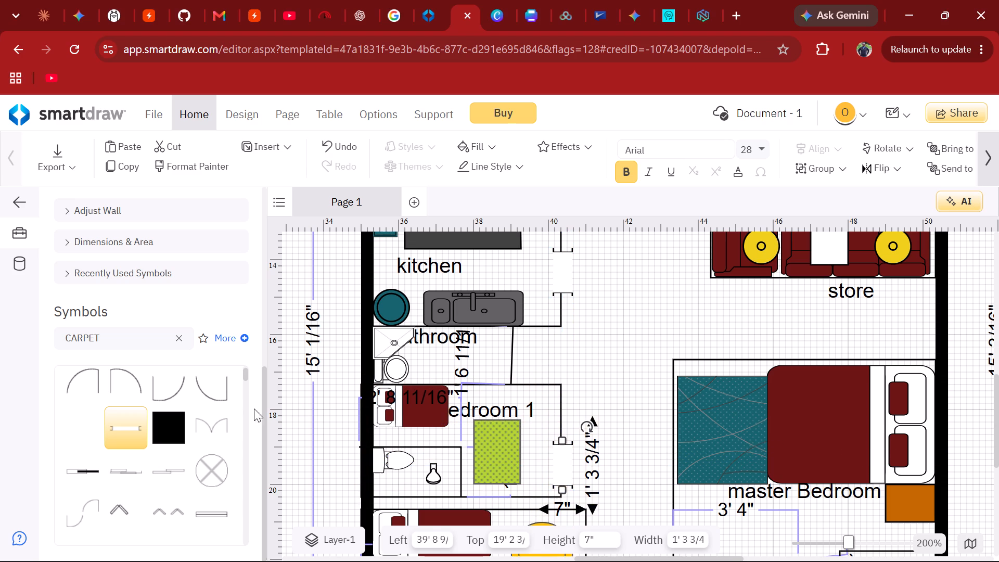
Place a Sliding Door symbol between bedroom 1 and the master bedroom and rotate it to vertical.
{"action": "scroll", "coordinate": [166, 453], "scroll_direction": "up", "scroll_amount": 1}
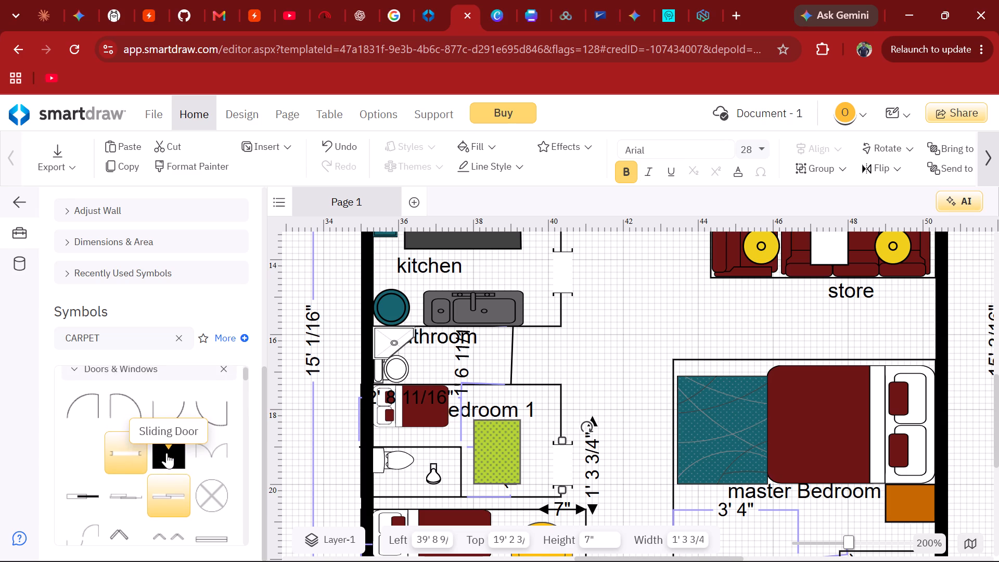
{"action": "scroll", "coordinate": [166, 453], "scroll_direction": "down", "scroll_amount": 1}
{"action": "left_click_drag", "start_coordinate": [166, 453], "coordinate": [211, 444]}
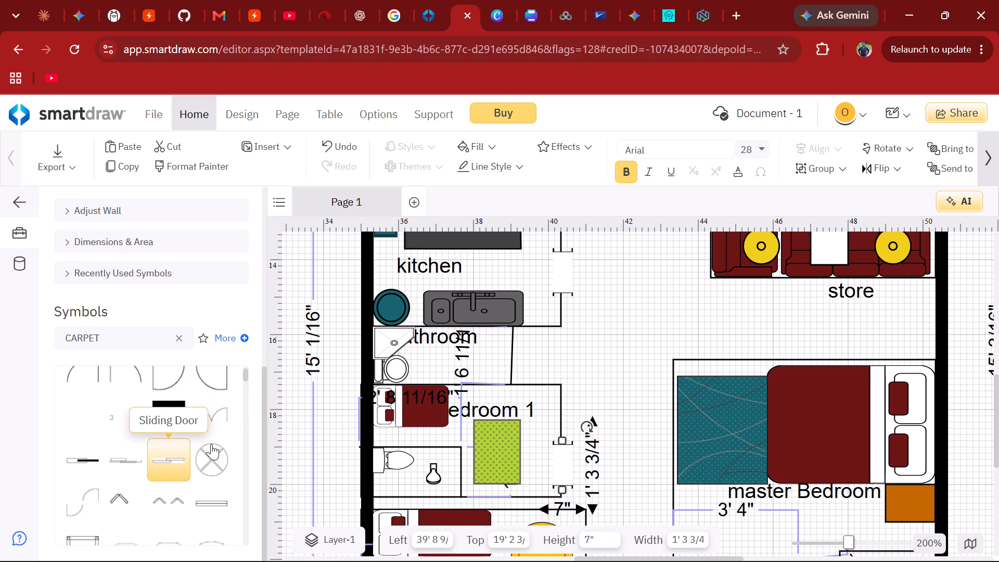
{"action": "left_click_drag", "start_coordinate": [211, 444], "coordinate": [633, 422]}
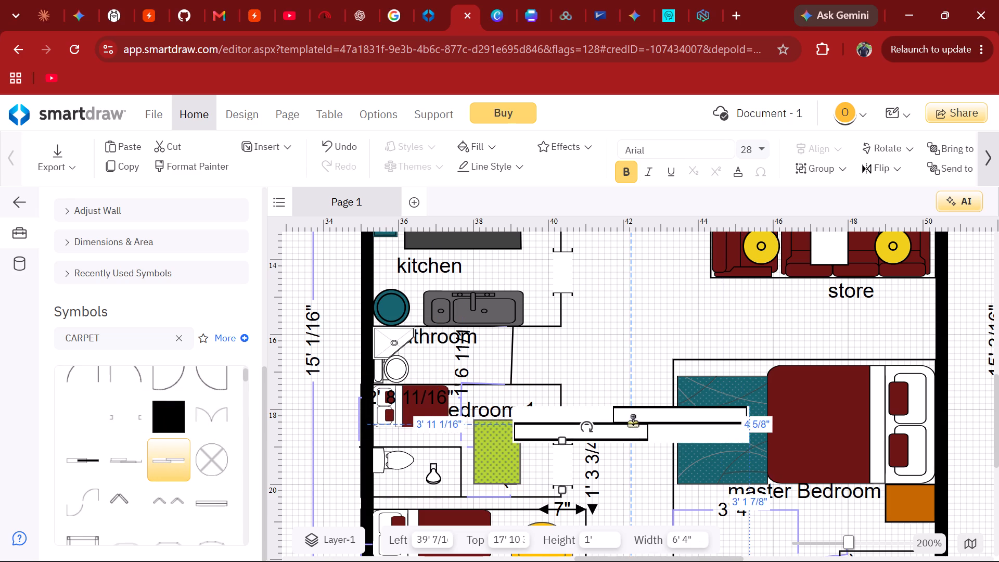
{"action": "left_click", "coordinate": [513, 423]}
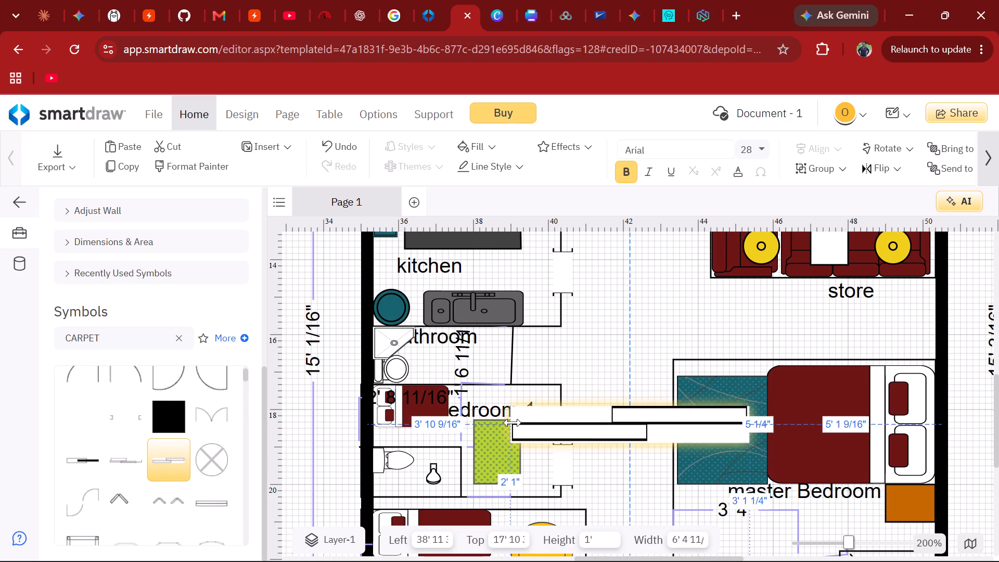
{"action": "left_click_drag", "start_coordinate": [497, 393], "coordinate": [595, 365]}
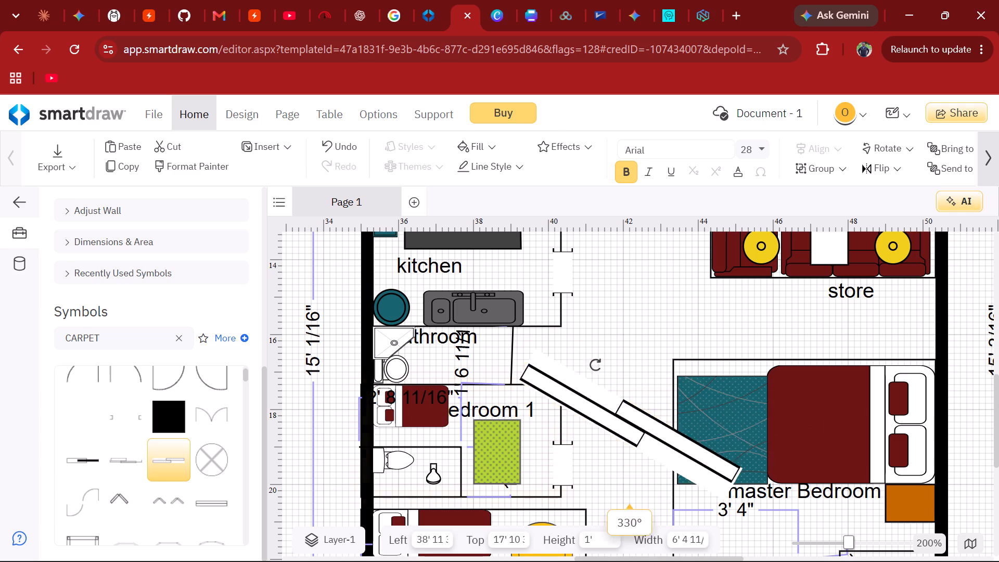
{"action": "left_click_drag", "start_coordinate": [595, 365], "coordinate": [641, 365]}
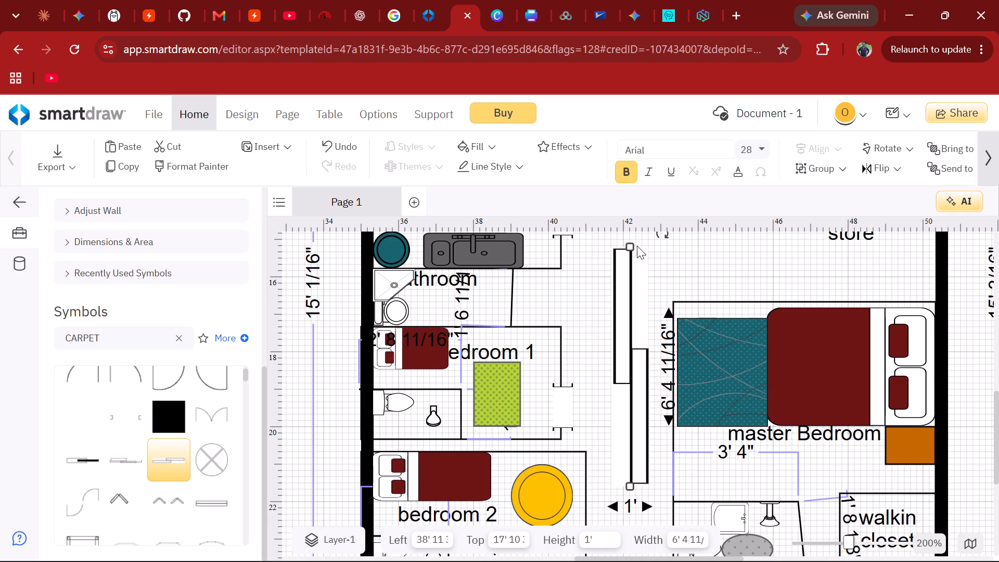
Shorten the sliding door to about 4' 7 1/8" and move it against the master bedroom's left-hand wall.
{"action": "left_click_drag", "start_coordinate": [631, 246], "coordinate": [642, 312]}
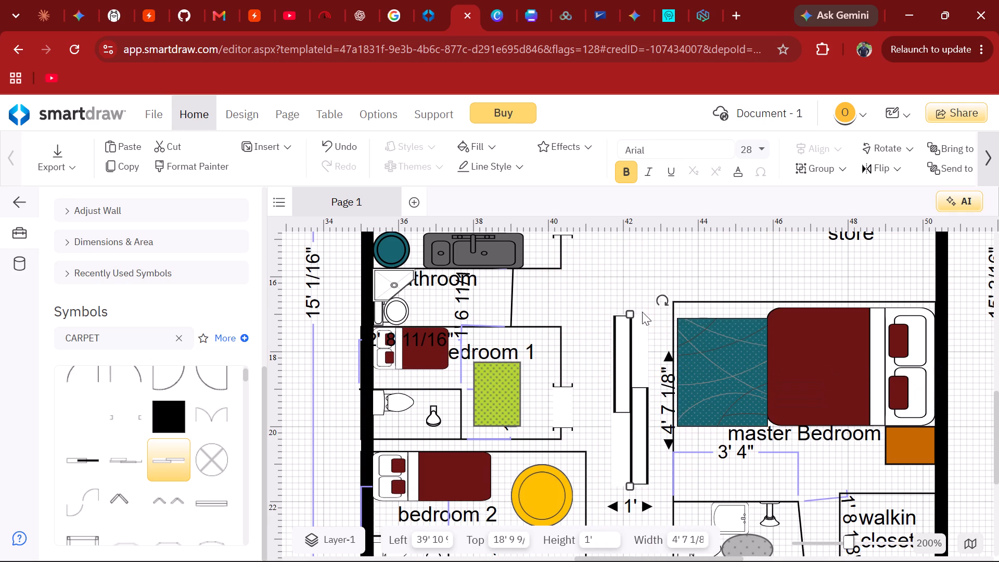
{"action": "left_click_drag", "start_coordinate": [635, 390], "coordinate": [670, 420]}
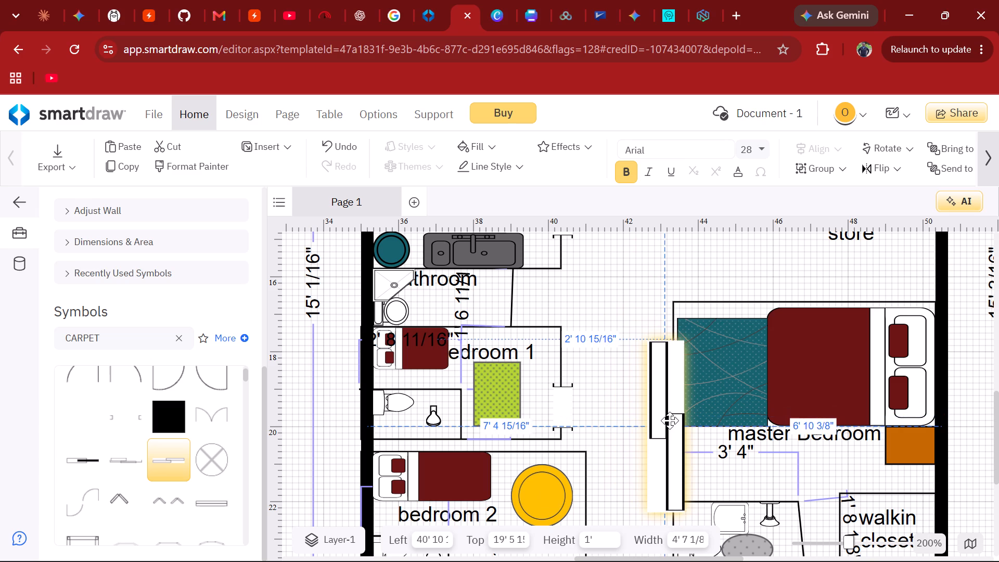
{"action": "left_click_drag", "start_coordinate": [670, 420], "coordinate": [663, 424]}
Place a Wall Opening (Edged) symbol across bedroom 2's right-hand wall and turn it to nearly vertical.
{"action": "scroll", "coordinate": [663, 424], "scroll_direction": "down", "scroll_amount": 1}
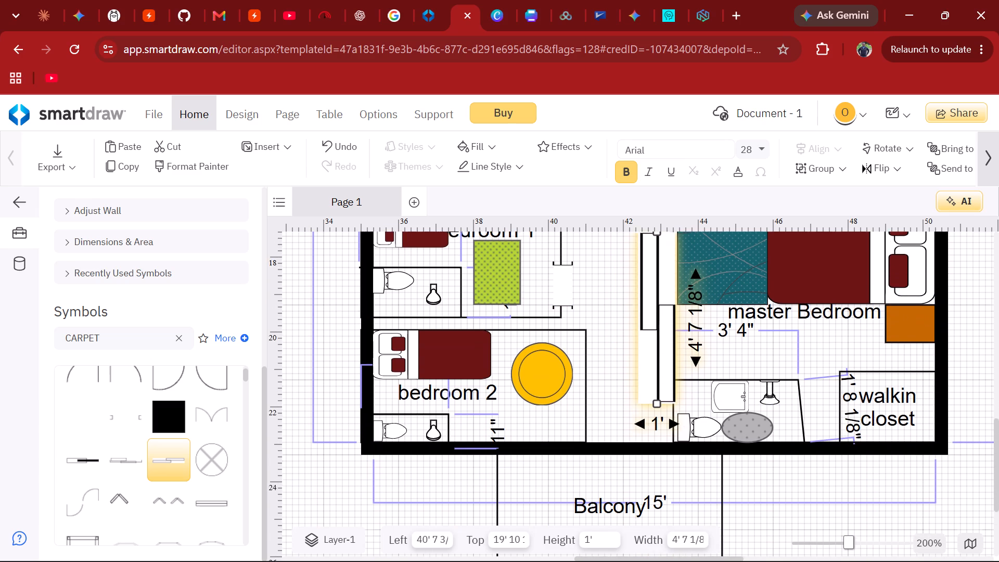
{"action": "scroll", "coordinate": [663, 424], "scroll_direction": "down", "scroll_amount": 1}
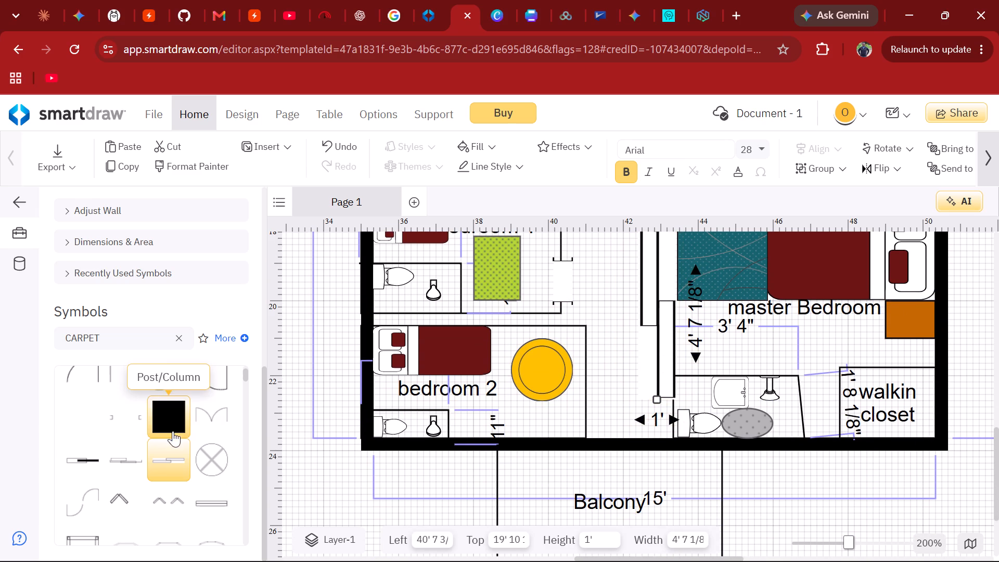
{"action": "left_click_drag", "start_coordinate": [136, 410], "coordinate": [511, 386]}
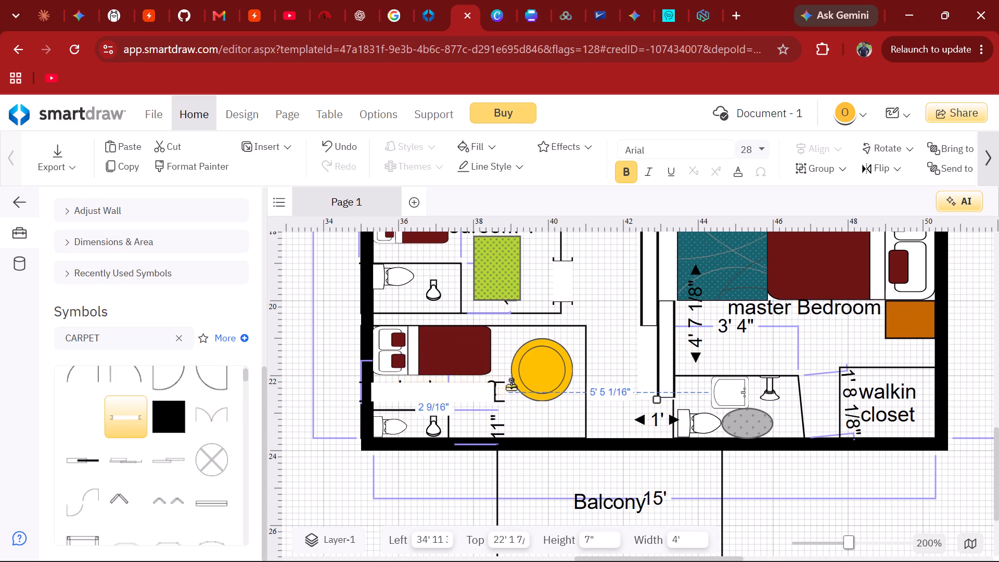
{"action": "left_click_drag", "start_coordinate": [511, 386], "coordinate": [574, 384]}
{"action": "left_click_drag", "start_coordinate": [480, 363], "coordinate": [520, 345]}
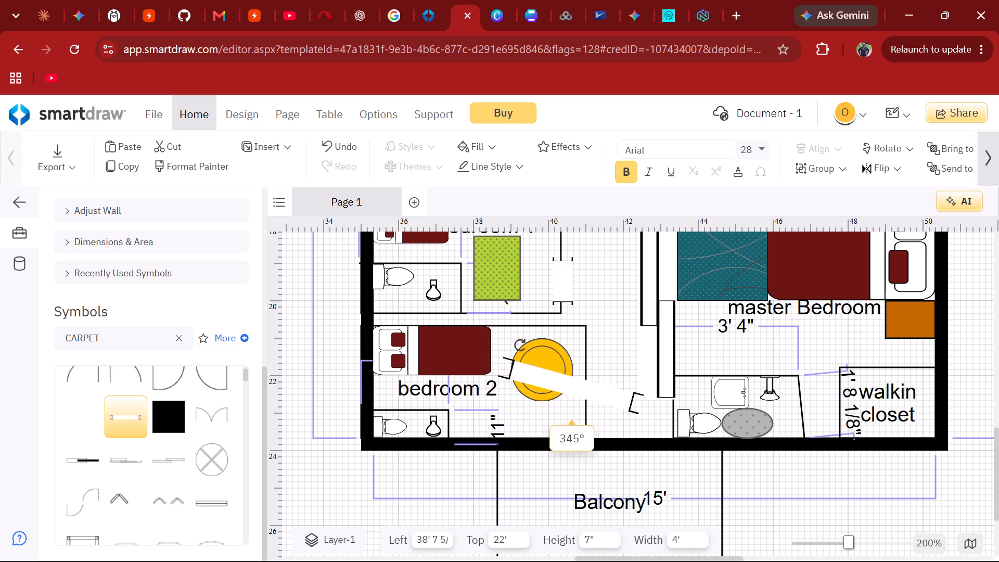
{"action": "left_click_drag", "start_coordinate": [520, 345], "coordinate": [584, 346]}
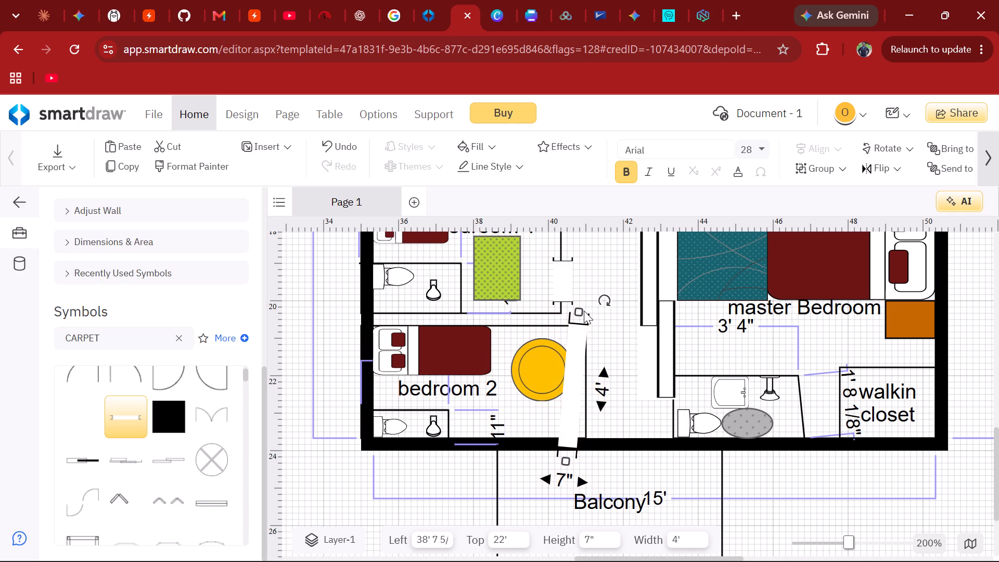
Shorten bedroom 2's opening to about 1' 5 9/16", set it on the right-hand wall line and straighten it to 270°.
{"action": "left_click_drag", "start_coordinate": [579, 312], "coordinate": [577, 355]}
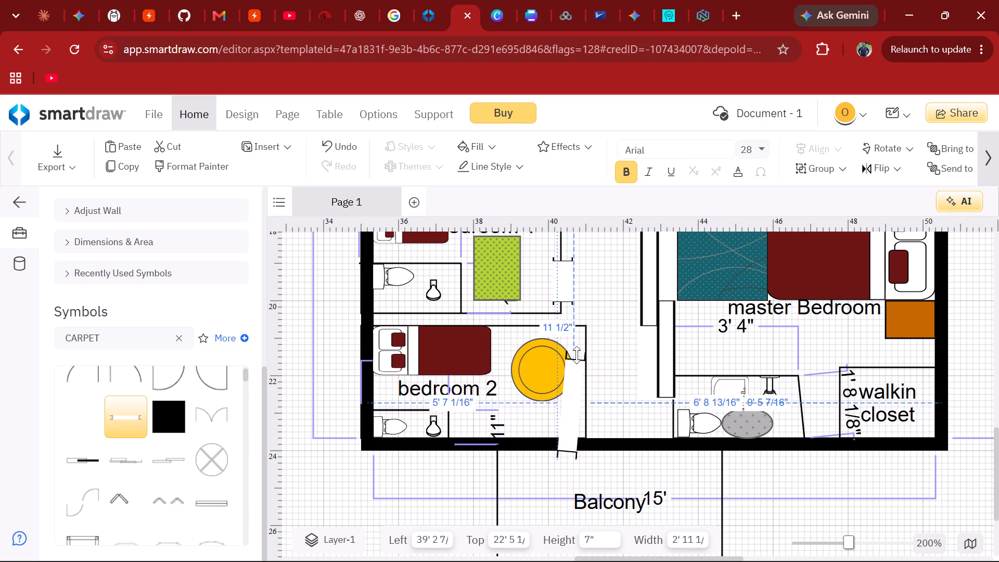
{"action": "left_click_drag", "start_coordinate": [577, 355], "coordinate": [578, 403]}
{"action": "left_click_drag", "start_coordinate": [571, 423], "coordinate": [579, 411]}
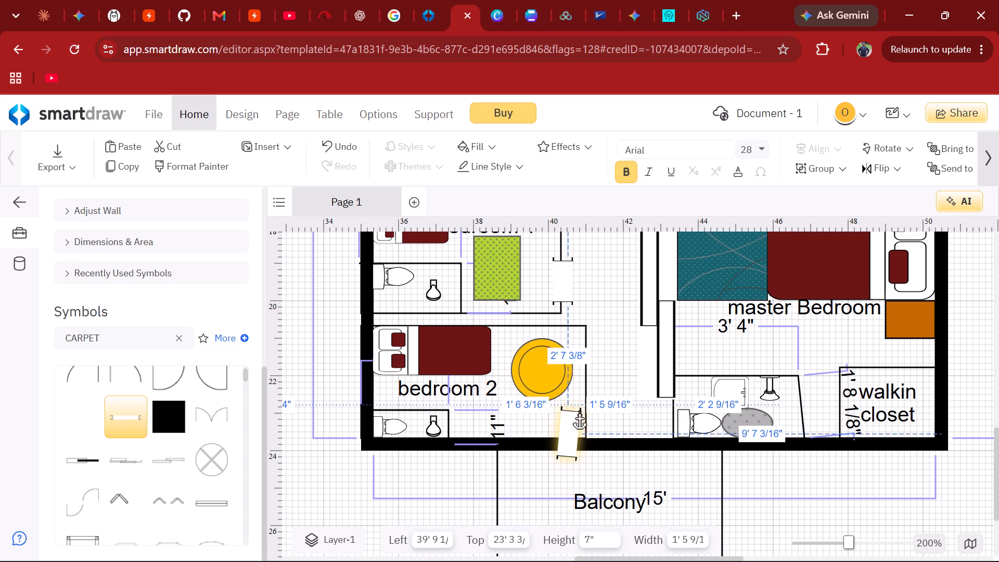
{"action": "left_click_drag", "start_coordinate": [579, 411], "coordinate": [586, 380]}
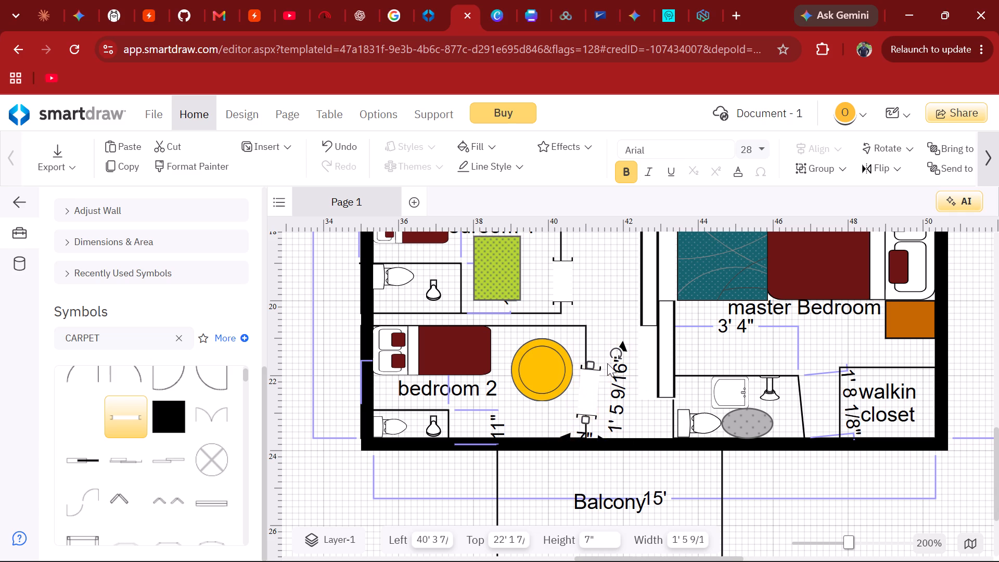
{"action": "left_click_drag", "start_coordinate": [613, 353], "coordinate": [607, 353]}
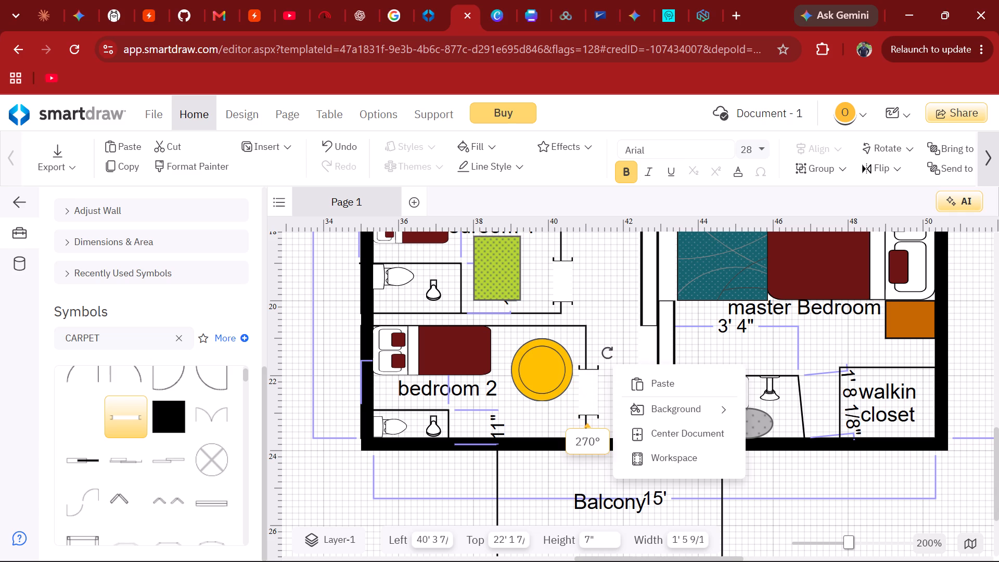
Place a 4' Wall Opening (Edged) symbol by the sitting room's left-hand wall and rotate it to vertical.
{"action": "scroll", "coordinate": [606, 338], "scroll_direction": "up", "scroll_amount": 2}
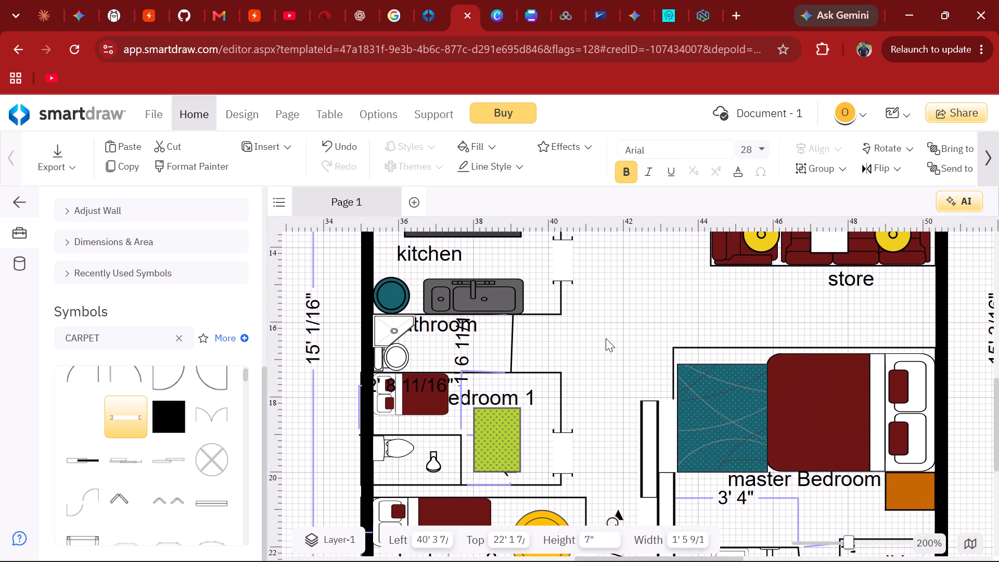
{"action": "scroll", "coordinate": [606, 338], "scroll_direction": "up", "scroll_amount": 3}
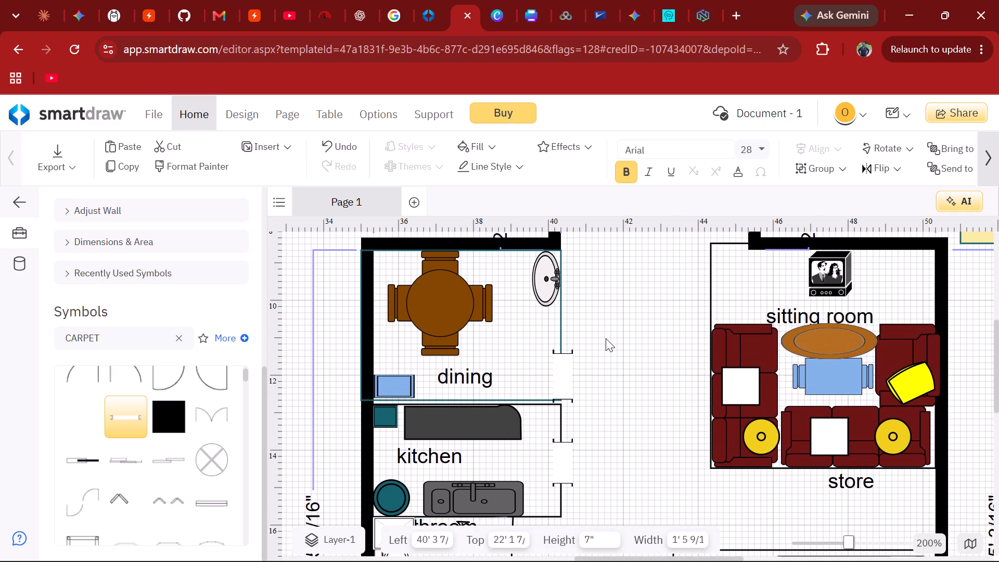
{"action": "scroll", "coordinate": [606, 338], "scroll_direction": "up", "scroll_amount": 1}
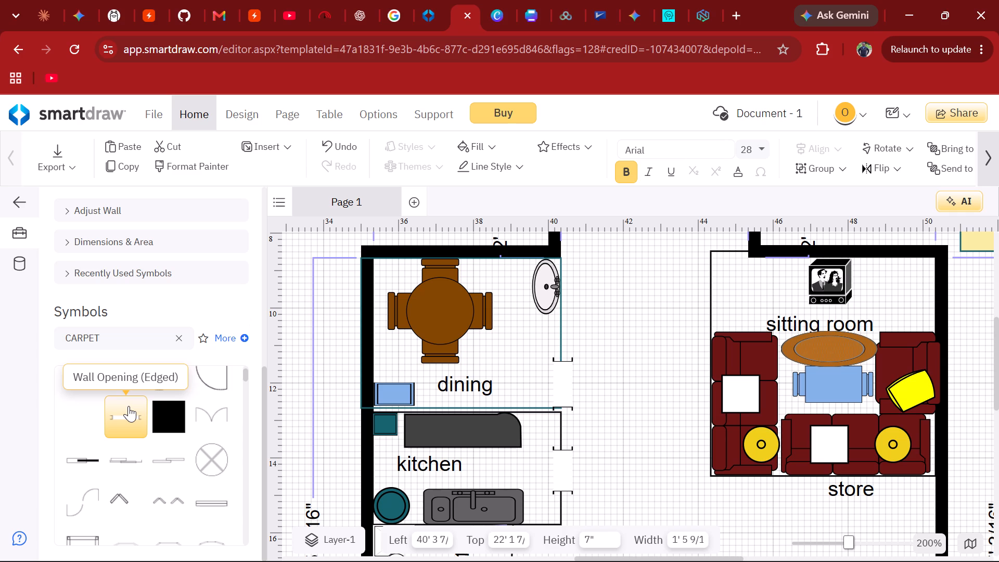
{"action": "left_click_drag", "start_coordinate": [129, 406], "coordinate": [687, 274]}
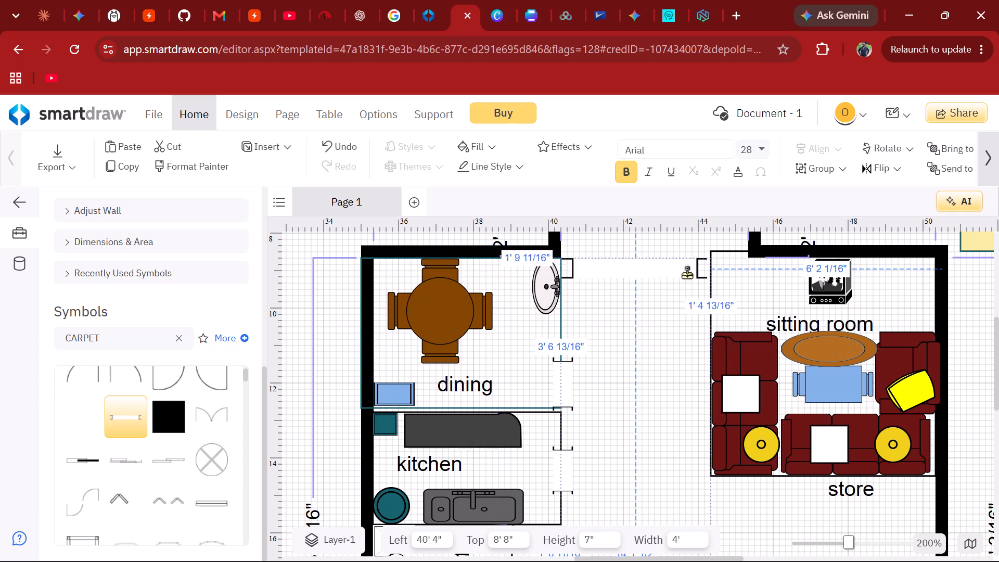
{"action": "left_click_drag", "start_coordinate": [687, 274], "coordinate": [701, 300]}
{"action": "left_click_drag", "start_coordinate": [607, 278], "coordinate": [706, 288]}
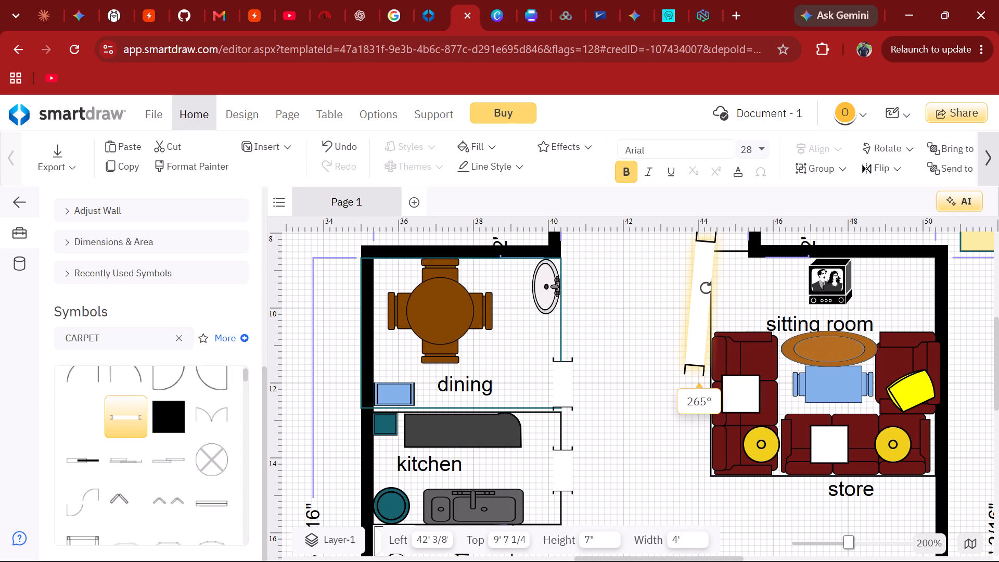
{"action": "left_click_drag", "start_coordinate": [706, 288], "coordinate": [702, 288]}
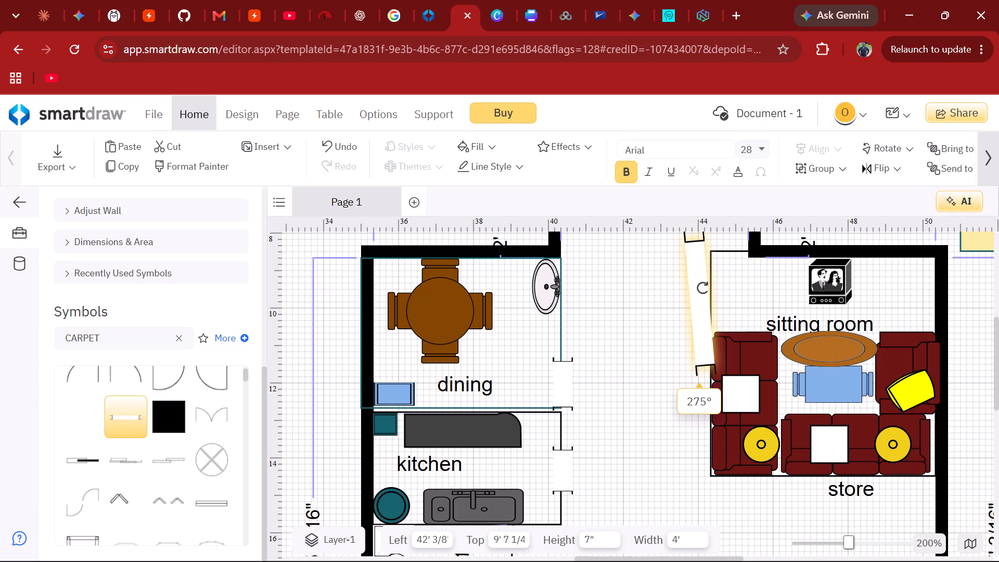
{"action": "left_click_drag", "start_coordinate": [702, 288], "coordinate": [703, 288]}
Straighten the sitting room's 4' wall opening to vertical and align its upper end with the room's upper wall line.
{"action": "left_click_drag", "start_coordinate": [703, 288], "coordinate": [705, 321]}
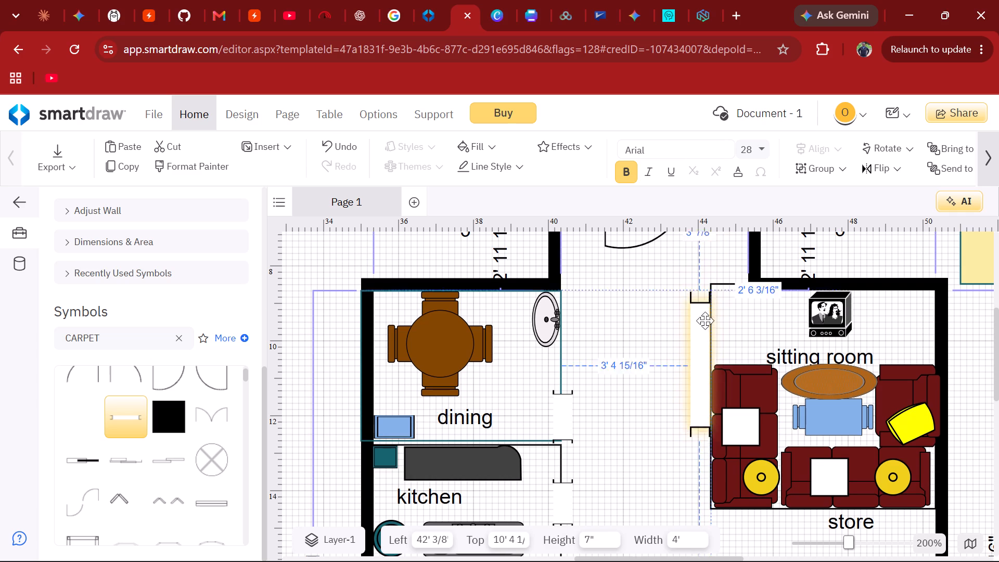
{"action": "left_click_drag", "start_coordinate": [705, 321], "coordinate": [710, 323]}
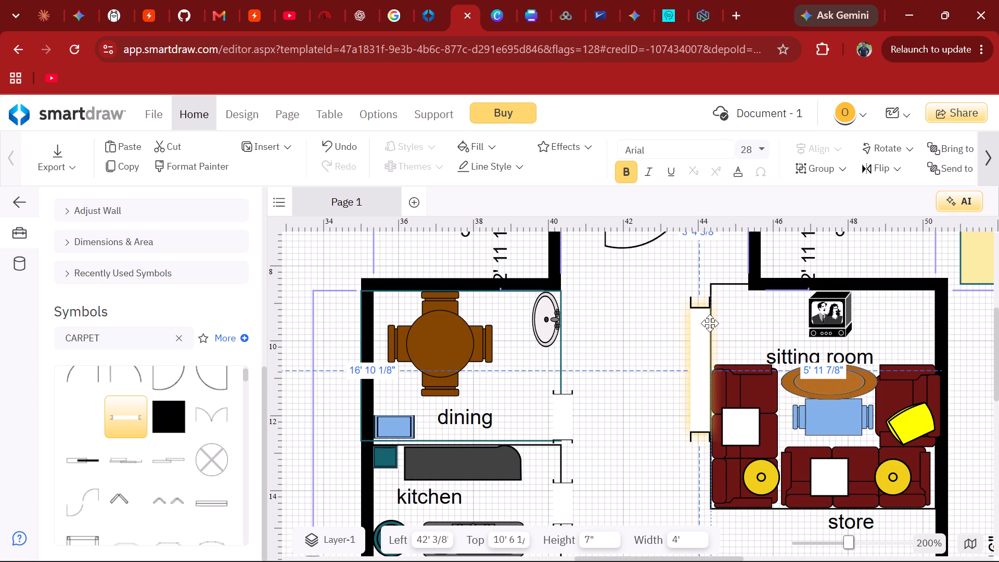
{"action": "left_click_drag", "start_coordinate": [710, 323], "coordinate": [708, 308]}
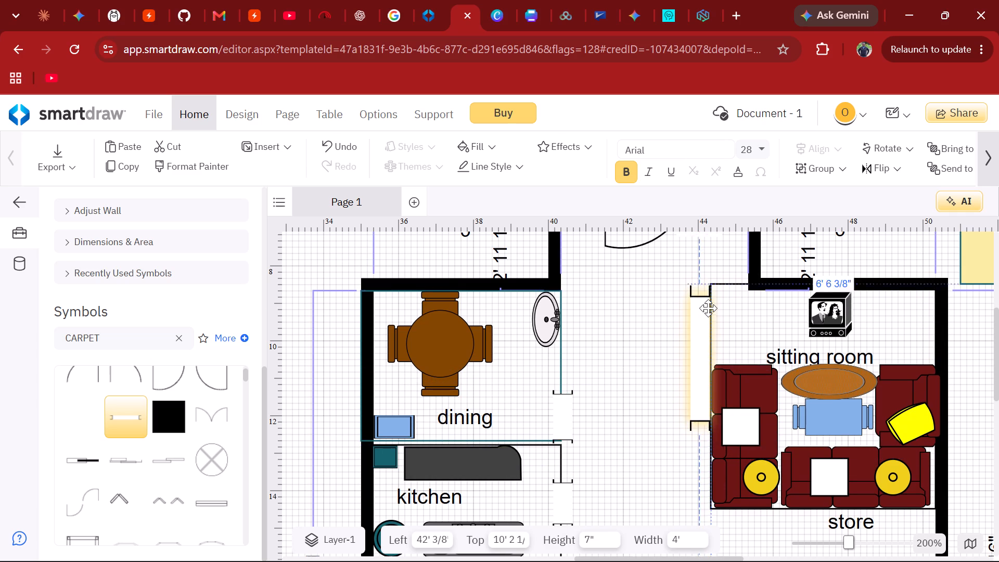
{"action": "left_click_drag", "start_coordinate": [708, 308], "coordinate": [708, 305]}
{"action": "left_click", "coordinate": [648, 326]}
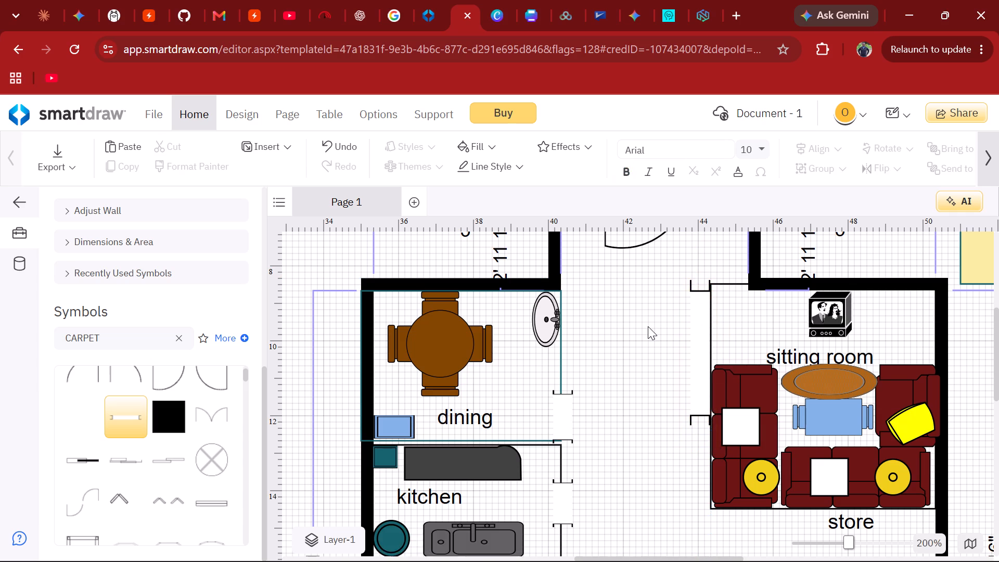
Place a Barn Door symbol across the PARKING area's right-hand edge and rotate it to vertical.
{"action": "scroll", "coordinate": [648, 326], "scroll_direction": "down", "scroll_amount": 5}
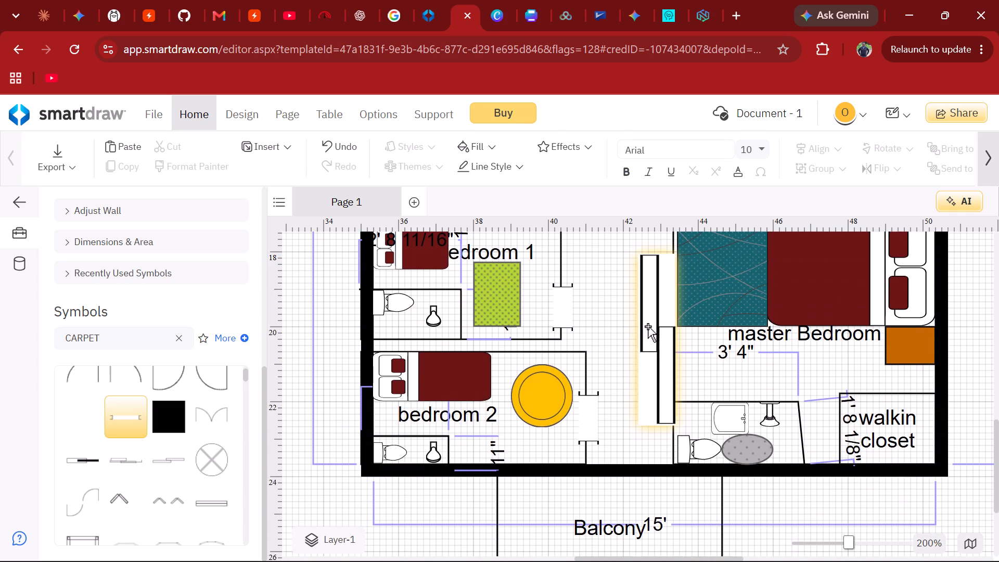
{"action": "scroll", "coordinate": [648, 326], "scroll_direction": "up", "scroll_amount": 4}
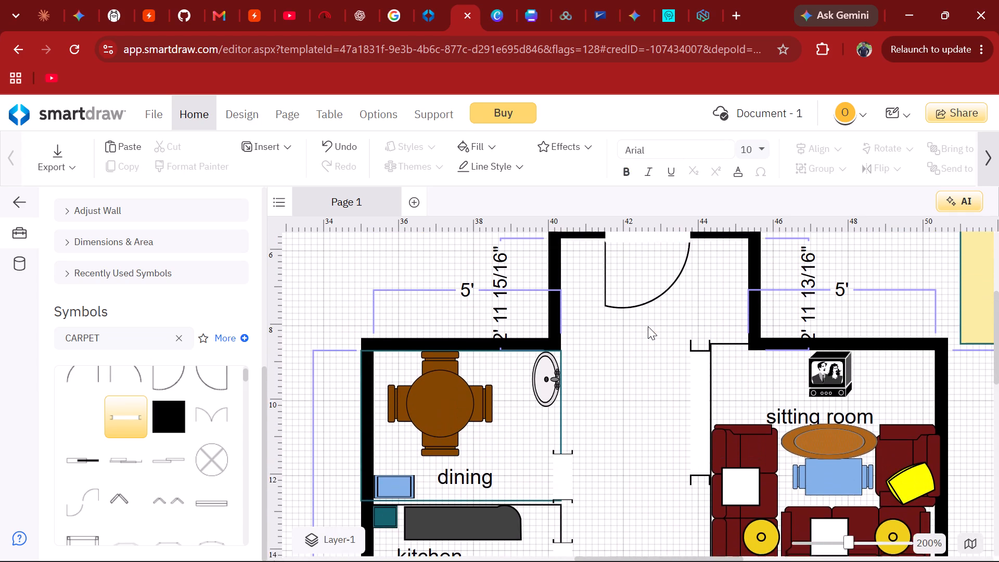
{"action": "scroll", "coordinate": [648, 326], "scroll_direction": "up", "scroll_amount": 3}
{"action": "scroll", "coordinate": [648, 326], "scroll_direction": "down", "scroll_amount": 1}
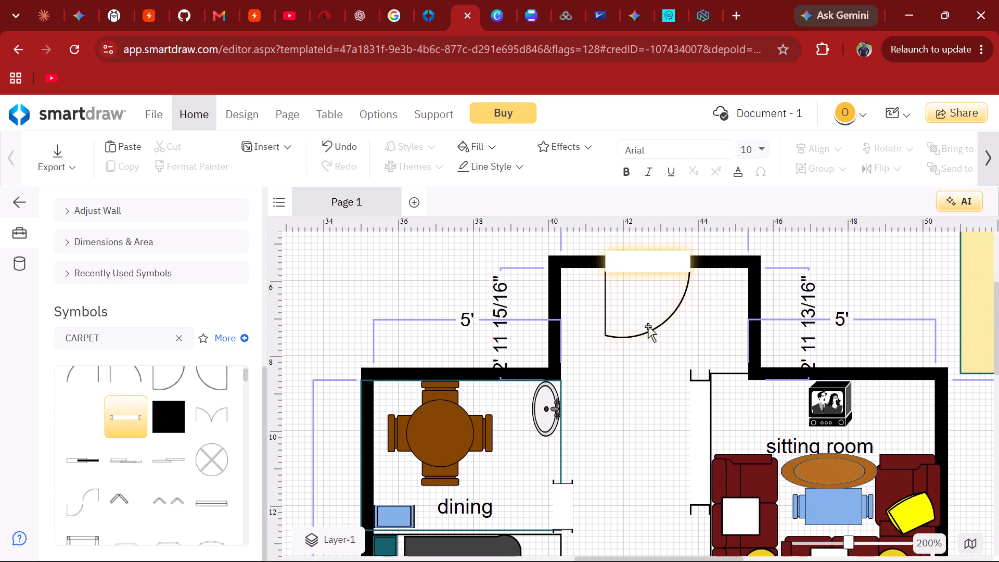
{"action": "scroll", "coordinate": [648, 326], "scroll_direction": "down", "scroll_amount": 1}
{"action": "scroll", "coordinate": [648, 326], "scroll_direction": "right", "scroll_amount": 3}
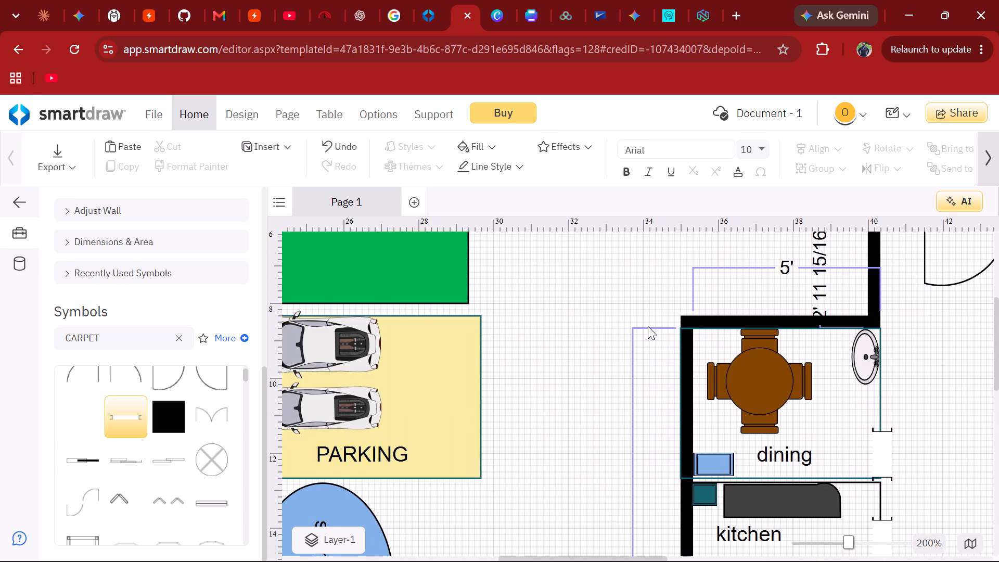
{"action": "scroll", "coordinate": [648, 326], "scroll_direction": "right", "scroll_amount": 1}
{"action": "scroll", "coordinate": [648, 326], "scroll_direction": "down", "scroll_amount": 1}
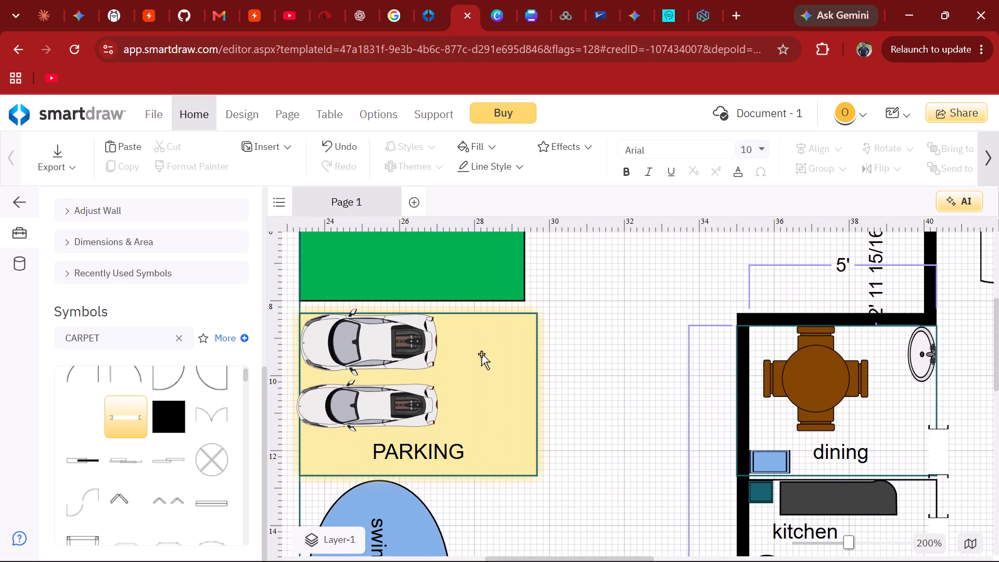
{"action": "scroll", "coordinate": [481, 354], "scroll_direction": "down", "scroll_amount": 1}
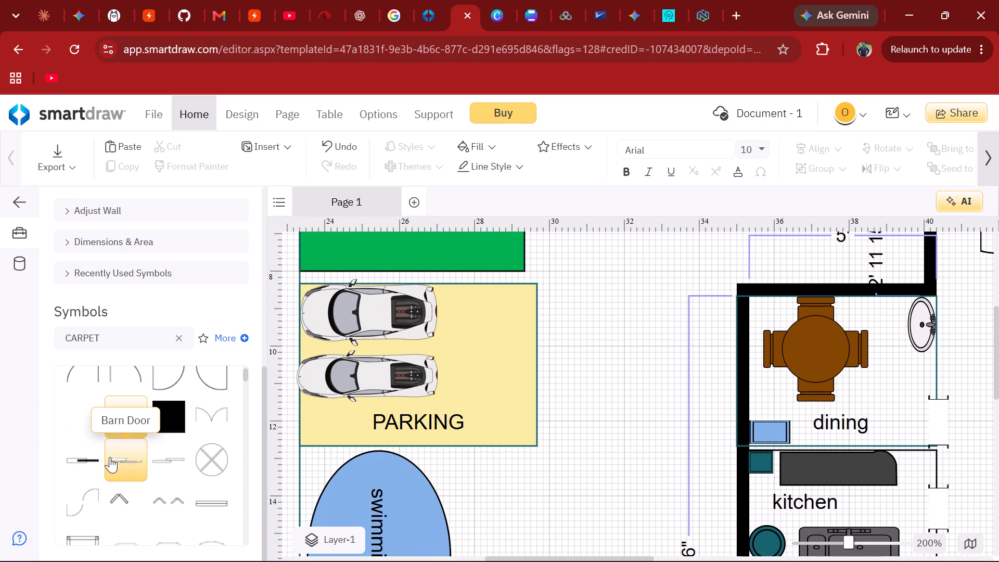
{"action": "left_click_drag", "start_coordinate": [113, 453], "coordinate": [463, 386]}
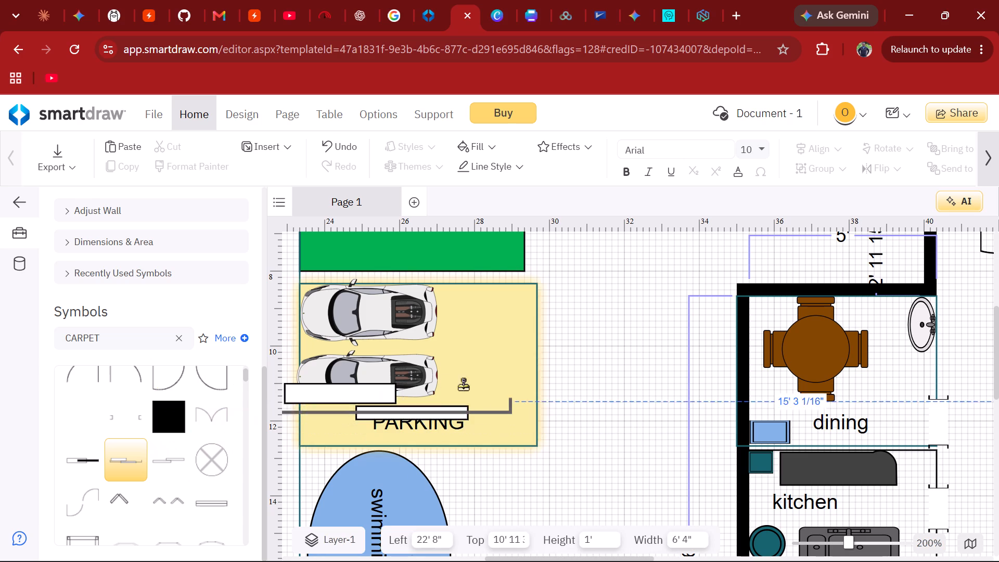
{"action": "left_click_drag", "start_coordinate": [463, 386], "coordinate": [547, 359]}
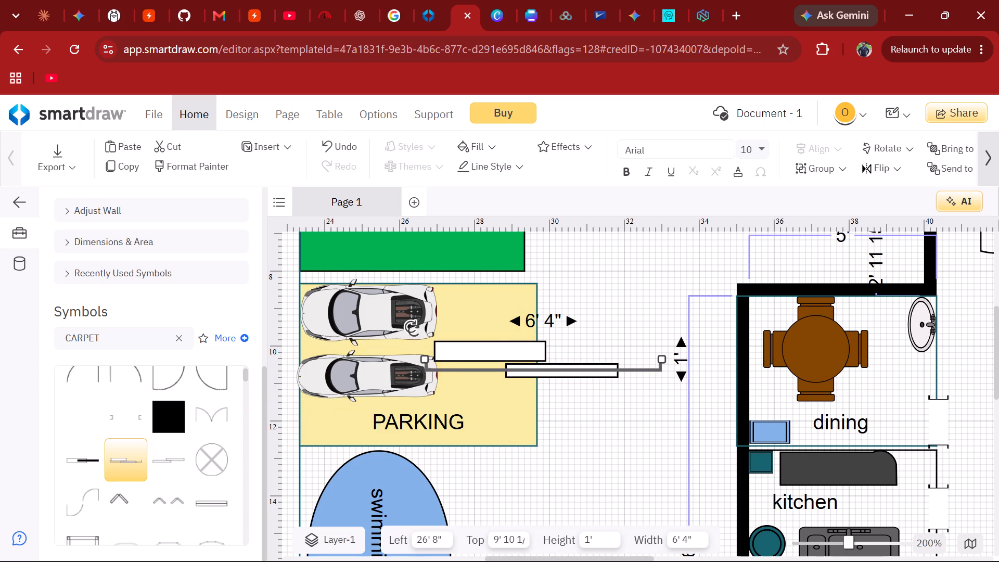
{"action": "left_click_drag", "start_coordinate": [413, 329], "coordinate": [552, 309]}
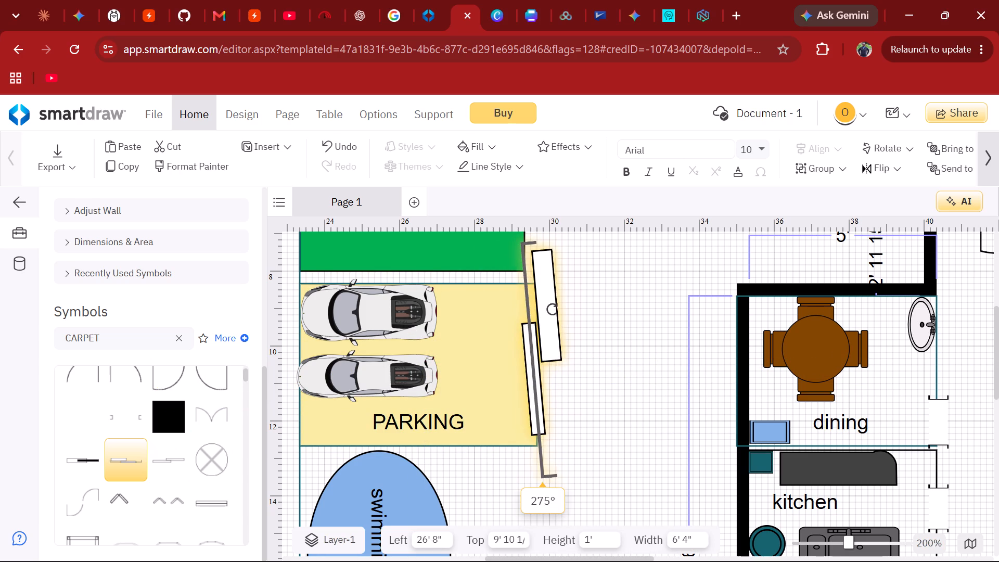
{"action": "left_click_drag", "start_coordinate": [552, 309], "coordinate": [553, 310]}
Shorten the barn door to about 4' 10 1/4" and move it onto the PARKING area's right-hand edge.
{"action": "left_click_drag", "start_coordinate": [542, 241], "coordinate": [540, 297]}
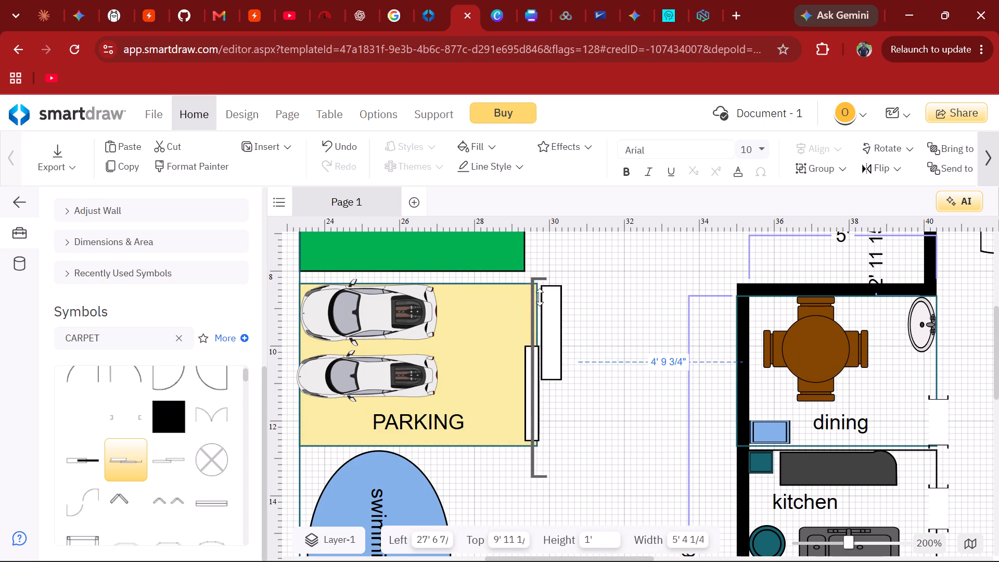
{"action": "left_click_drag", "start_coordinate": [540, 297], "coordinate": [534, 298]}
{"action": "left_click", "coordinate": [542, 315]}
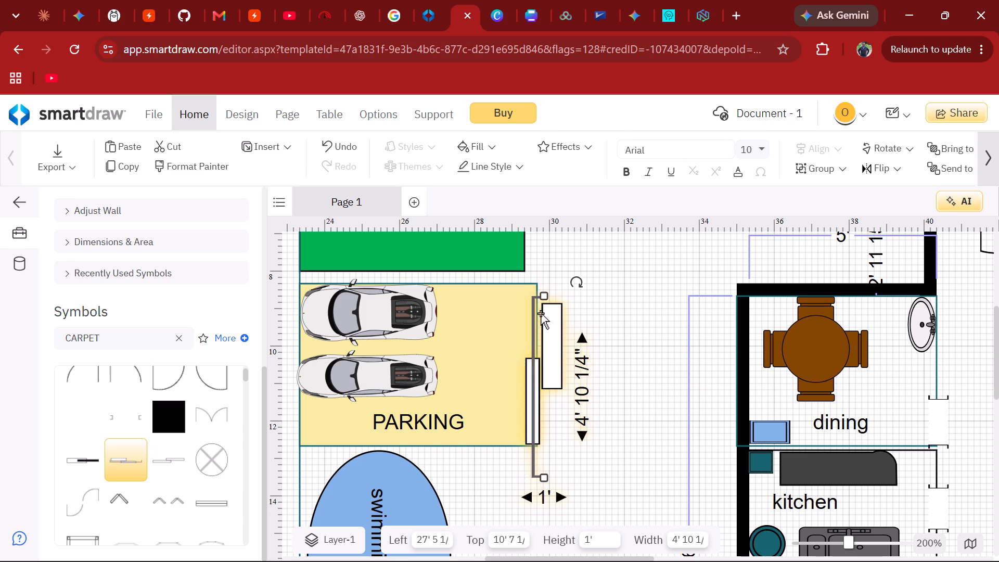
{"action": "left_click_drag", "start_coordinate": [545, 315], "coordinate": [530, 299]}
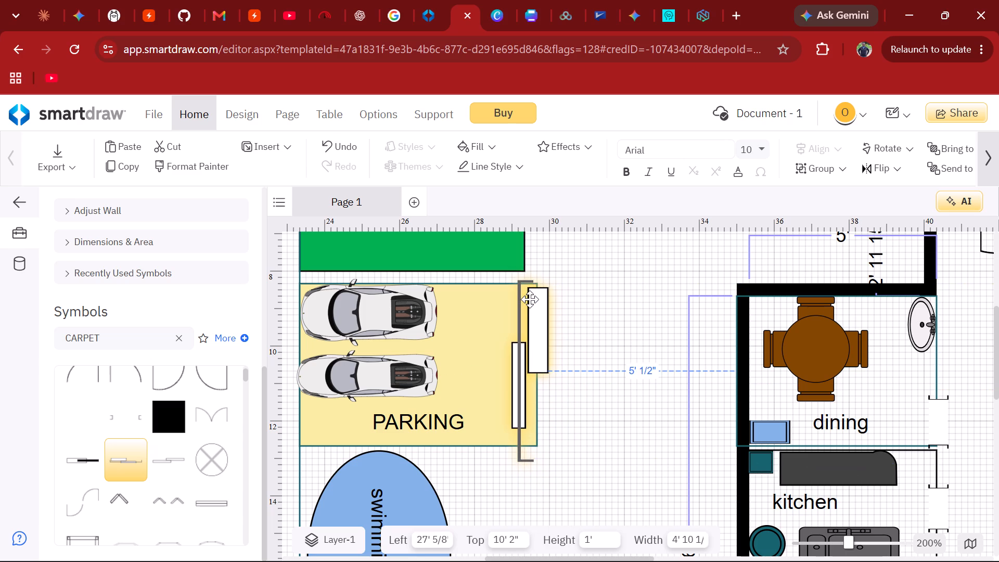
{"action": "left_click_drag", "start_coordinate": [530, 299], "coordinate": [530, 298]}
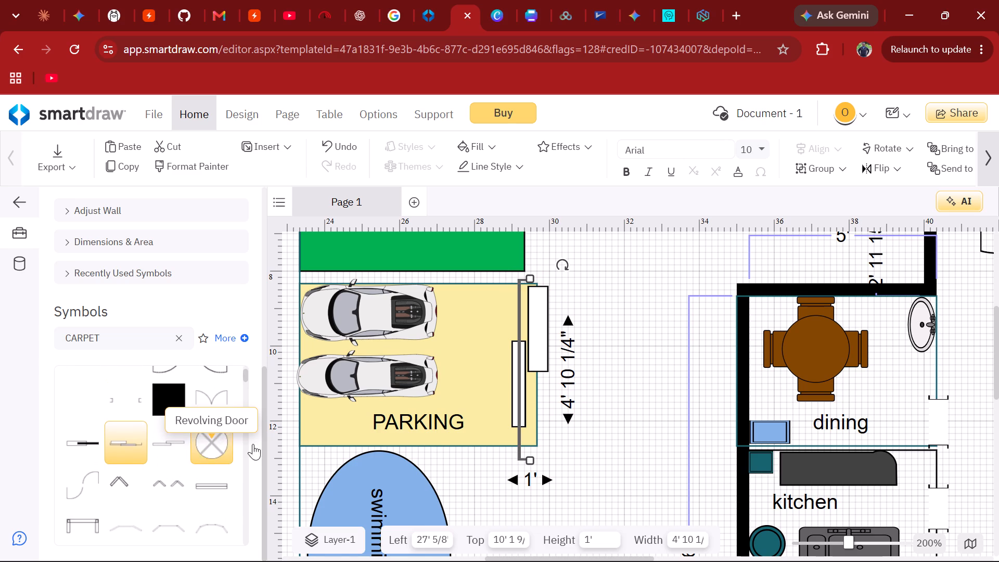
Place a 4' Wall Opening (Edged) symbol across the STORE/SWIMMING SYSTEM room's right-hand wall and rotate it to vertical.
{"action": "scroll", "coordinate": [434, 437], "scroll_direction": "down", "scroll_amount": 4}
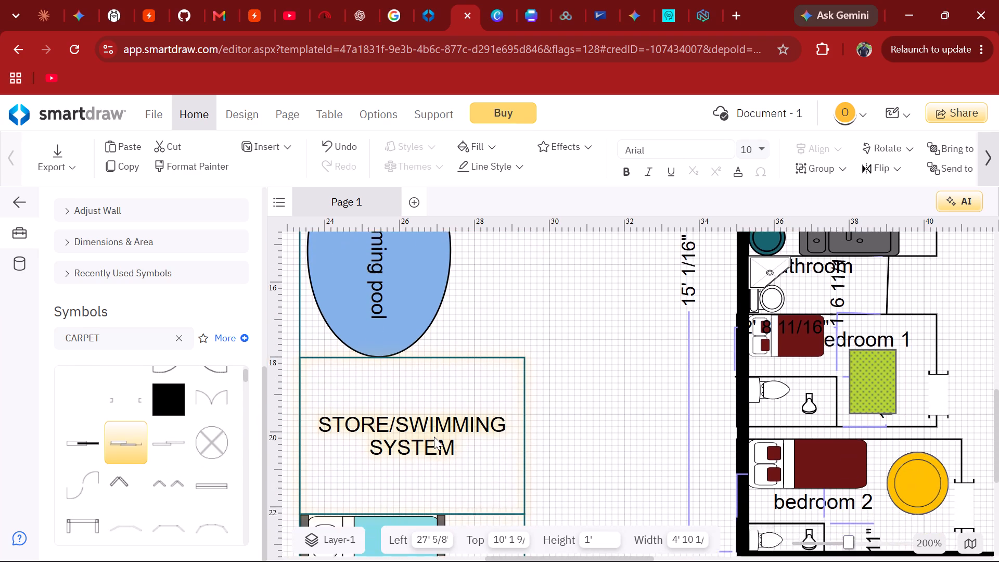
{"action": "scroll", "coordinate": [434, 437], "scroll_direction": "down", "scroll_amount": 3}
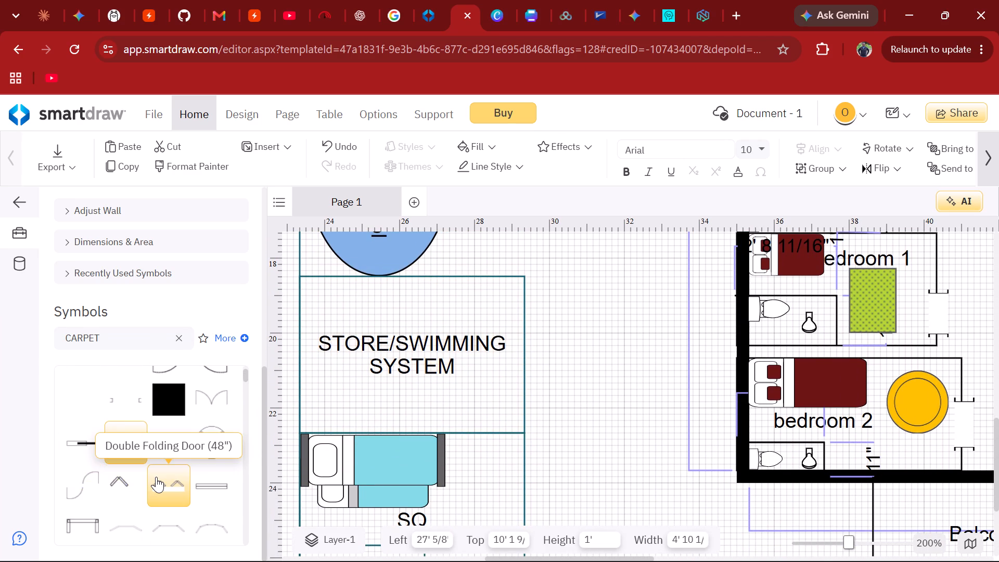
{"action": "scroll", "coordinate": [156, 477], "scroll_direction": "up", "scroll_amount": 1}
{"action": "left_click_drag", "start_coordinate": [126, 475], "coordinate": [332, 469]}
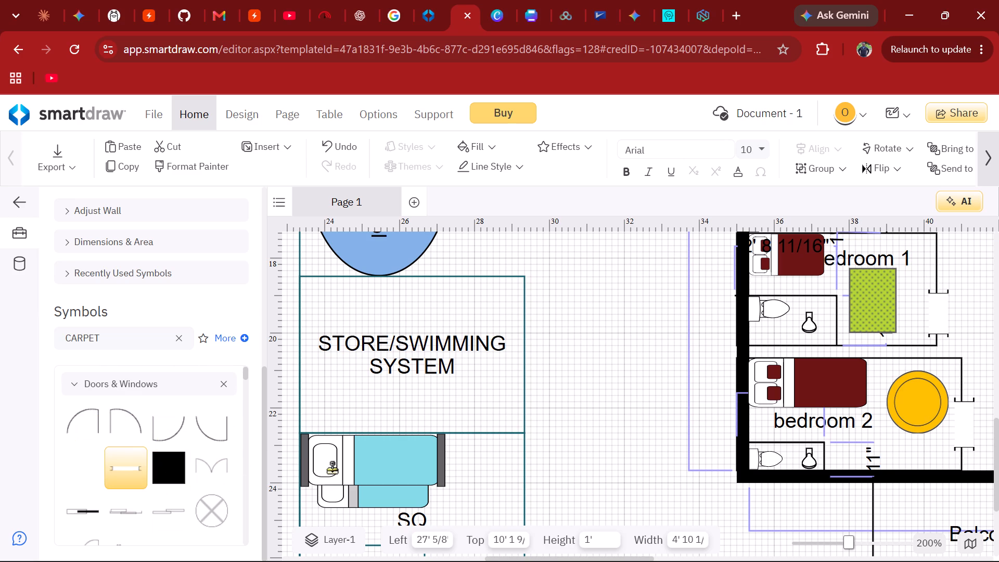
{"action": "left_click_drag", "start_coordinate": [332, 469], "coordinate": [535, 375]}
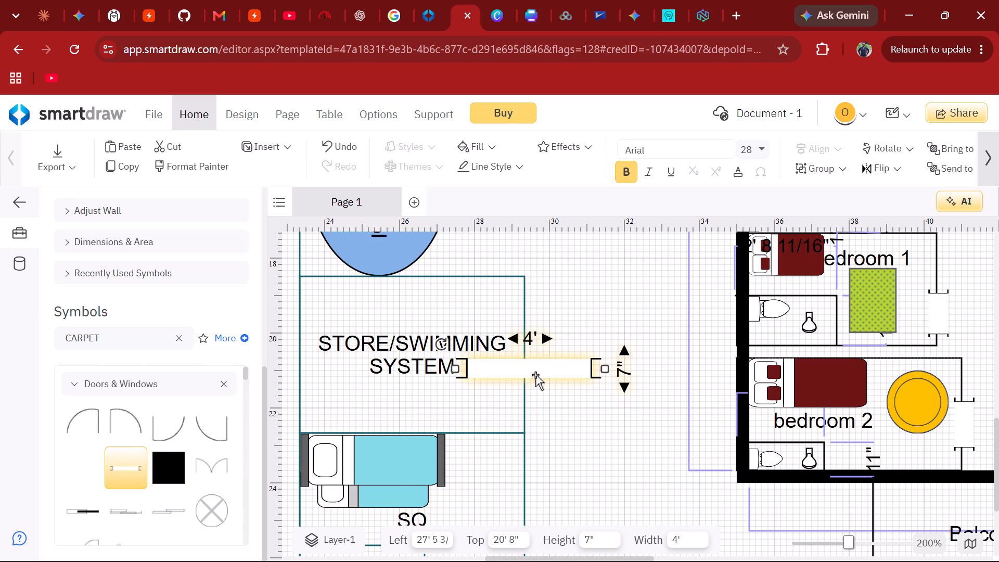
{"action": "left_click_drag", "start_coordinate": [442, 343], "coordinate": [555, 323]}
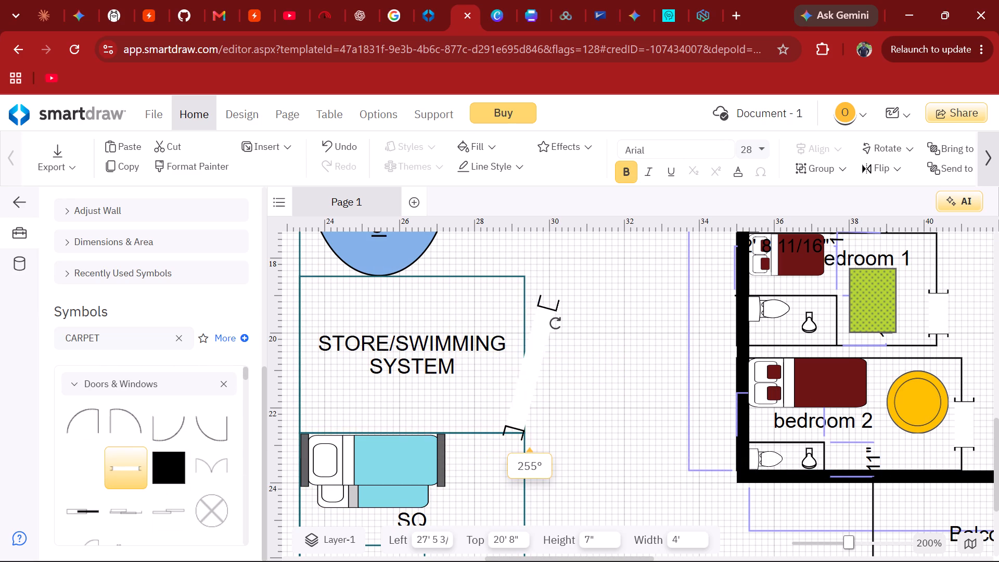
{"action": "left_click_drag", "start_coordinate": [555, 323], "coordinate": [542, 322]}
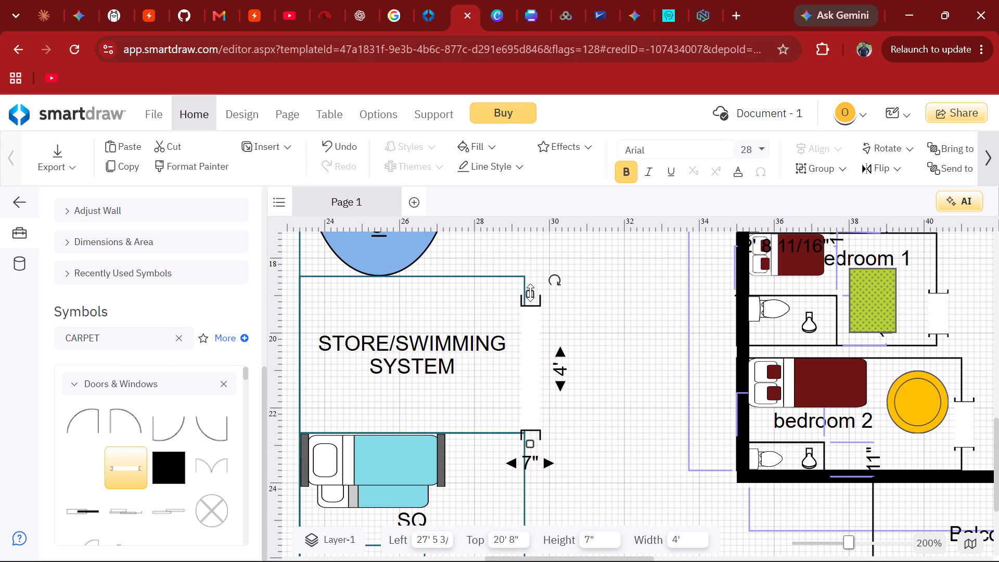
Shorten the STORE/SWIMMING SYSTEM opening to about 2' 5 1/2" and set it on the right-hand wall line above the SQ room.
{"action": "left_click_drag", "start_coordinate": [530, 292], "coordinate": [523, 352]}
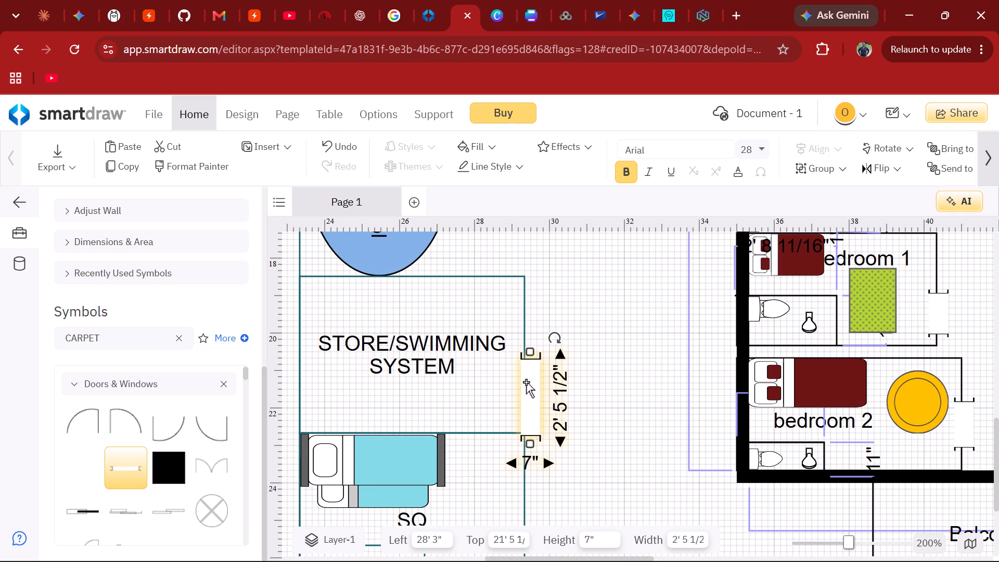
{"action": "left_click_drag", "start_coordinate": [526, 382], "coordinate": [518, 375]}
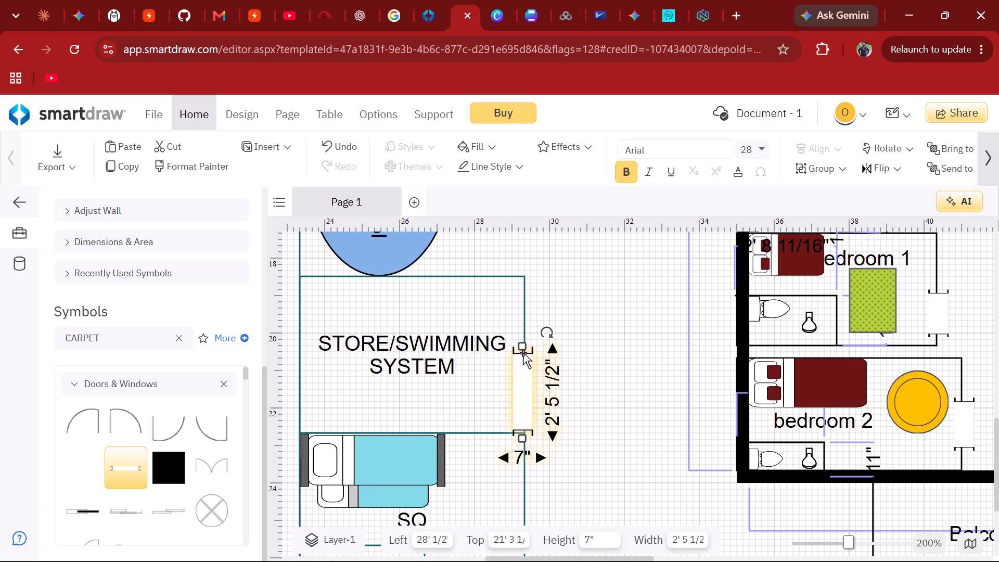
{"action": "left_click_drag", "start_coordinate": [523, 353], "coordinate": [524, 346]}
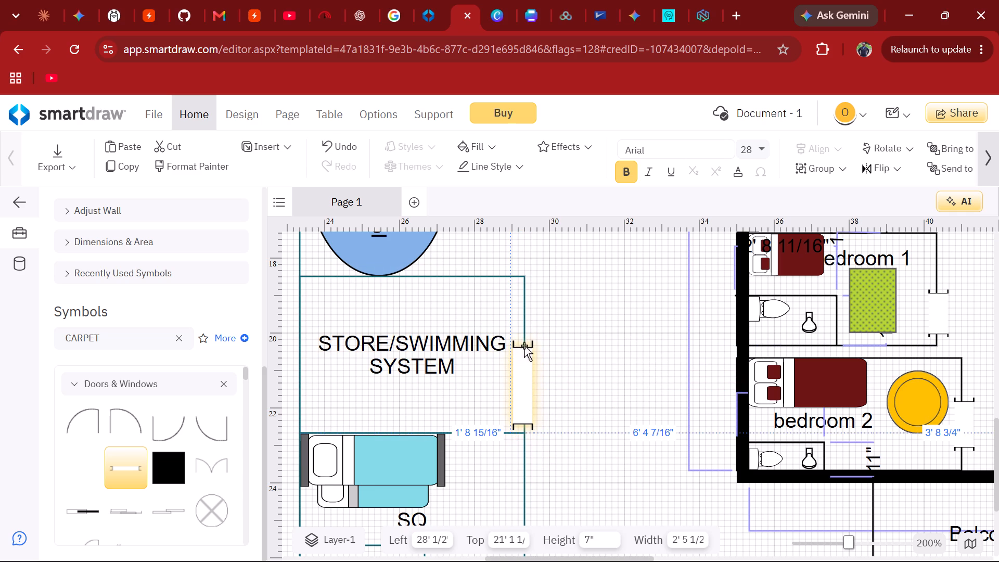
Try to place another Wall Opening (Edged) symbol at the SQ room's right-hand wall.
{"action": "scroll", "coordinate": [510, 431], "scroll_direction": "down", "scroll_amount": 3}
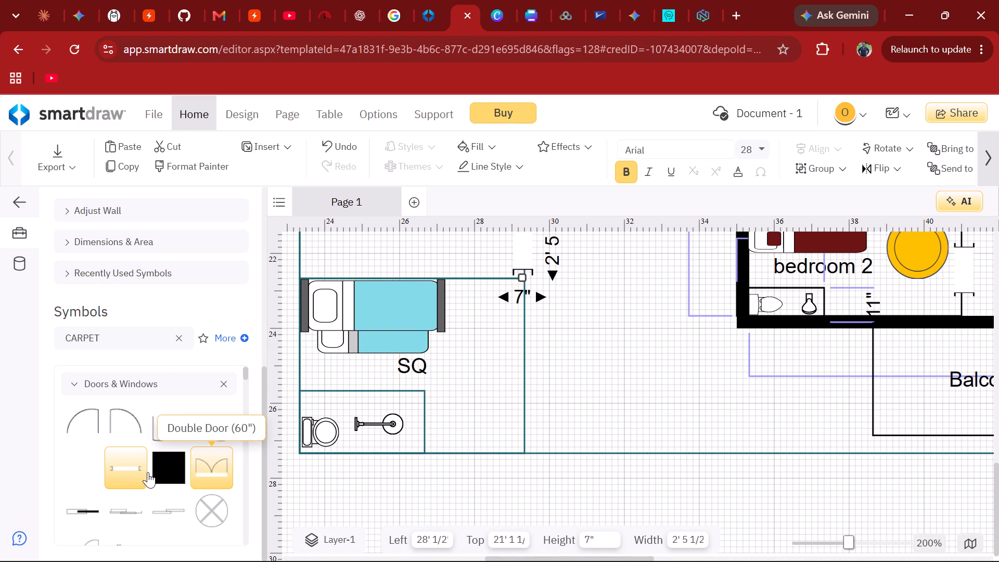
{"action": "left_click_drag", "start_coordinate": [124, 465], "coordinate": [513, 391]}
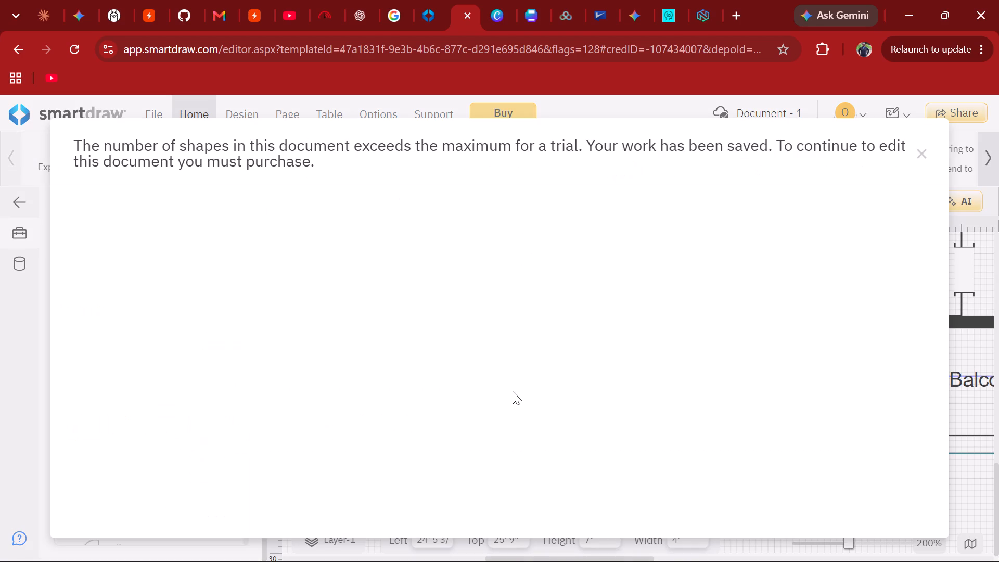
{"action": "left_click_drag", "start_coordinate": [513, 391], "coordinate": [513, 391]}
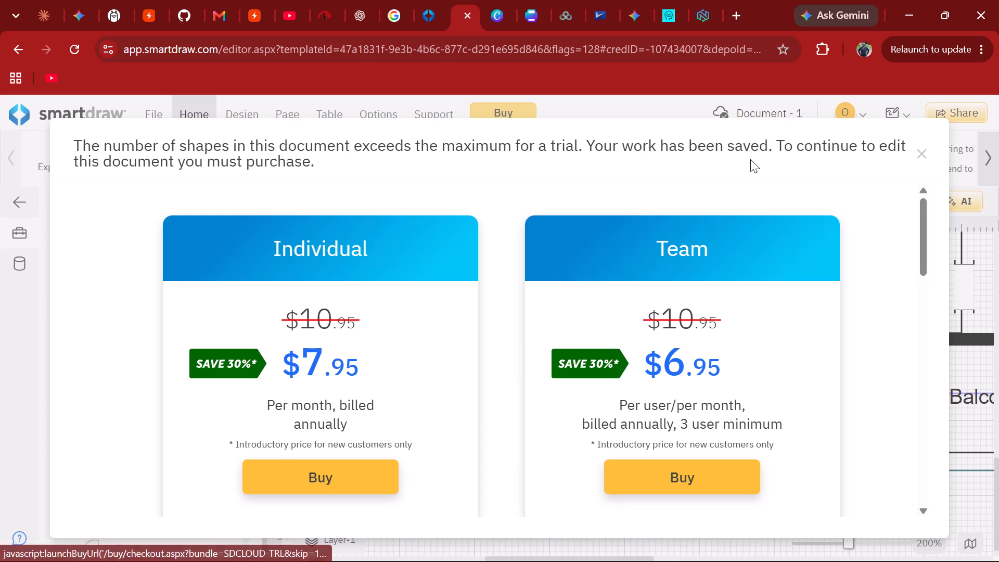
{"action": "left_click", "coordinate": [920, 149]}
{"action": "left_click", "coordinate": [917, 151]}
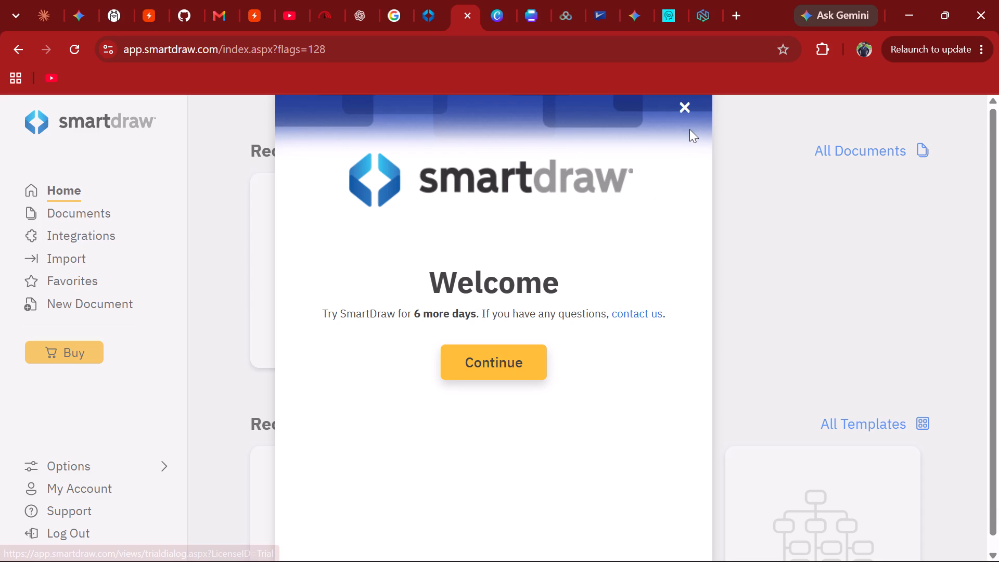
Reopen Document - 1 from the recent documents.
{"action": "left_click", "coordinate": [691, 108]}
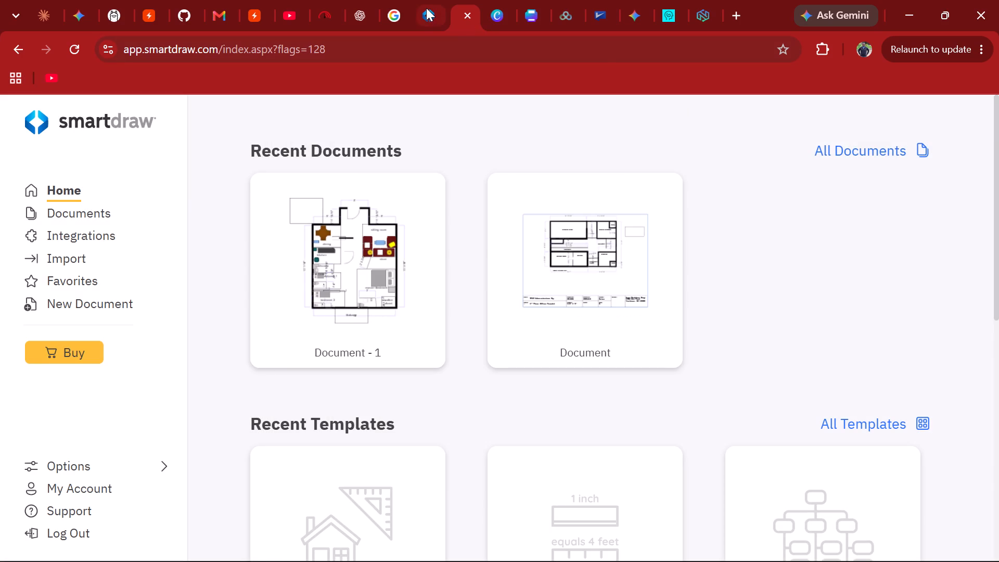
{"action": "left_click", "coordinate": [426, 8]}
{"action": "left_click", "coordinate": [460, 15]}
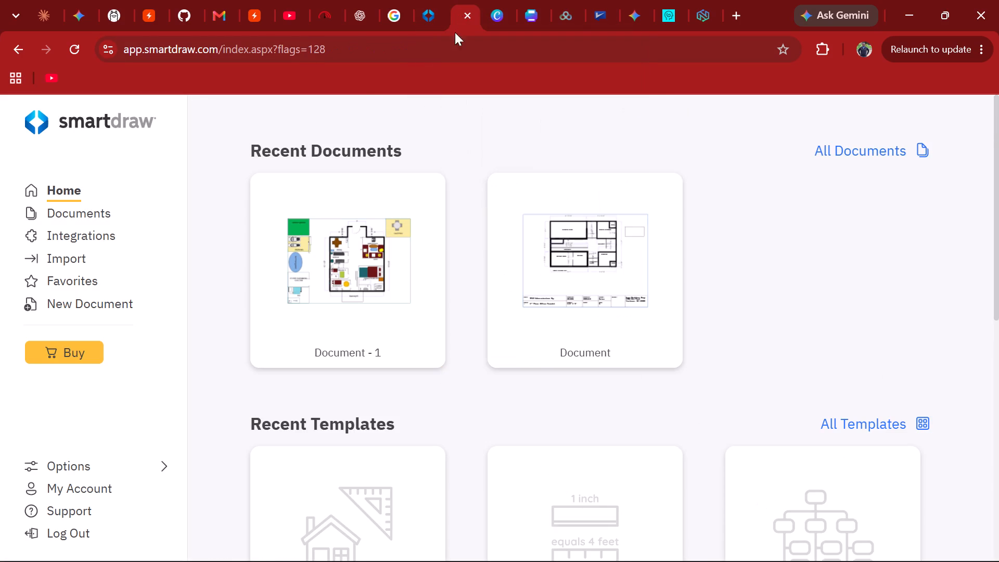
{"action": "left_click", "coordinate": [361, 246]}
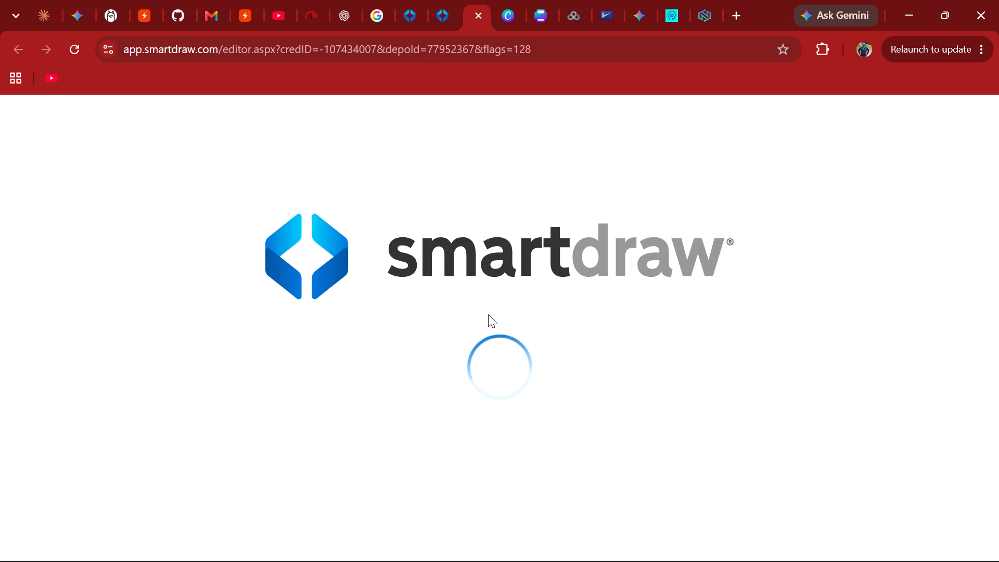
Look over the reopened floor plan from the parking area down to the SQ room and balcony.
{"action": "scroll", "coordinate": [488, 314], "scroll_direction": "down", "scroll_amount": 1}
{"action": "scroll", "coordinate": [528, 379], "scroll_direction": "down", "scroll_amount": 1}
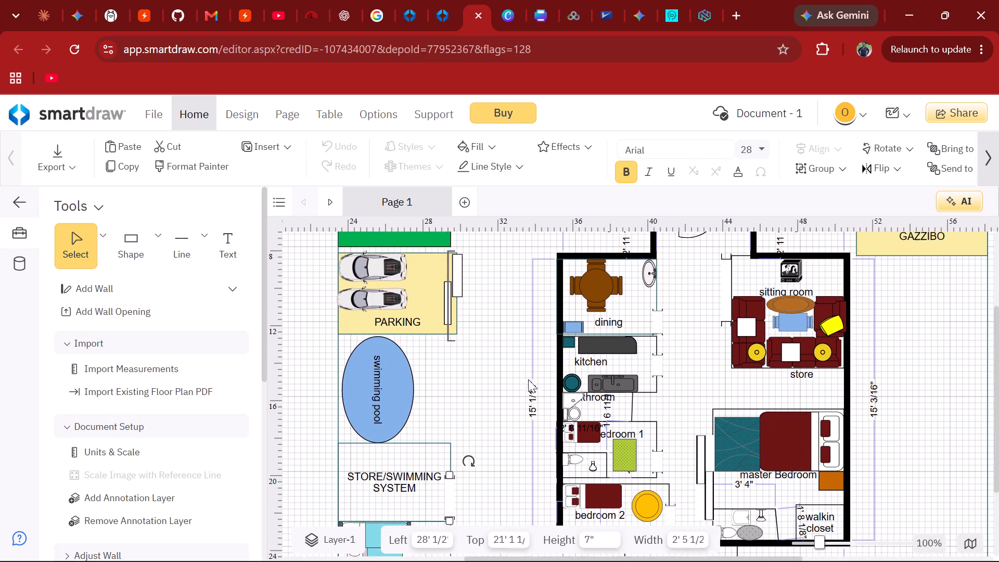
{"action": "scroll", "coordinate": [528, 379], "scroll_direction": "down", "scroll_amount": 3}
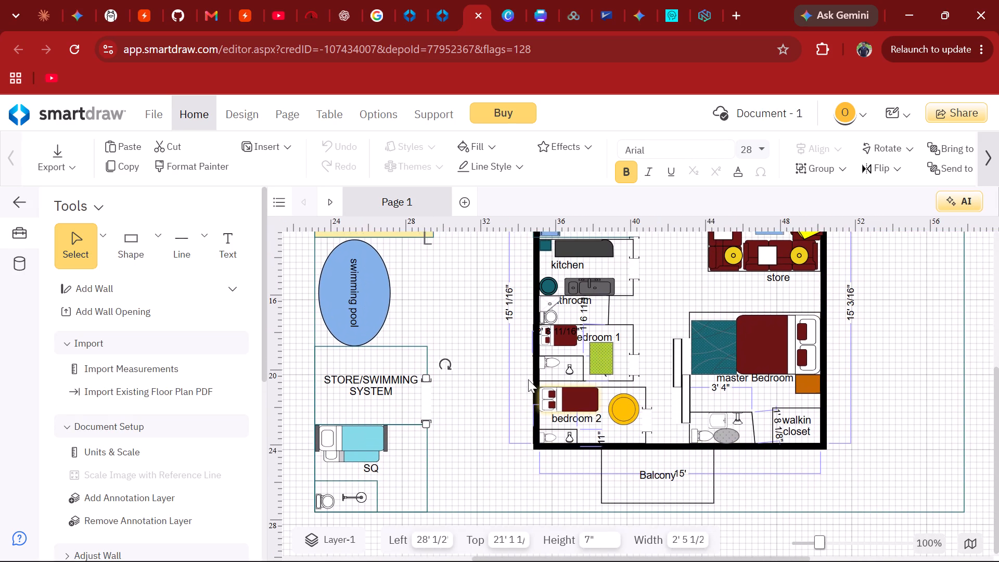
Examine the floor plan's bedrooms, bathrooms, kitchen, dining area and store, including the wall openings facing the central corridor.
{"action": "scroll", "coordinate": [633, 403], "scroll_direction": "left", "scroll_amount": 1}
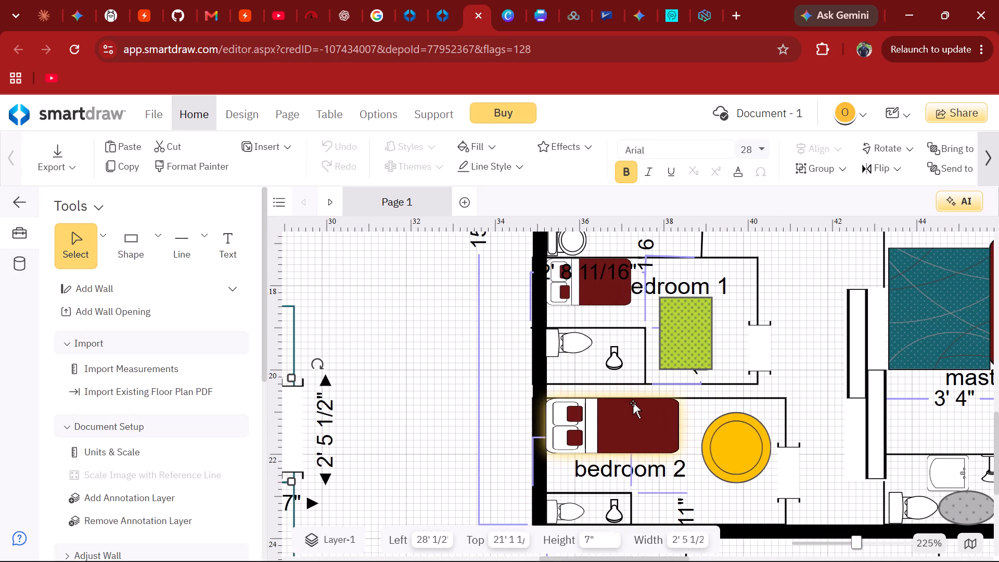
{"action": "scroll", "coordinate": [633, 403], "scroll_direction": "left", "scroll_amount": 1}
{"action": "scroll", "coordinate": [632, 403], "scroll_direction": "up", "scroll_amount": 1}
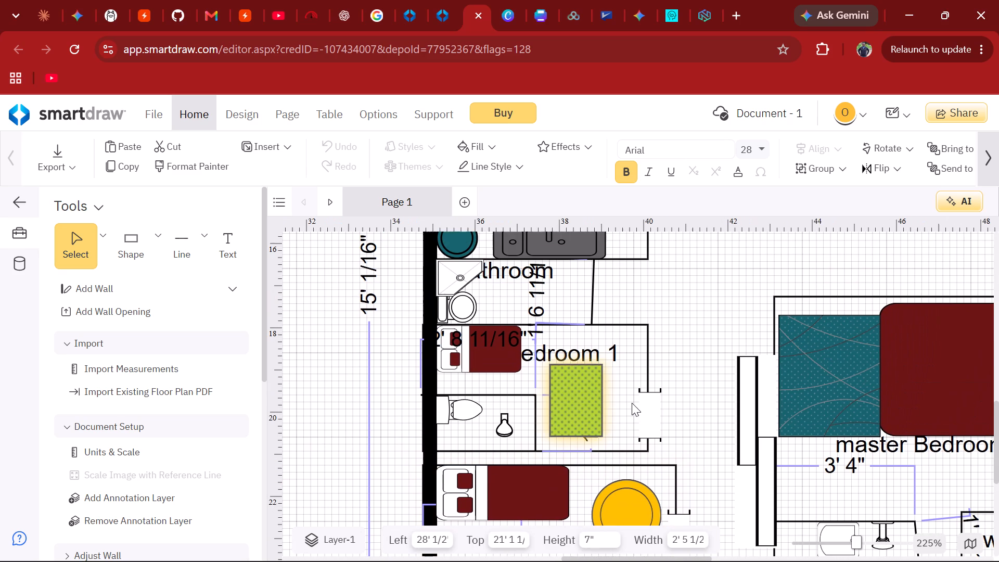
{"action": "scroll", "coordinate": [632, 403], "scroll_direction": "left", "scroll_amount": 1}
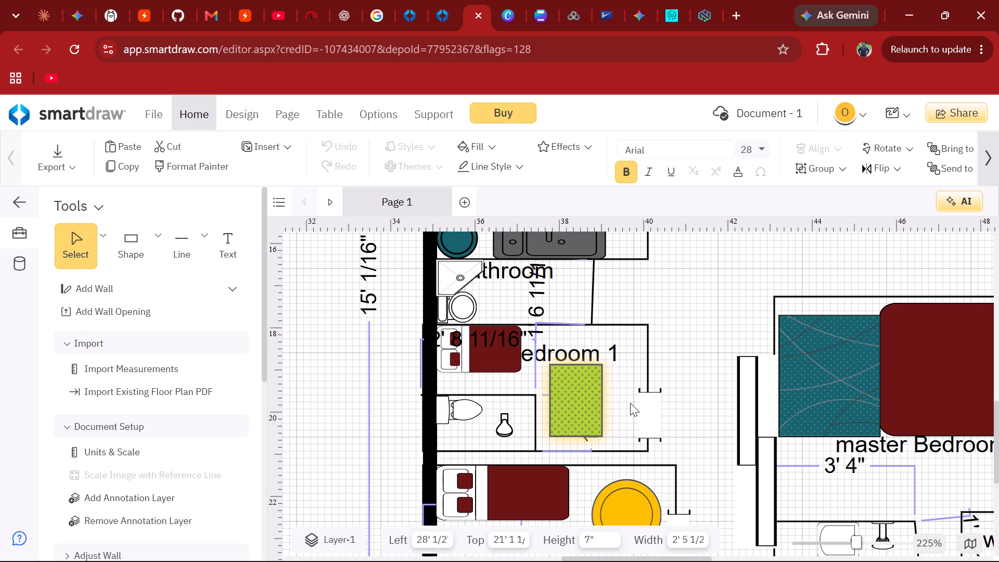
{"action": "scroll", "coordinate": [630, 403], "scroll_direction": "down", "scroll_amount": 1}
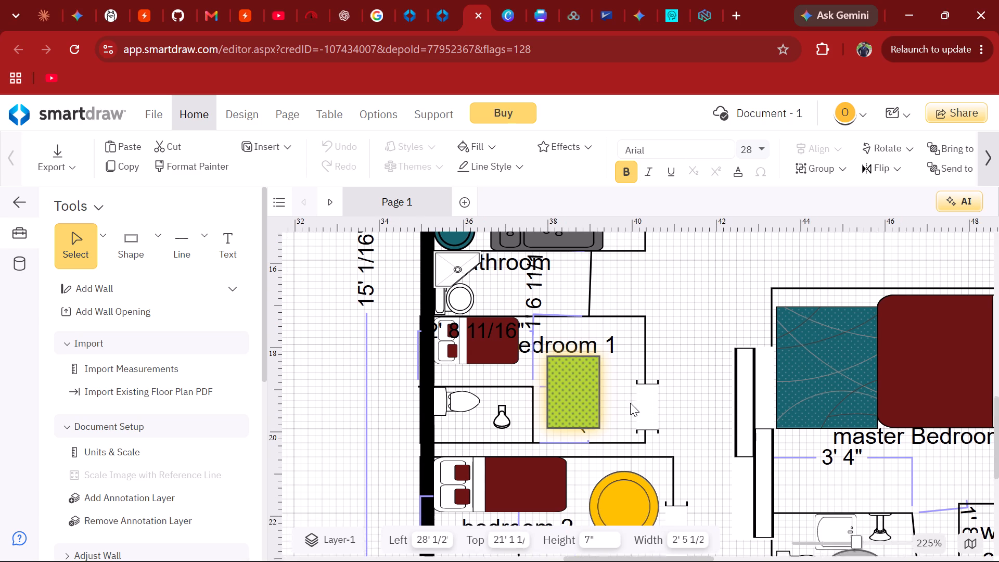
{"action": "scroll", "coordinate": [630, 403], "scroll_direction": "down", "scroll_amount": 1}
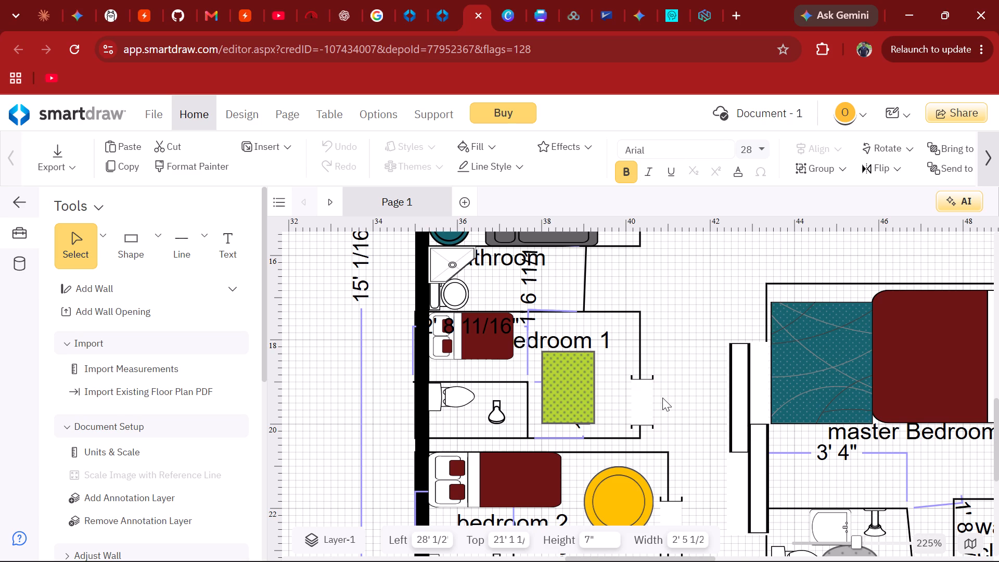
{"action": "scroll", "coordinate": [662, 398], "scroll_direction": "down", "scroll_amount": 1}
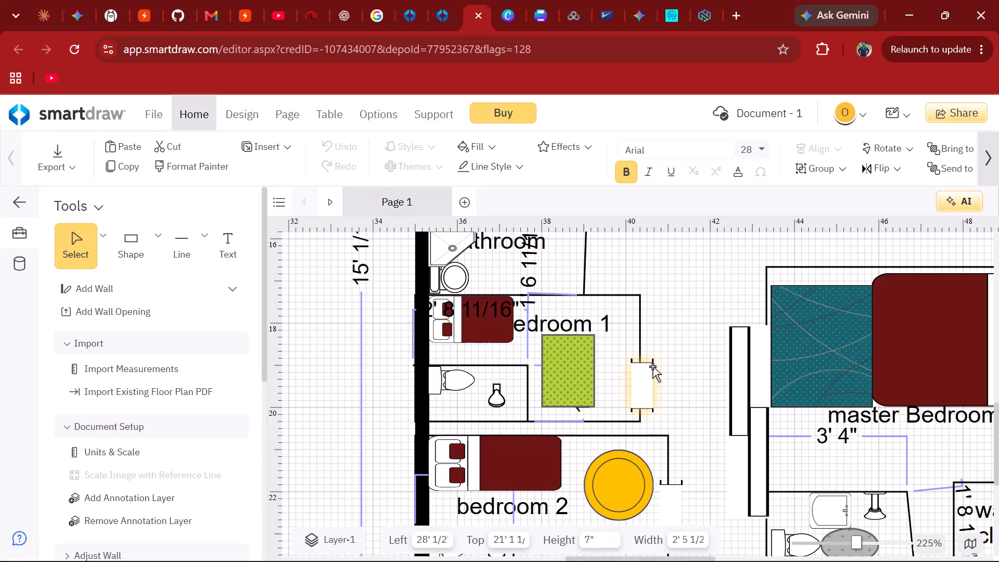
{"action": "scroll", "coordinate": [652, 366], "scroll_direction": "down", "scroll_amount": 1}
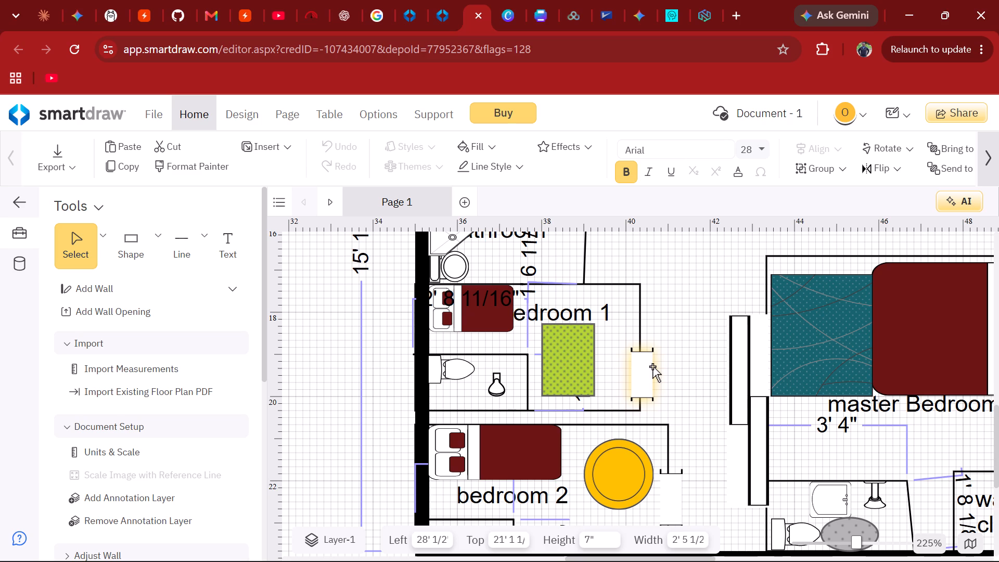
{"action": "scroll", "coordinate": [652, 366], "scroll_direction": "down", "scroll_amount": 1}
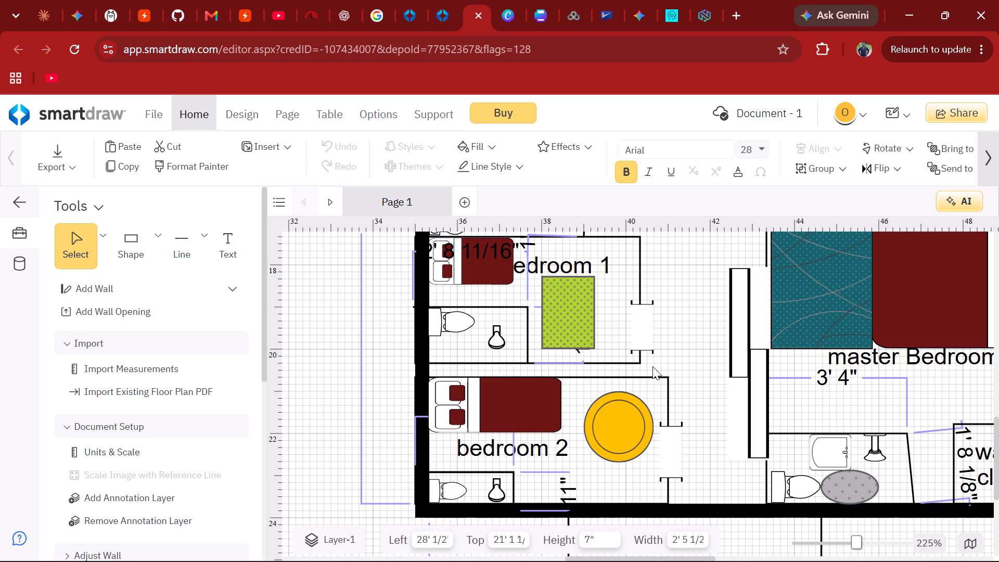
{"action": "scroll", "coordinate": [652, 366], "scroll_direction": "down", "scroll_amount": 2}
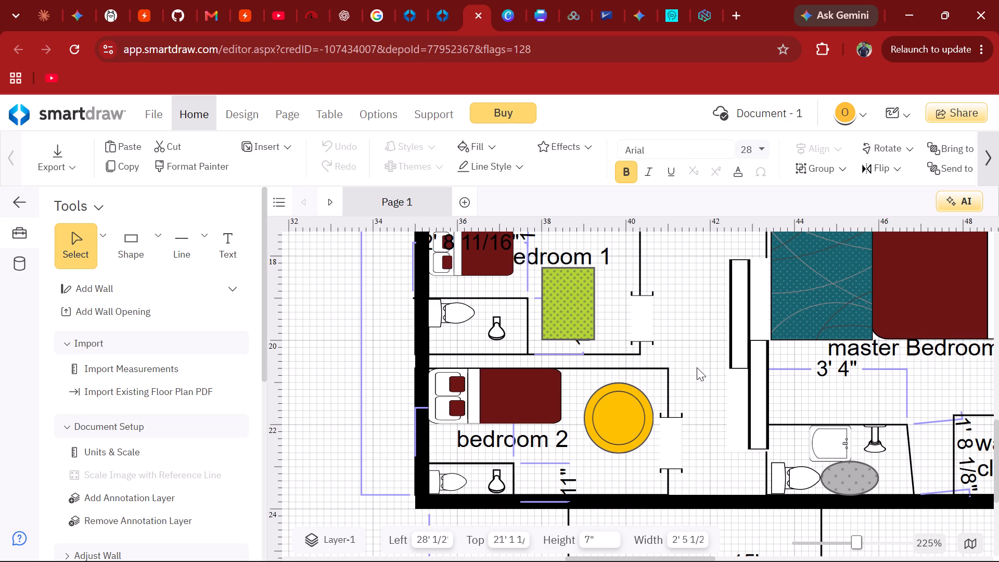
{"action": "scroll", "coordinate": [697, 367], "scroll_direction": "down", "scroll_amount": 1}
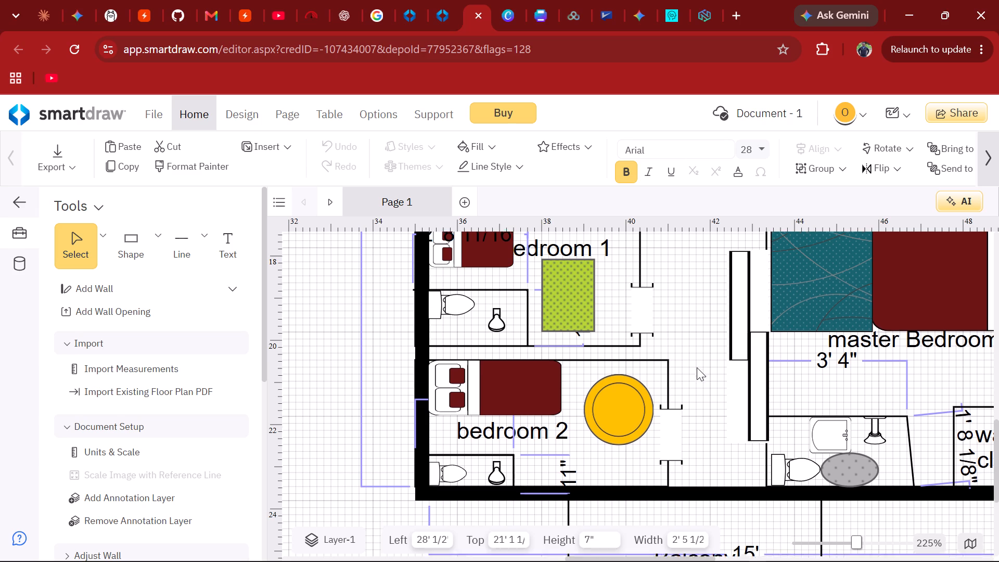
{"action": "scroll", "coordinate": [697, 367], "scroll_direction": "down", "scroll_amount": 1}
{"action": "scroll", "coordinate": [697, 367], "scroll_direction": "up", "scroll_amount": 2}
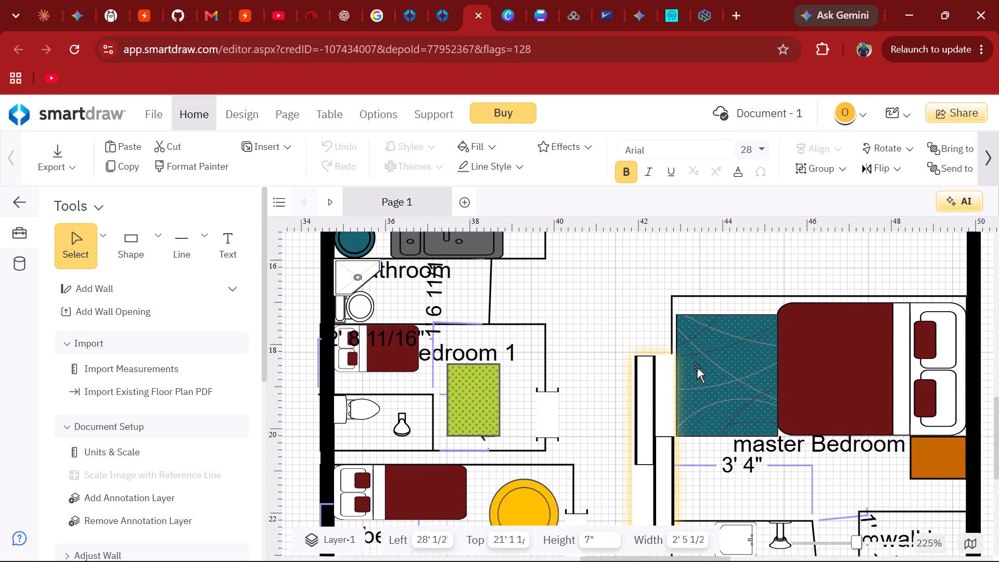
{"action": "scroll", "coordinate": [697, 367], "scroll_direction": "up", "scroll_amount": 1}
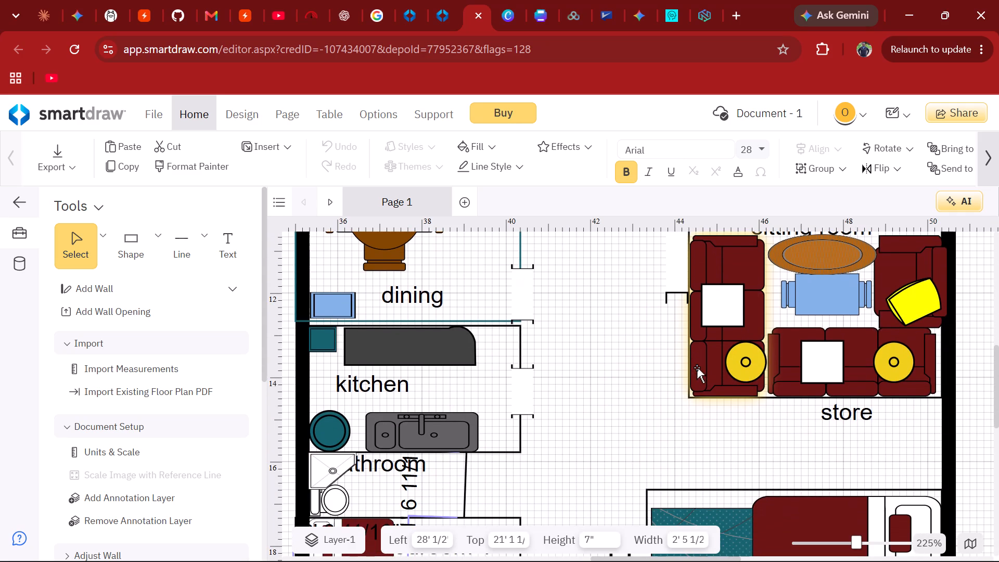
{"action": "scroll", "coordinate": [697, 367], "scroll_direction": "down", "scroll_amount": 1}
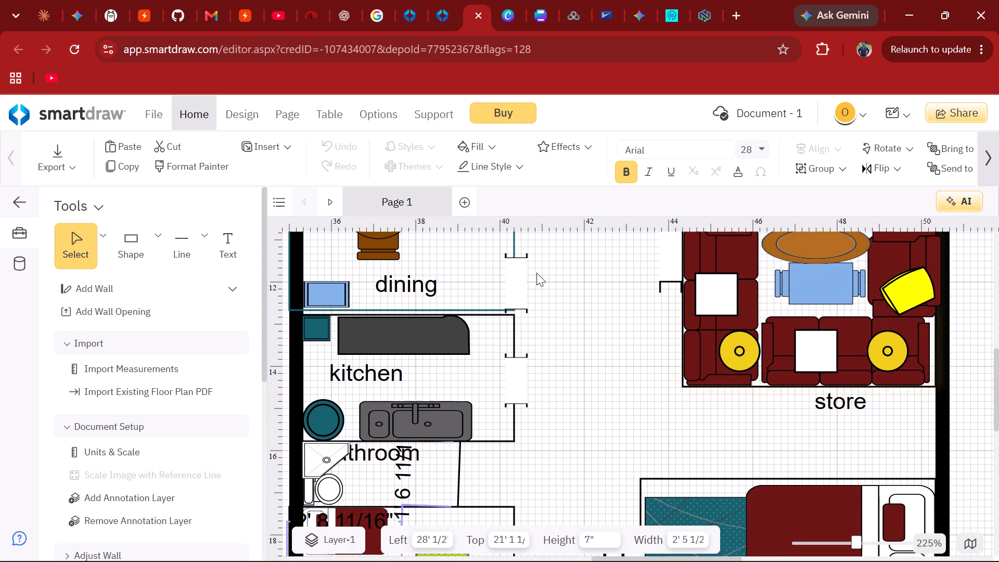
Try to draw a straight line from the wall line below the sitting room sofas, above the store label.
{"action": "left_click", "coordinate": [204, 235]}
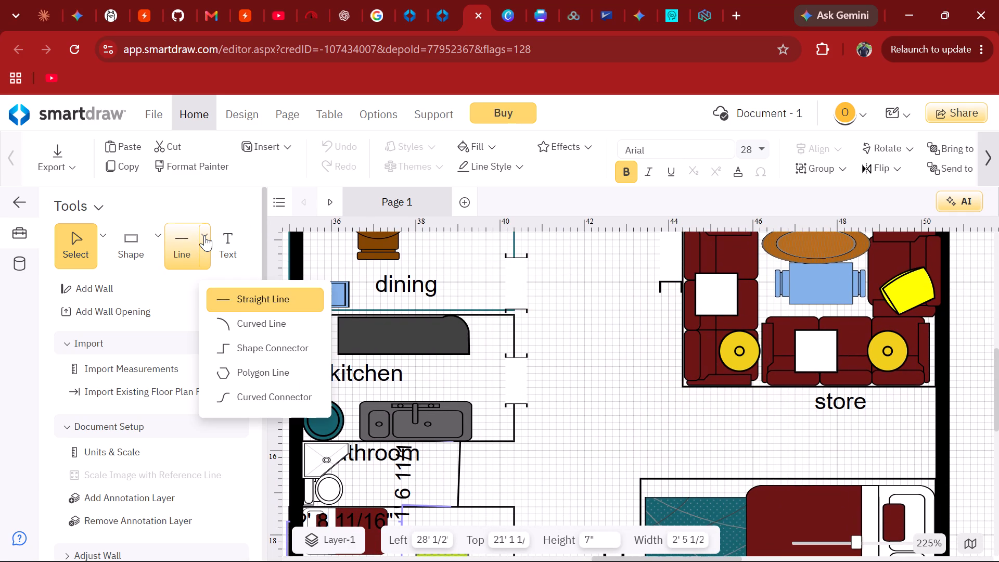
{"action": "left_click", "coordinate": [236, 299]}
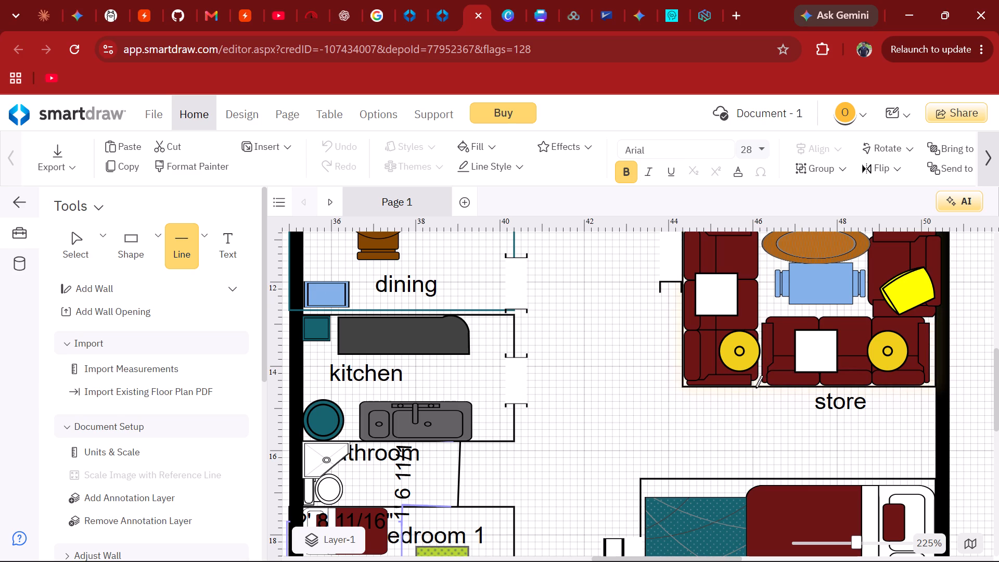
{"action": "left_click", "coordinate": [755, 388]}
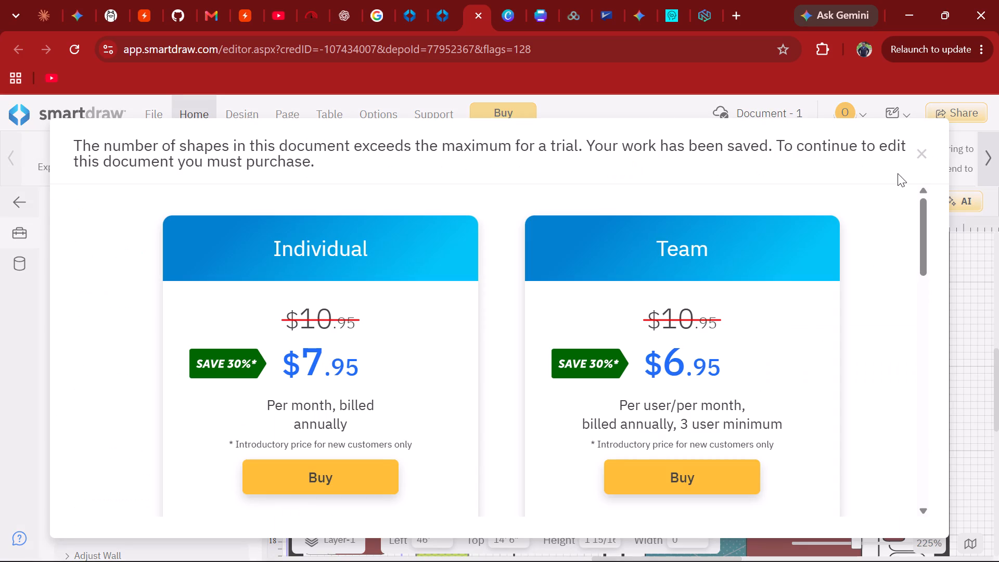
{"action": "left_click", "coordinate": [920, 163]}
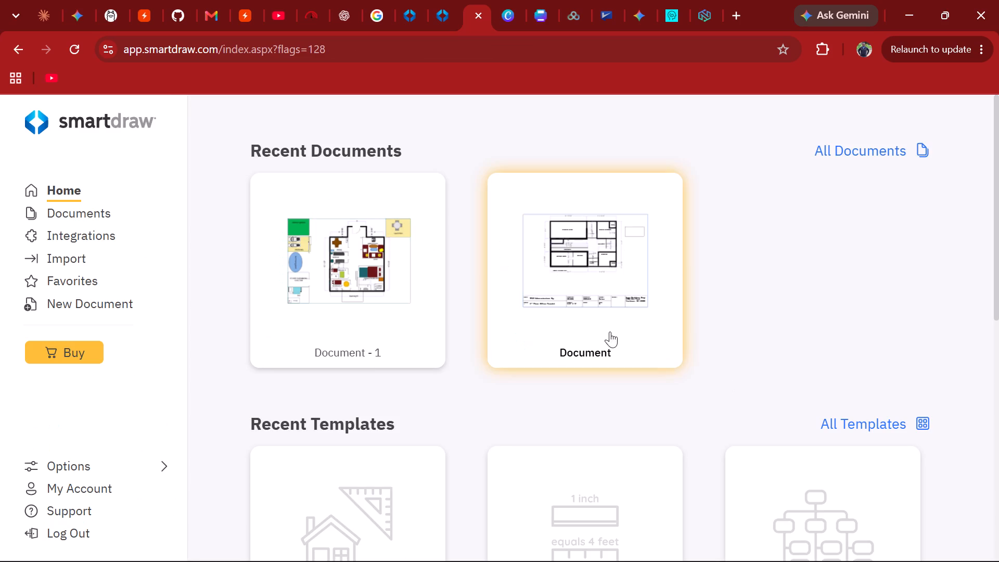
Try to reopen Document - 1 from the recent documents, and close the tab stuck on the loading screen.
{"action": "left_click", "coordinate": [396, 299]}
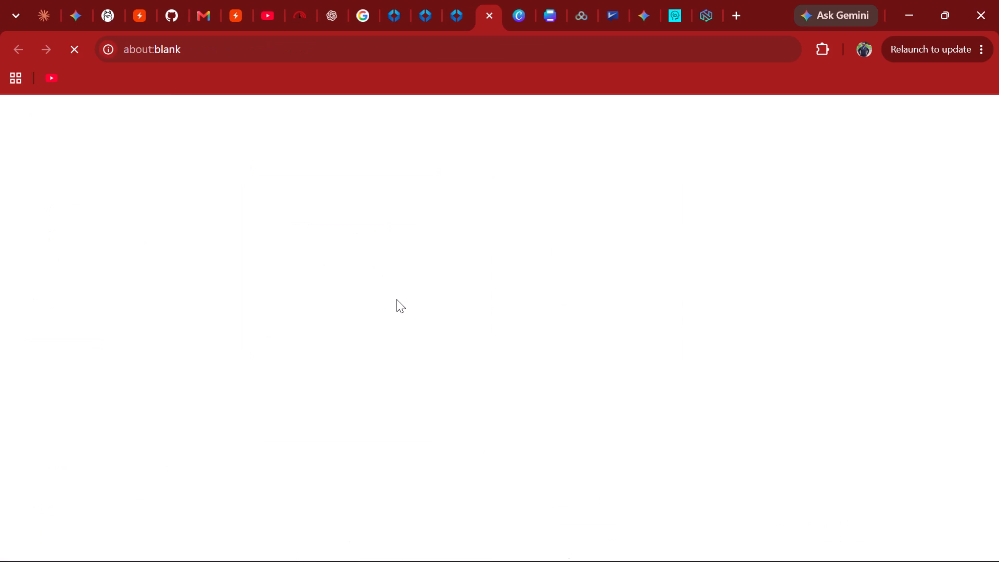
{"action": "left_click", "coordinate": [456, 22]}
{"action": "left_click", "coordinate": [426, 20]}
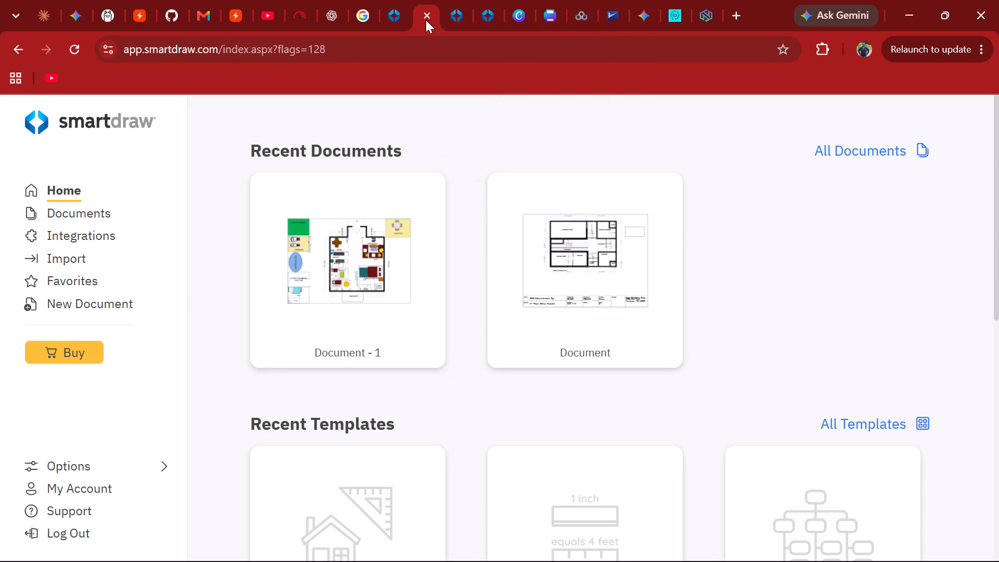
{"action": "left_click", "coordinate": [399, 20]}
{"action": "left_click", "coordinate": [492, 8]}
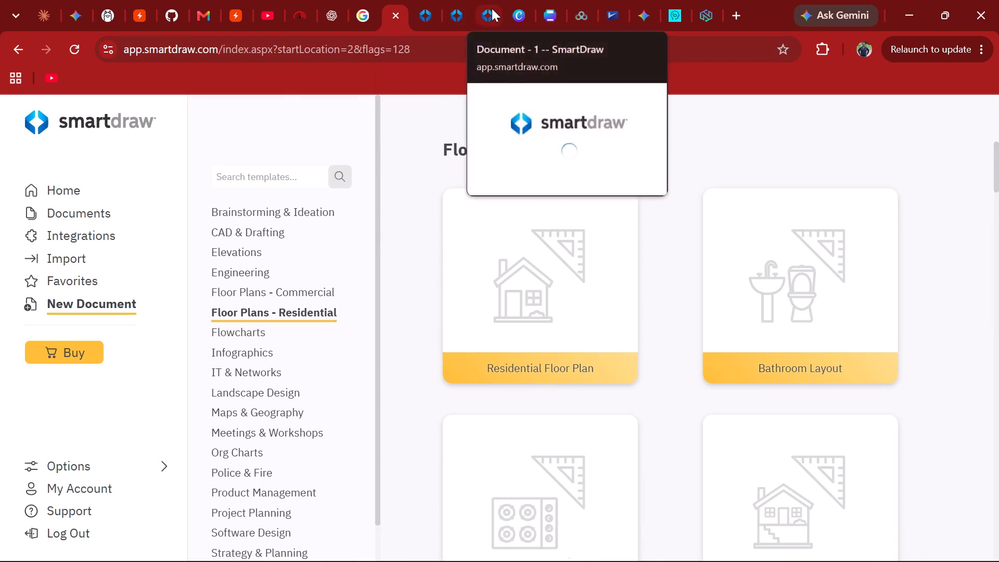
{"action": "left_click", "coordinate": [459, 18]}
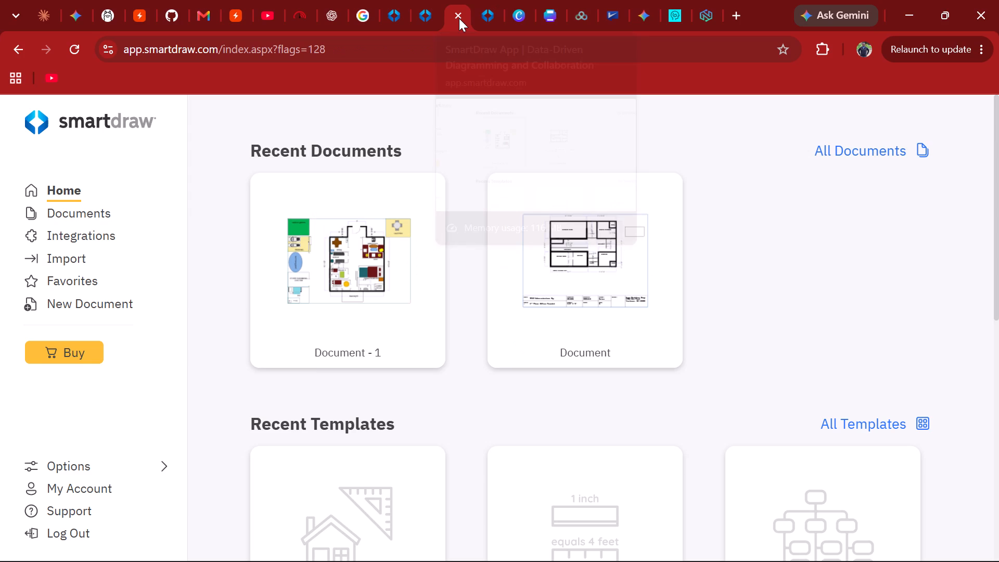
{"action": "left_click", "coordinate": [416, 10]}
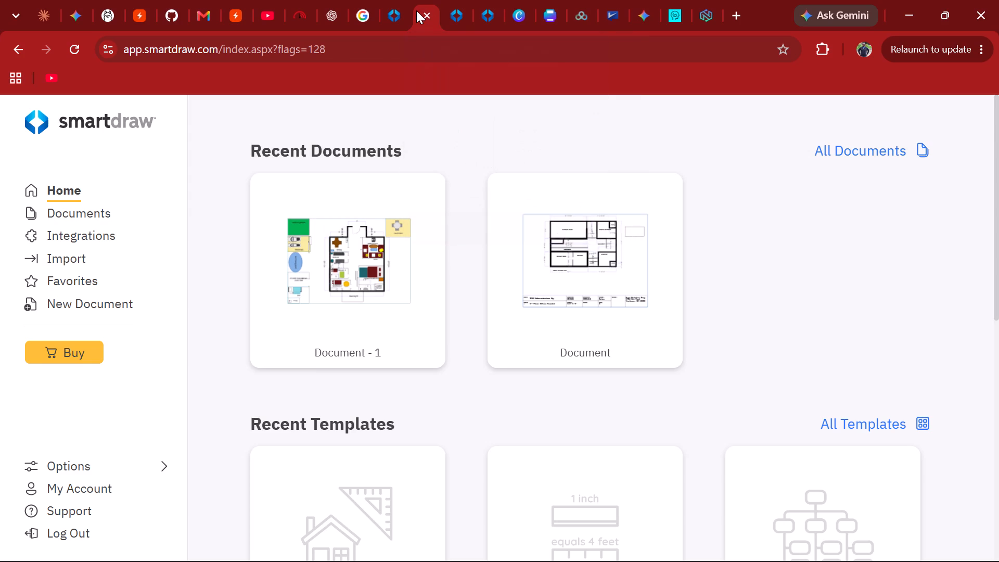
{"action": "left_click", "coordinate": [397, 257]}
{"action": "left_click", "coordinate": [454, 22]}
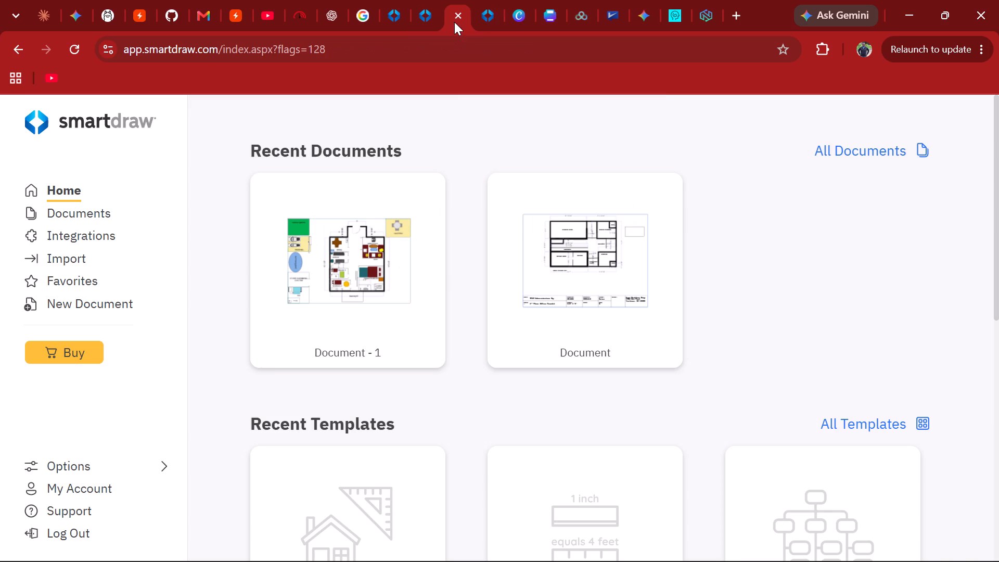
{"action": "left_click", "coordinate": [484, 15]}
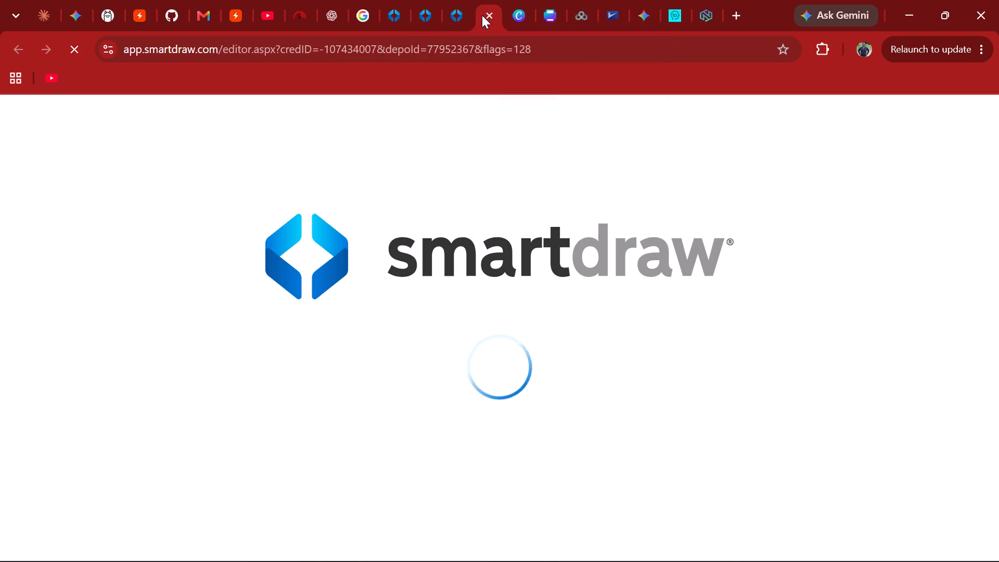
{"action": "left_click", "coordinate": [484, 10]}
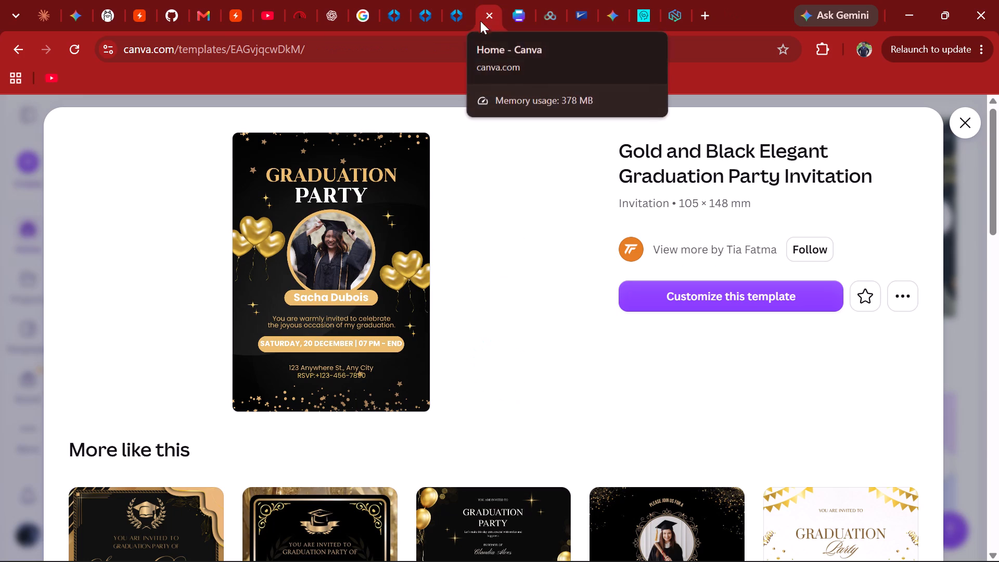
Open Document - 1 again from the recent documents.
{"action": "left_click", "coordinate": [457, 23]}
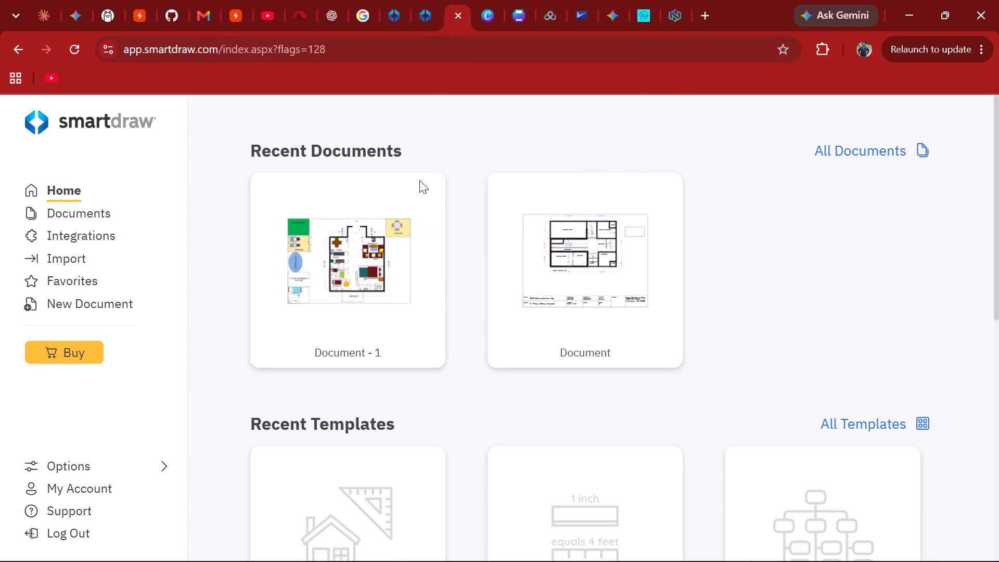
{"action": "left_click", "coordinate": [405, 316]}
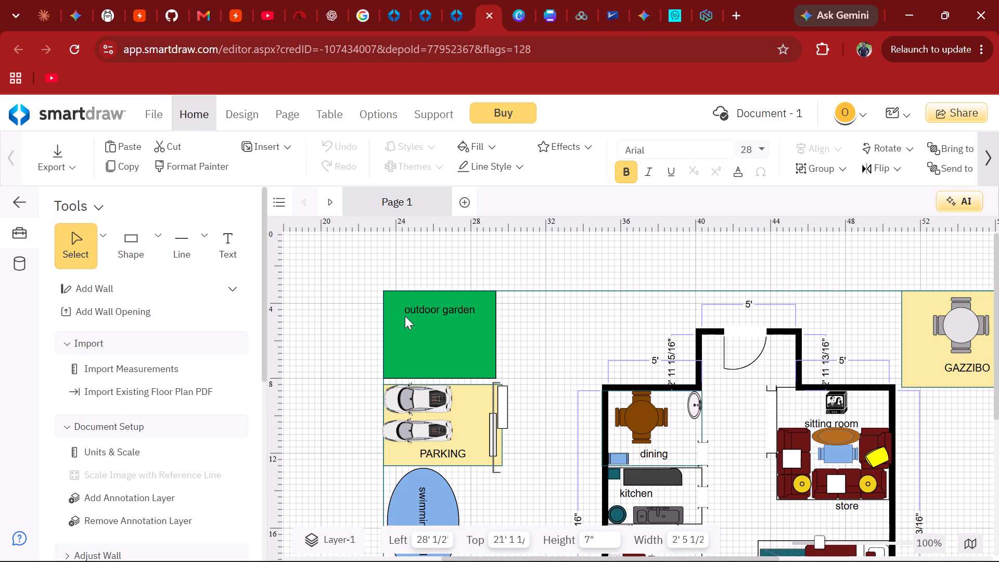
Examine the reopened floor plan around the kitchen, bathroom, bedrooms 1 and 2, master bedroom and walk-in closet.
{"action": "scroll", "coordinate": [552, 375], "scroll_direction": "down", "scroll_amount": 3}
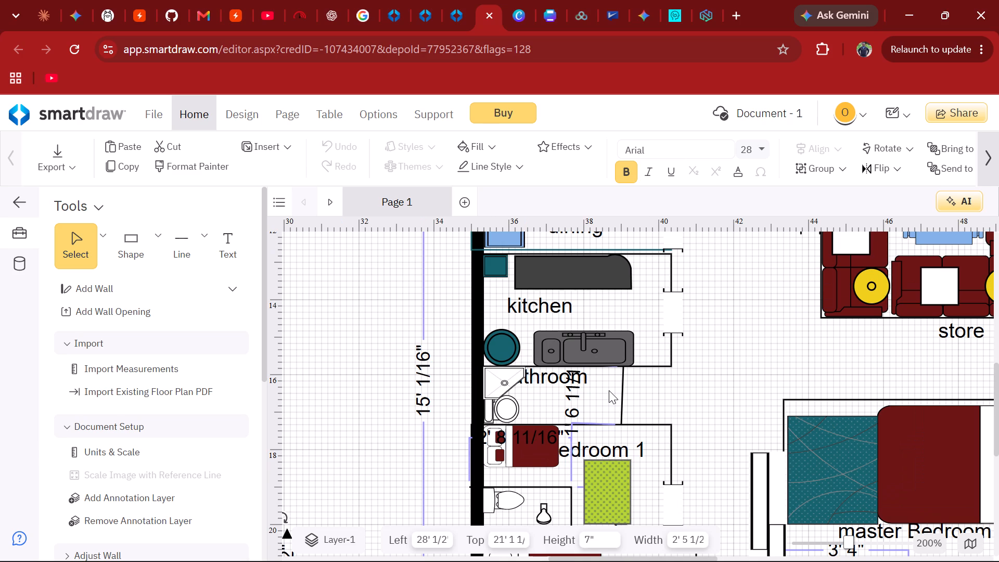
{"action": "scroll", "coordinate": [609, 390], "scroll_direction": "left", "scroll_amount": 2}
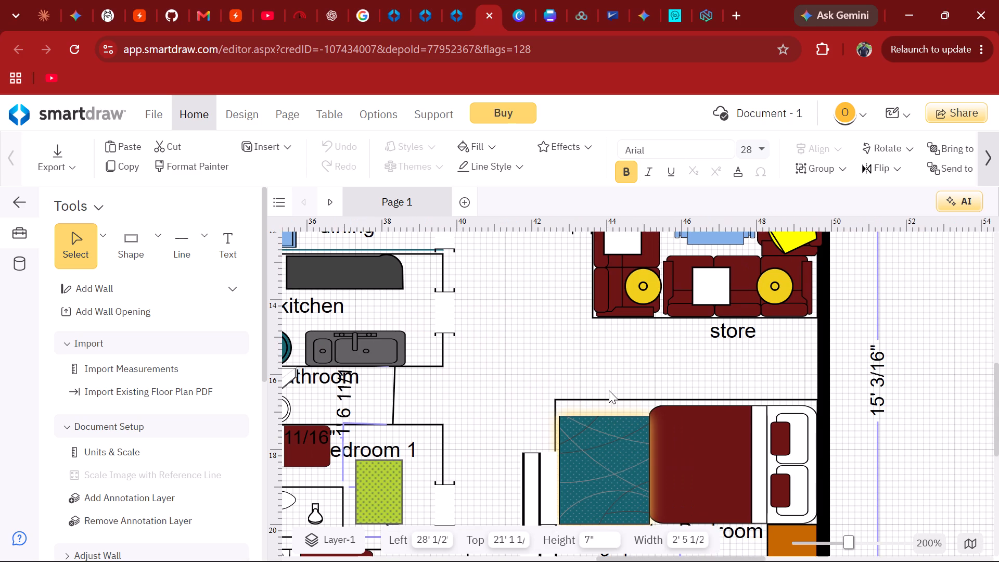
{"action": "scroll", "coordinate": [609, 390], "scroll_direction": "down", "scroll_amount": 2}
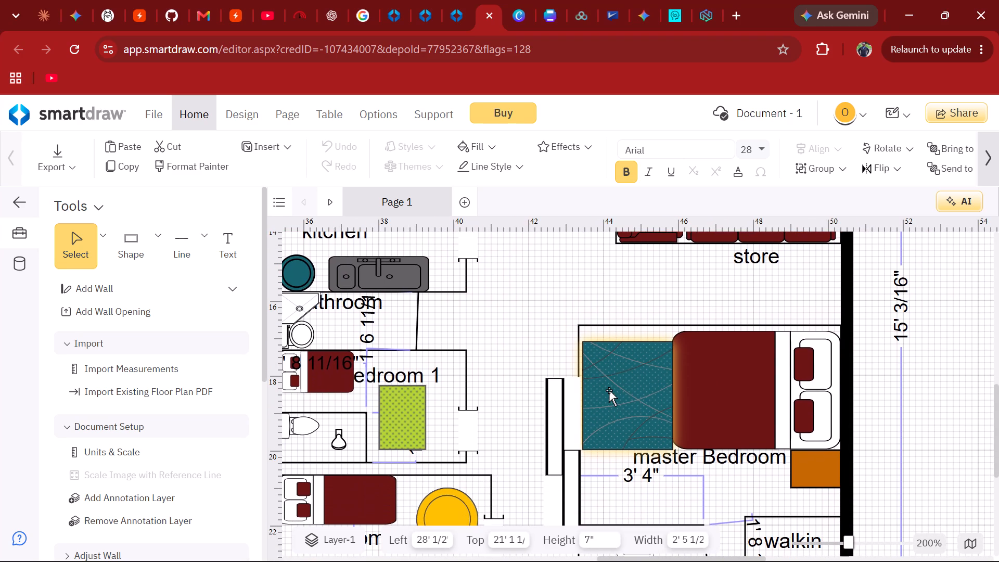
{"action": "scroll", "coordinate": [609, 390], "scroll_direction": "down", "scroll_amount": 1}
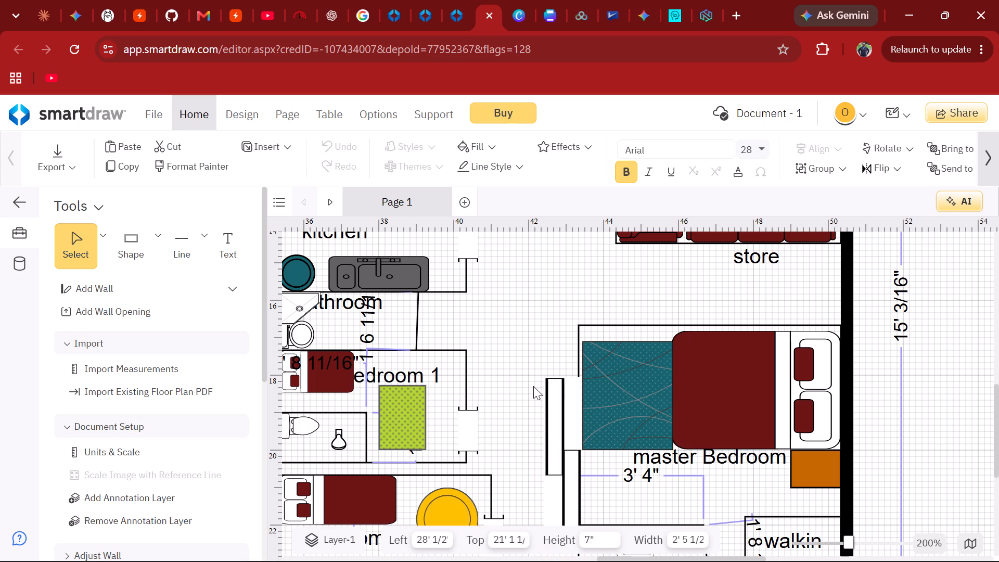
{"action": "scroll", "coordinate": [533, 386], "scroll_direction": "right", "scroll_amount": 1}
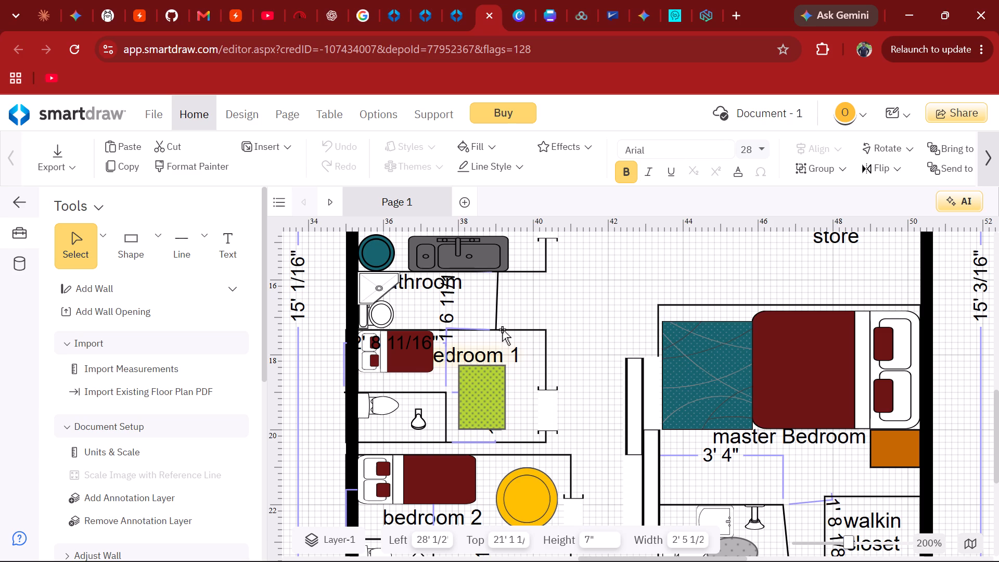
{"action": "scroll", "coordinate": [502, 329], "scroll_direction": "down", "scroll_amount": 1}
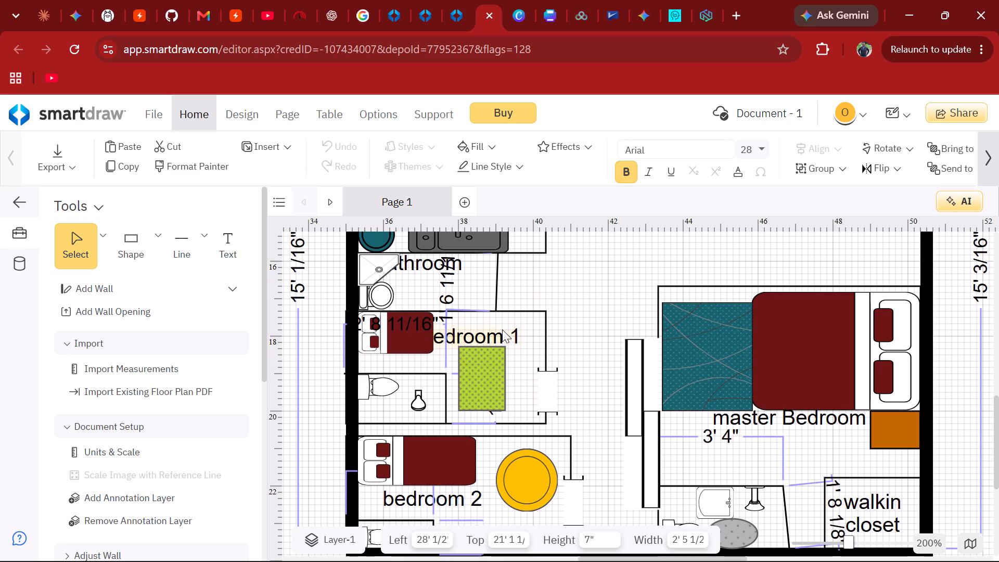
Examine the floor plan from the bedrooms up to the kitchen, dining and sitting rooms, and across to the parking and swimming pool.
{"action": "scroll", "coordinate": [502, 329], "scroll_direction": "down", "scroll_amount": 1}
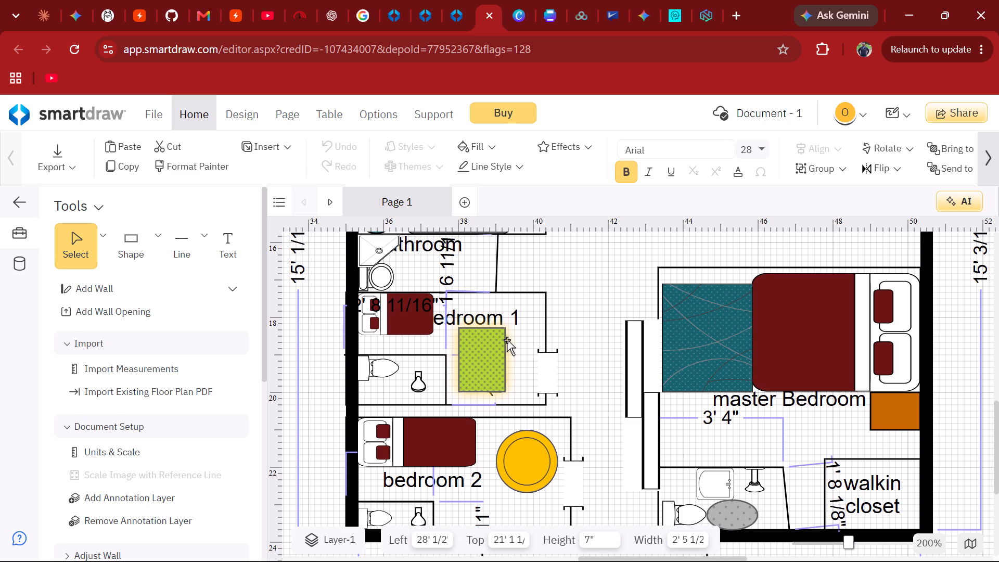
{"action": "scroll", "coordinate": [507, 338], "scroll_direction": "down", "scroll_amount": 1}
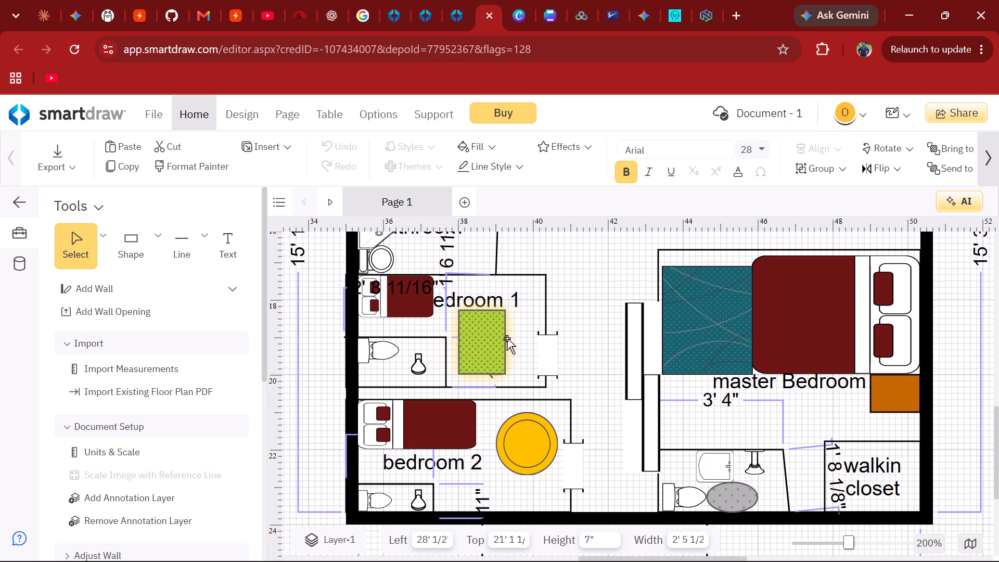
{"action": "scroll", "coordinate": [460, 355], "scroll_direction": "up", "scroll_amount": 1}
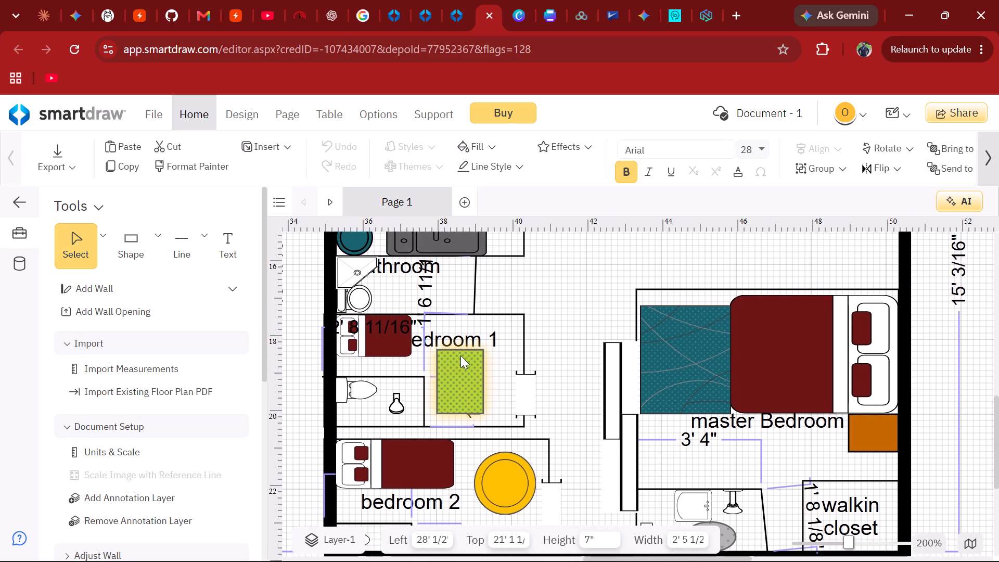
{"action": "scroll", "coordinate": [460, 355], "scroll_direction": "up", "scroll_amount": 2}
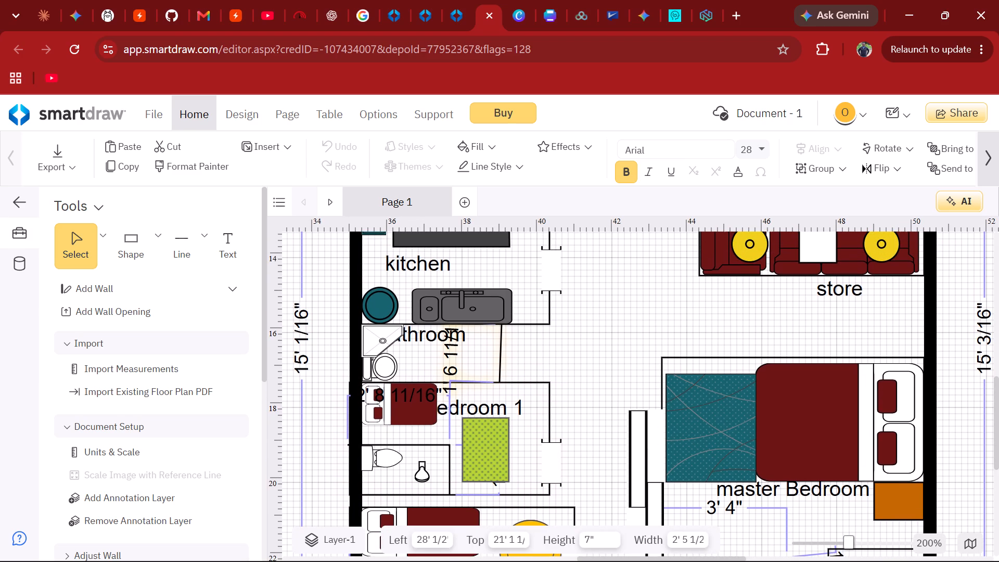
{"action": "left_click", "coordinate": [460, 355]}
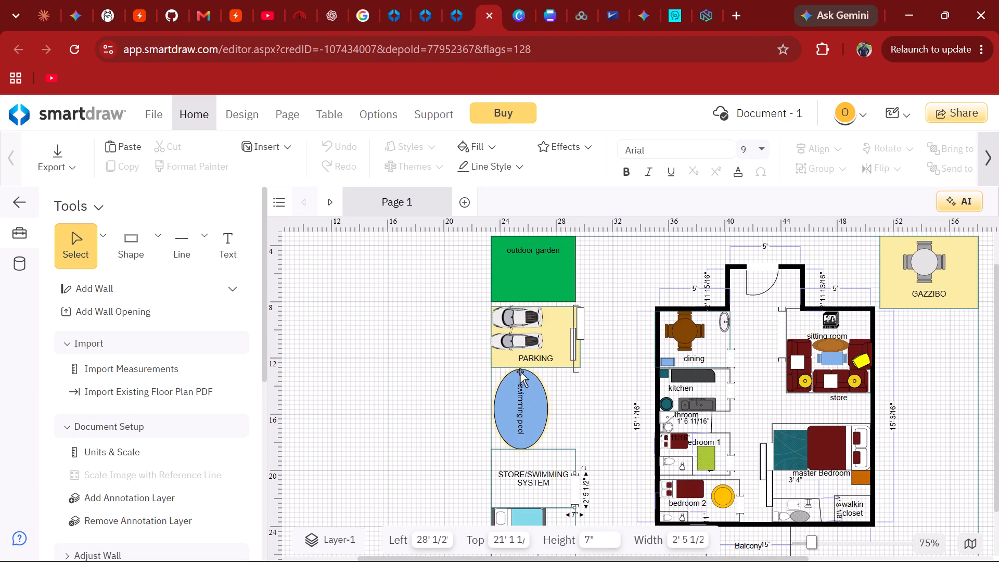
{"action": "scroll", "coordinate": [653, 344], "scroll_direction": "left", "scroll_amount": 1}
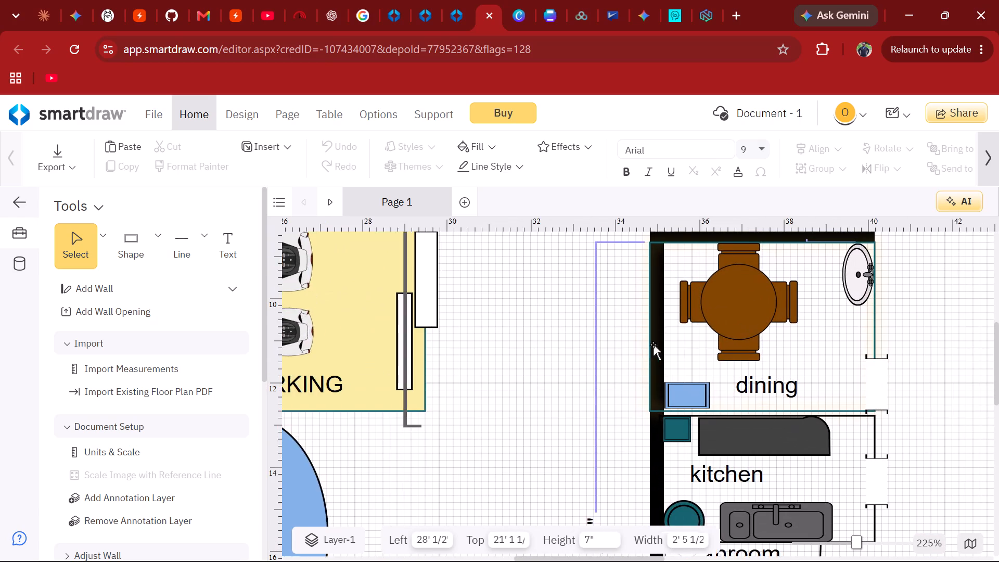
{"action": "scroll", "coordinate": [653, 344], "scroll_direction": "left", "scroll_amount": 3}
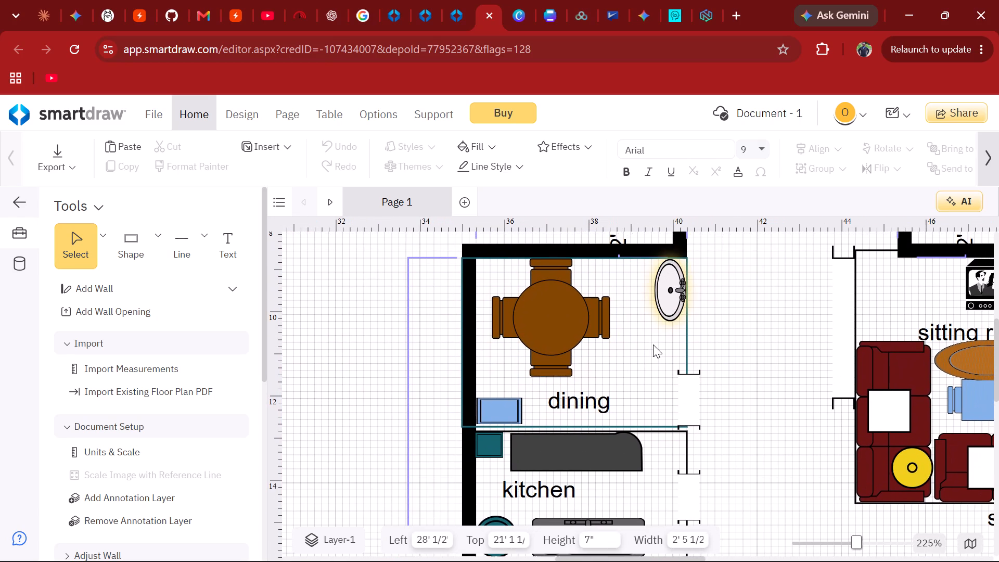
{"action": "scroll", "coordinate": [653, 344], "scroll_direction": "down", "scroll_amount": 1}
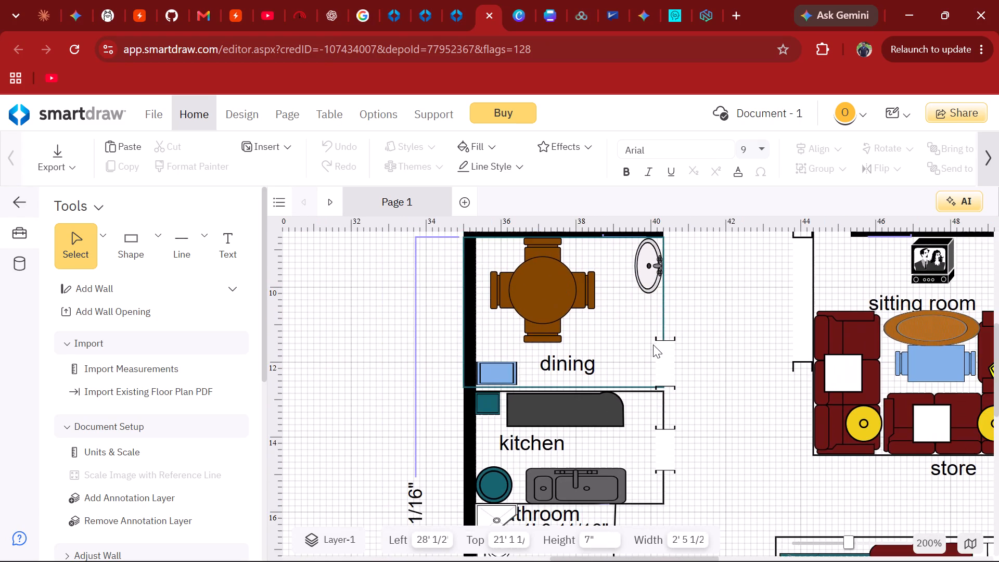
{"action": "scroll", "coordinate": [637, 348], "scroll_direction": "left", "scroll_amount": 1}
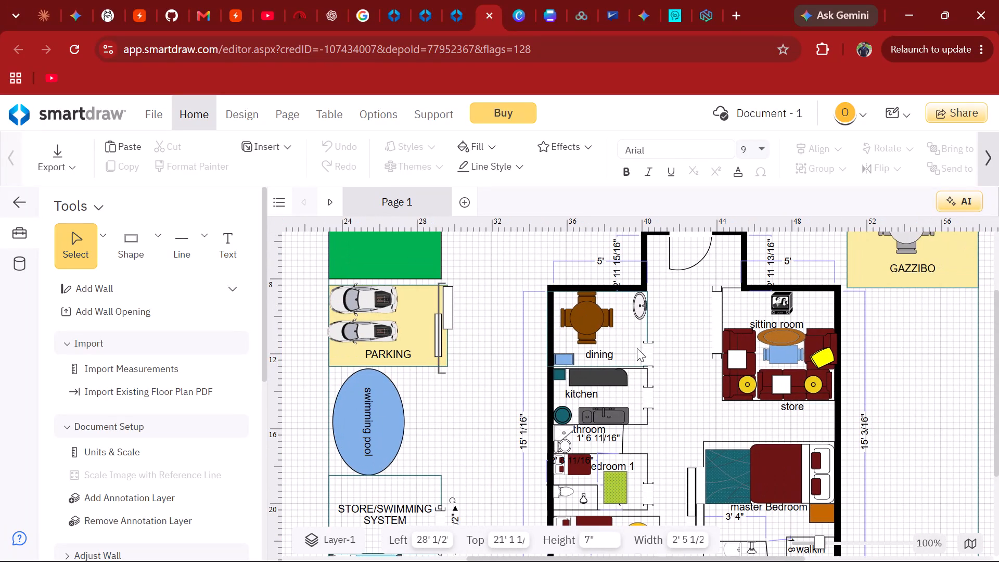
{"action": "scroll", "coordinate": [637, 348], "scroll_direction": "left", "scroll_amount": 1}
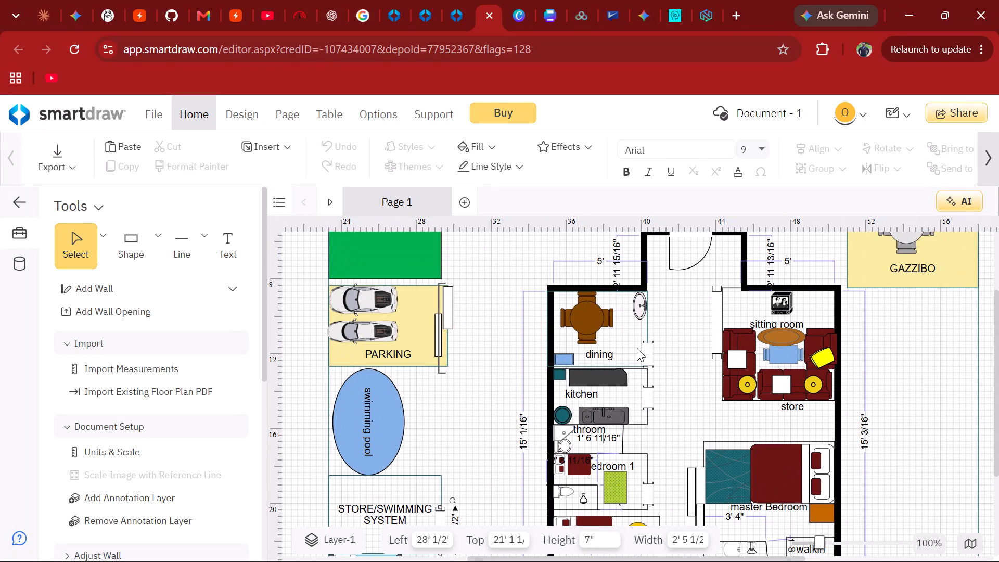
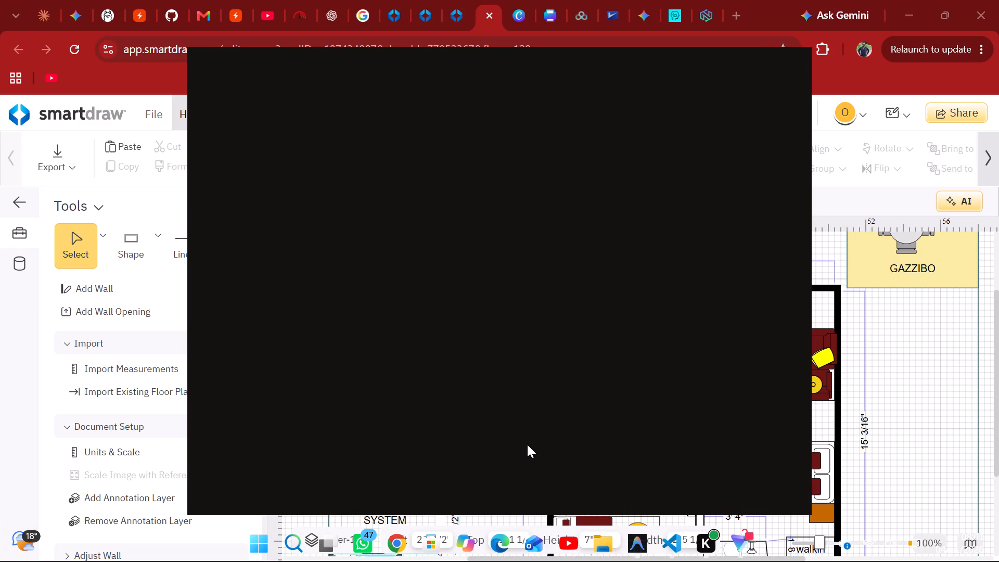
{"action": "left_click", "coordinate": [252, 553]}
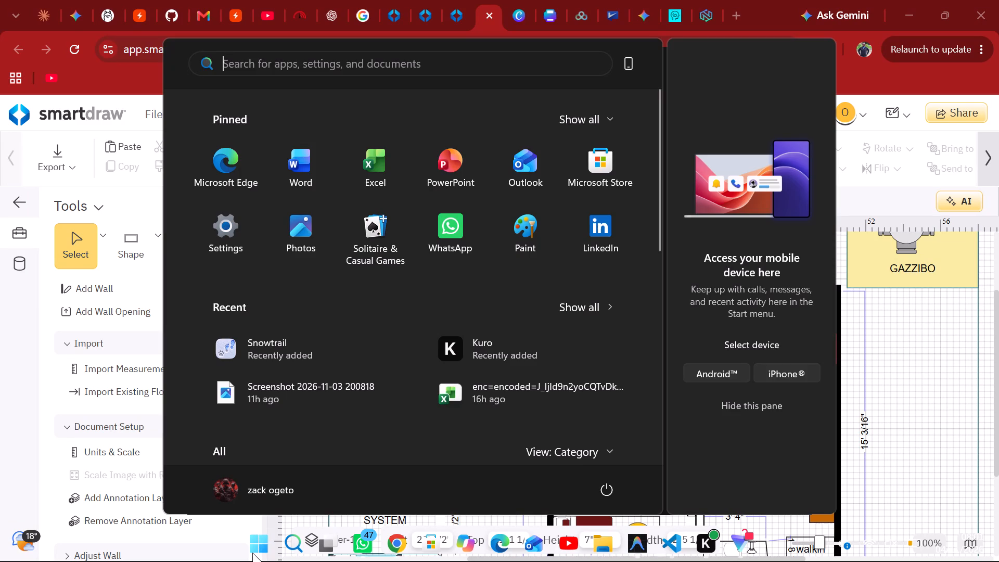
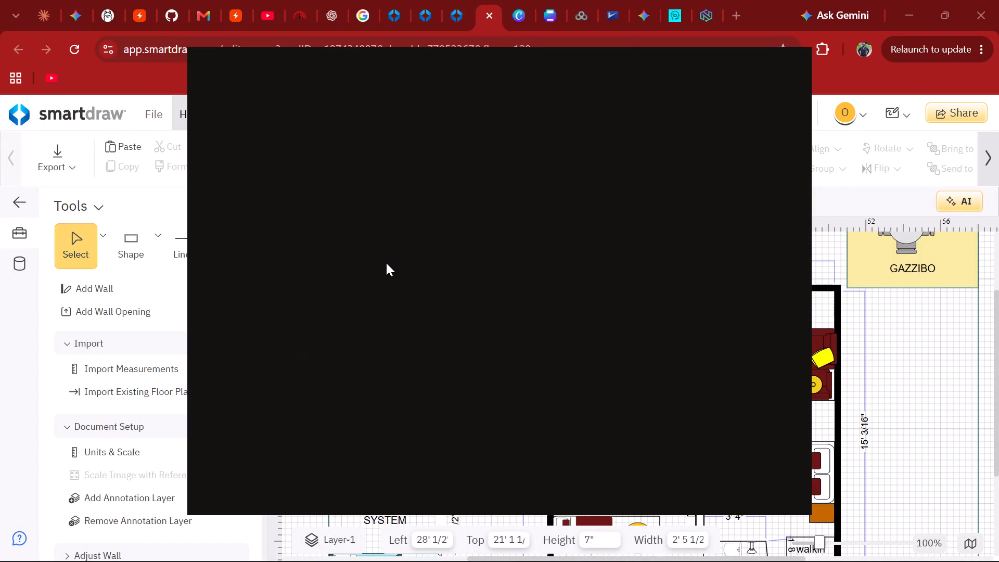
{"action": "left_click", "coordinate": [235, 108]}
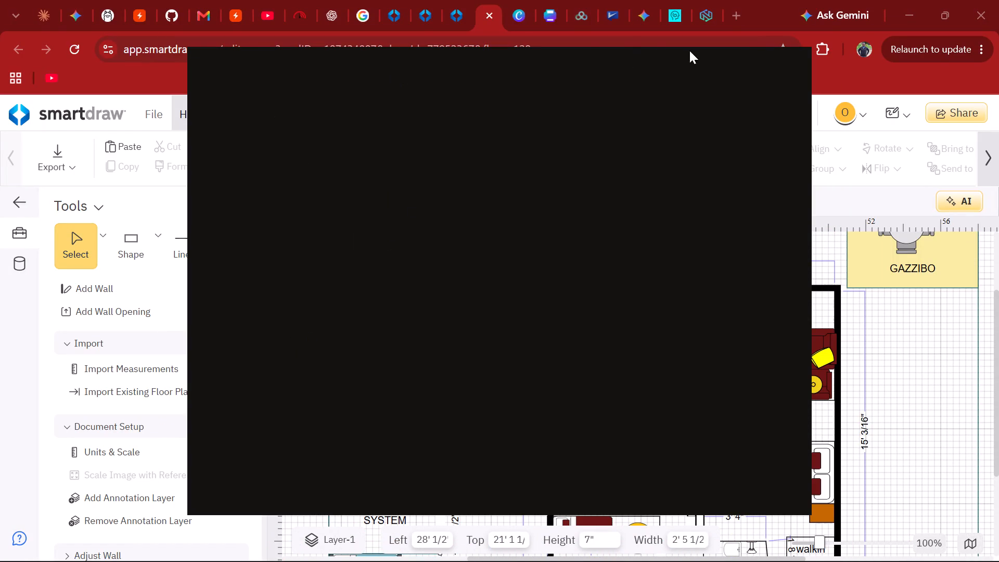